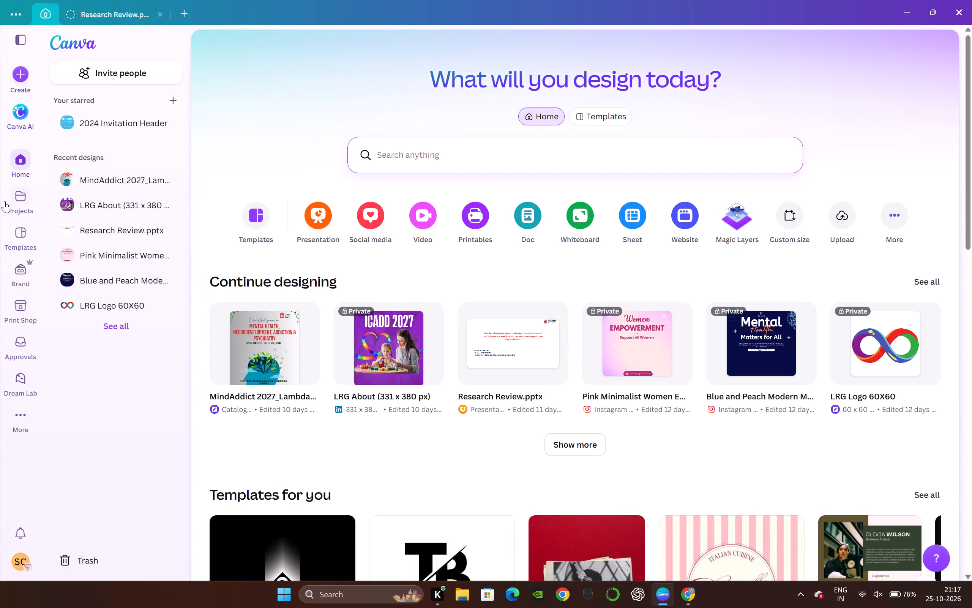
Upload the roll number.pptx file from the computer.
click(837, 230)
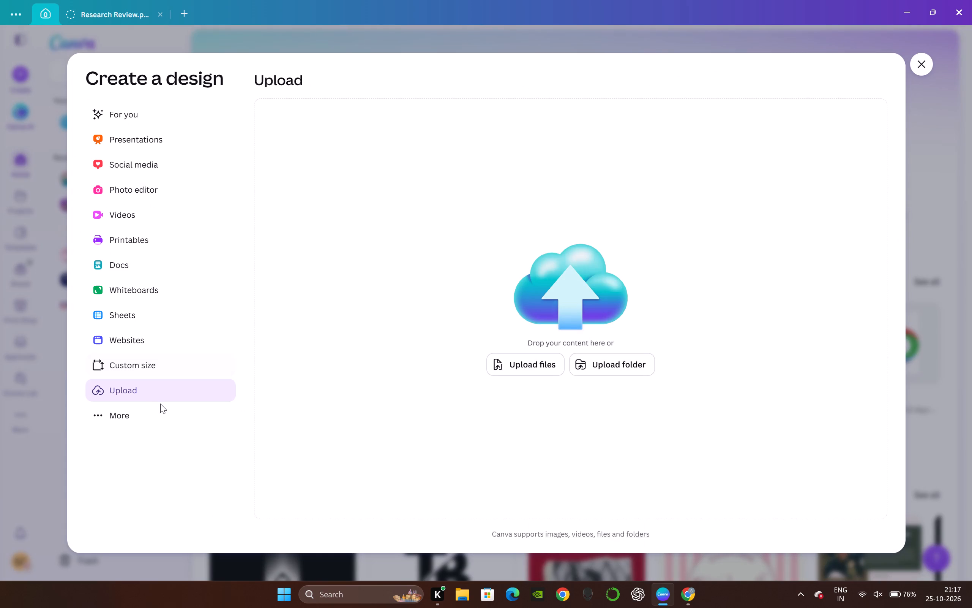
click(554, 363)
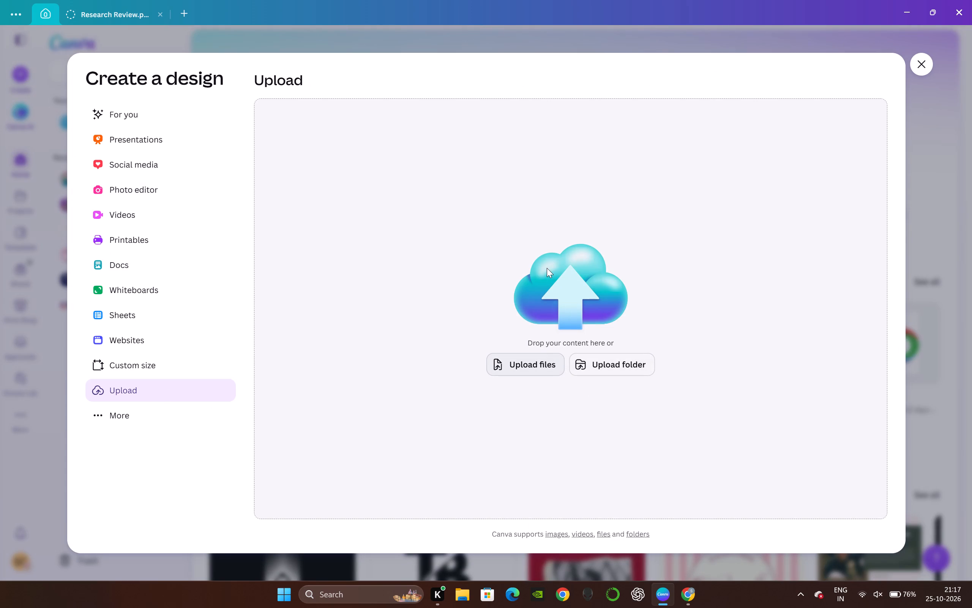
click(522, 368)
double_click(181, 103)
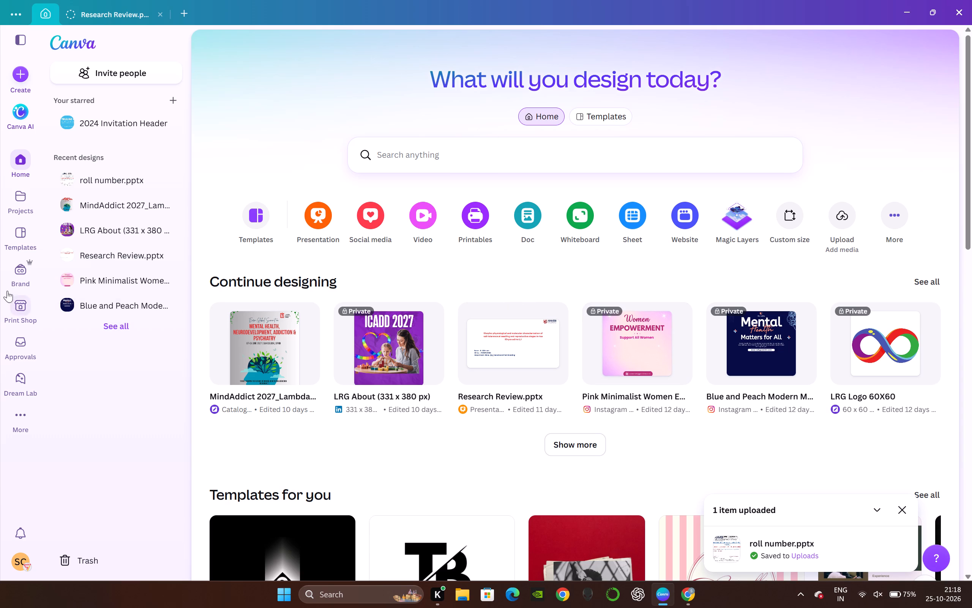
Open the uploaded roll number.pptx from the Uploads folder for editing.
click(802, 553)
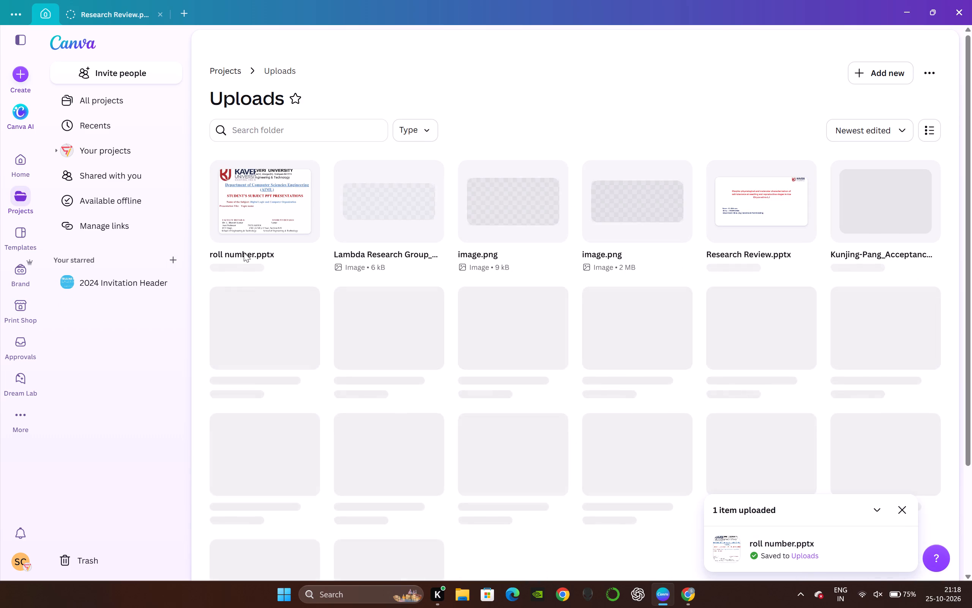
double_click(247, 241)
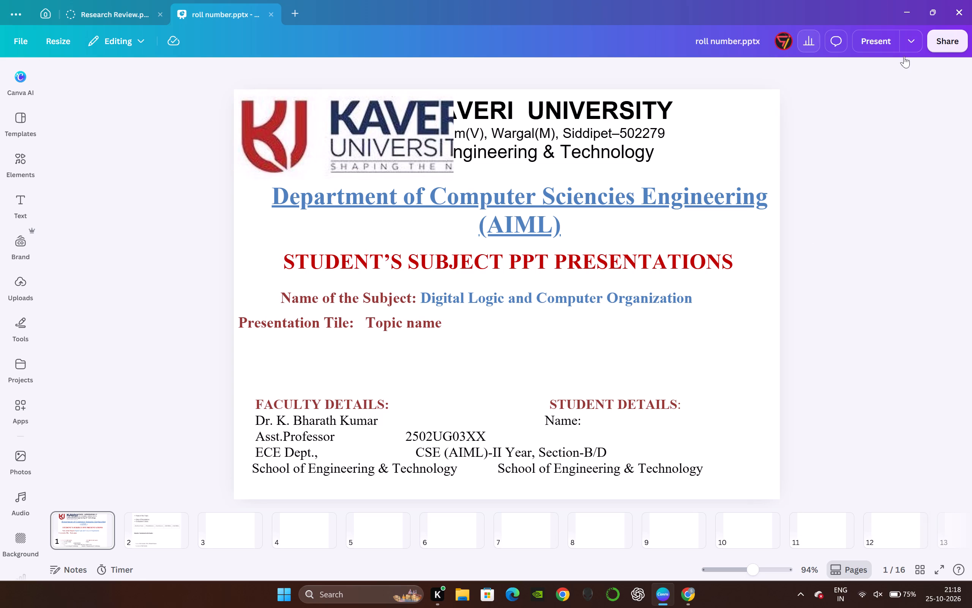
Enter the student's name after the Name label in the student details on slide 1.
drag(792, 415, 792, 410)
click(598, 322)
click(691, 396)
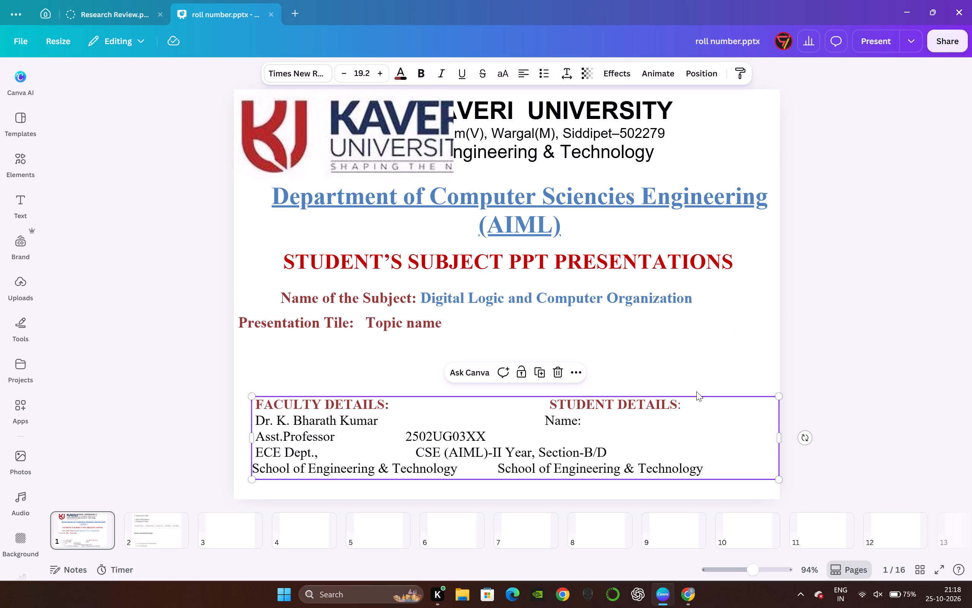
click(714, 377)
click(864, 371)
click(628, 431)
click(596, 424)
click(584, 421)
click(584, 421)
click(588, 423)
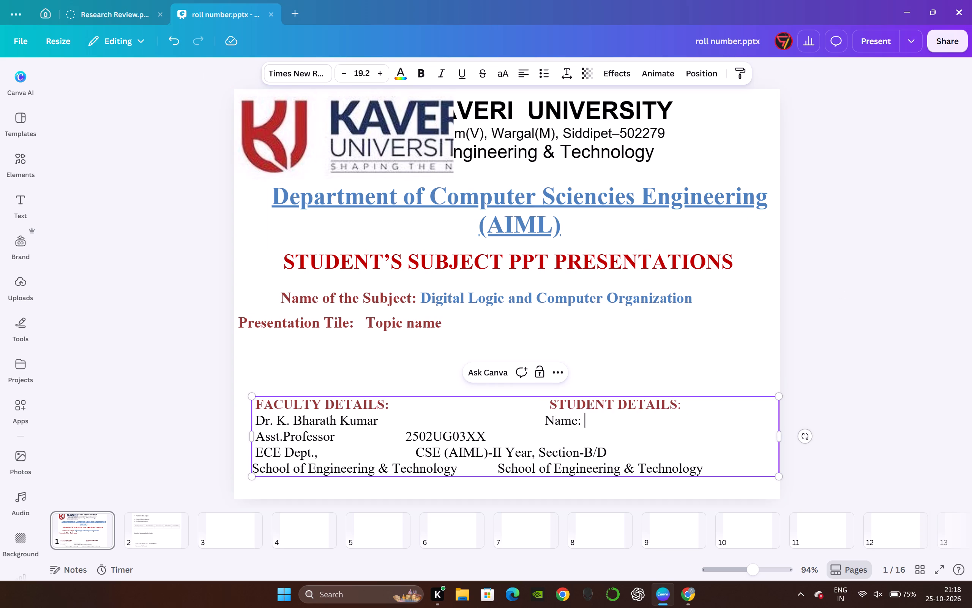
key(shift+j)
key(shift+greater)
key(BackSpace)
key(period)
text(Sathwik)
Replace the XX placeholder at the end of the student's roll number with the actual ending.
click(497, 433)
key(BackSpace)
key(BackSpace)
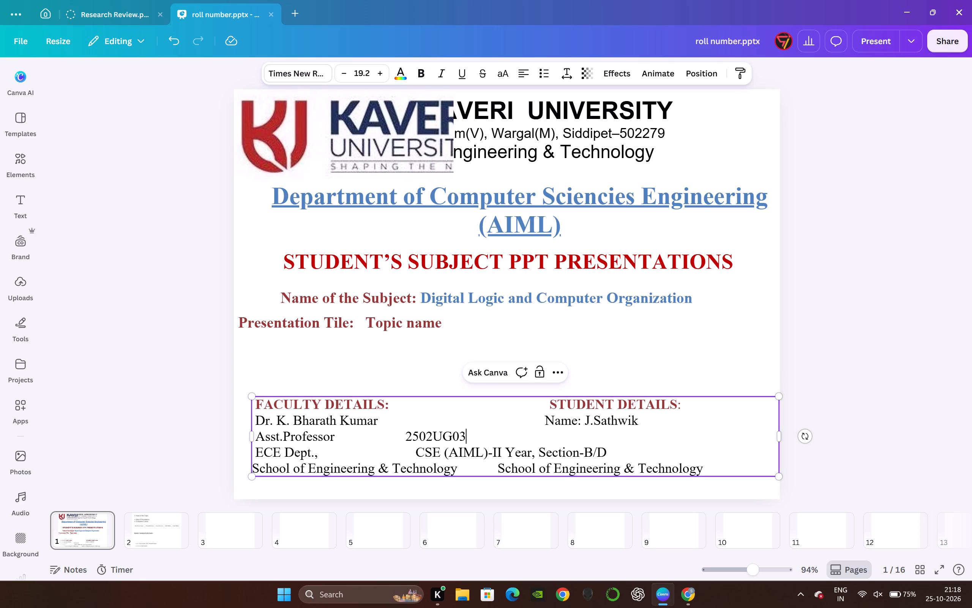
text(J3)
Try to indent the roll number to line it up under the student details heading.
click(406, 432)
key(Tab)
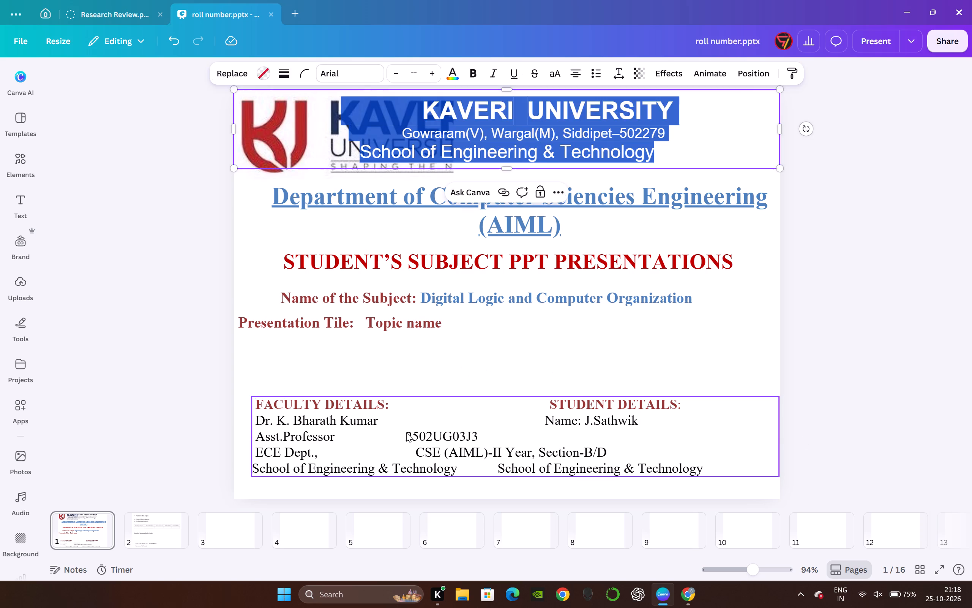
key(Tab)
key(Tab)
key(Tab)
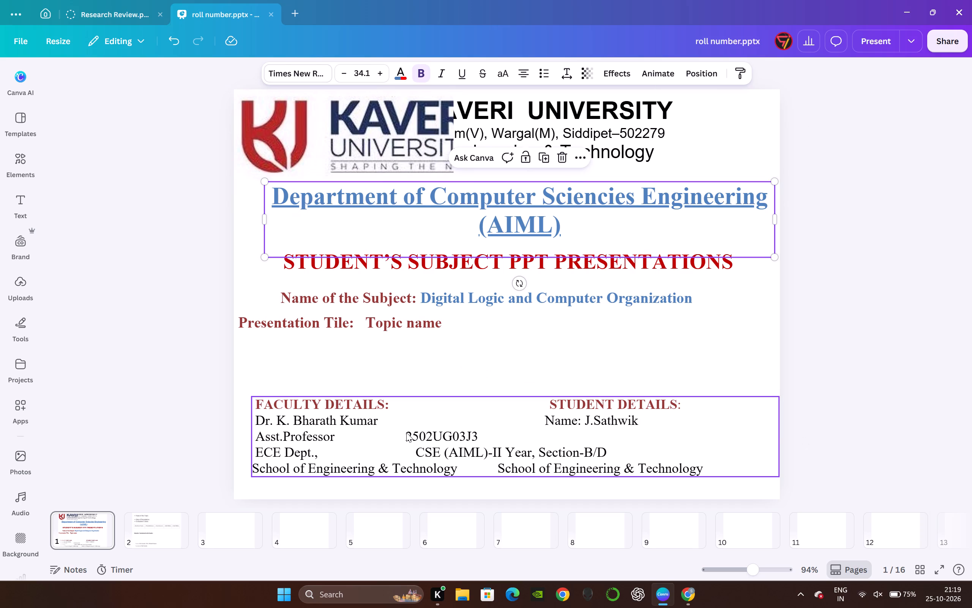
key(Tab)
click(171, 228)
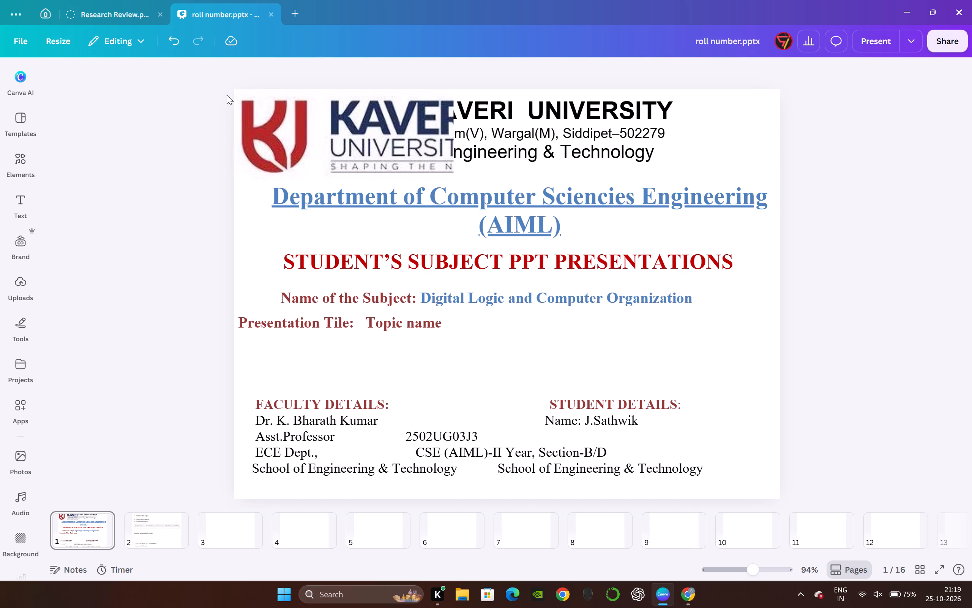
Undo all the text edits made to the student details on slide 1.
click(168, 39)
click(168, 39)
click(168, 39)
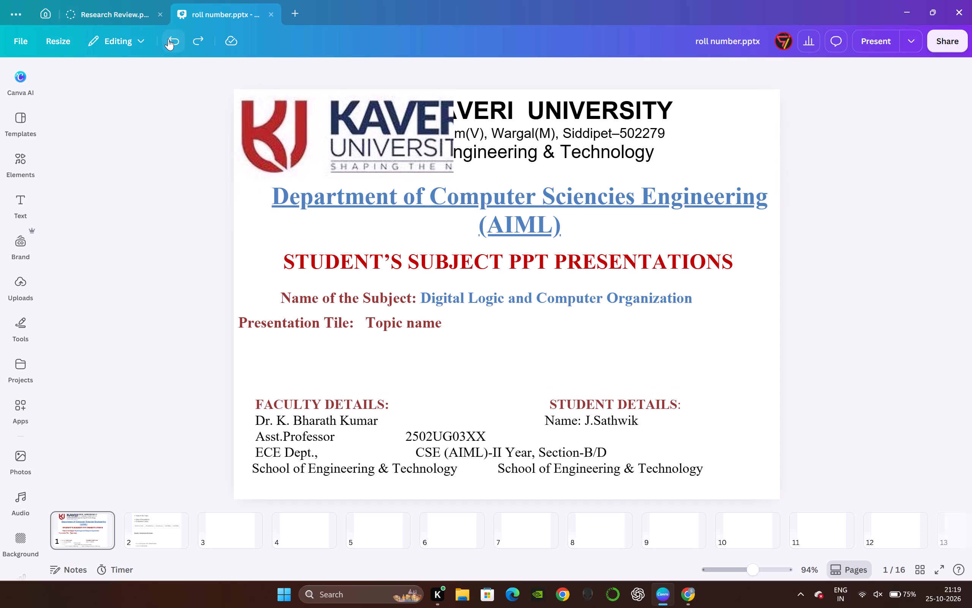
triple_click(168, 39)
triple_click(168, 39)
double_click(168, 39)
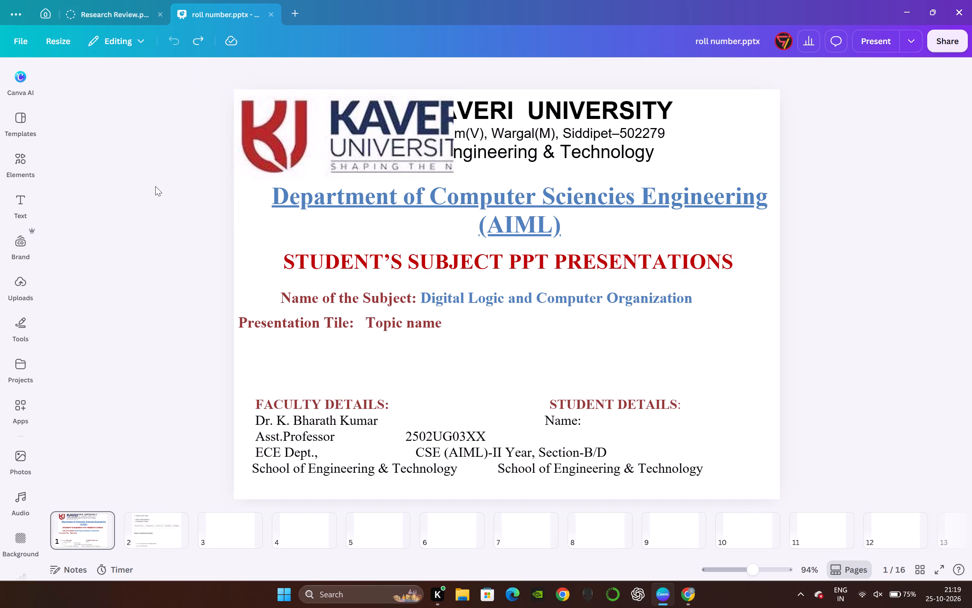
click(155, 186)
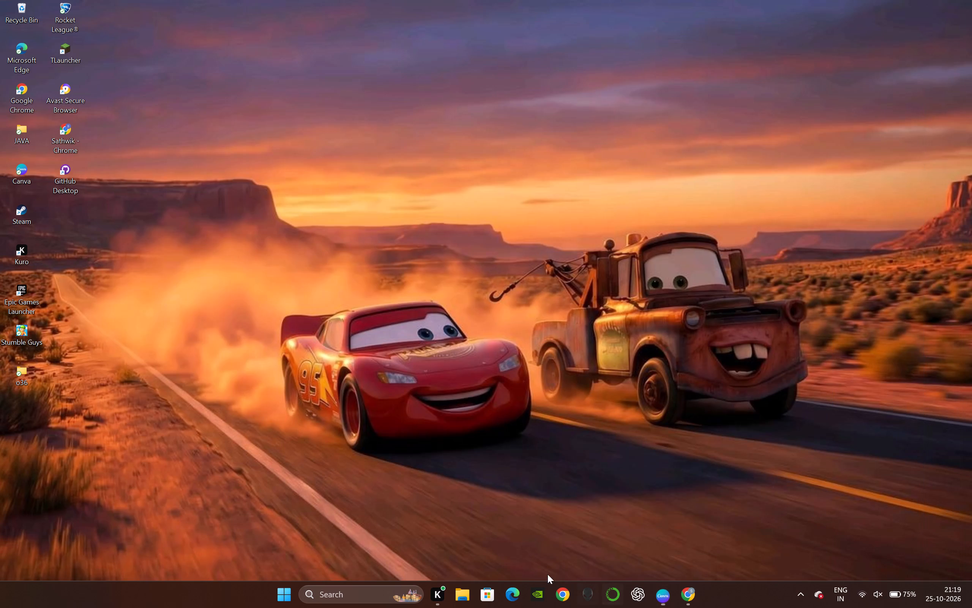
Switch to File Explorer and open the Downloads folder.
click(454, 590)
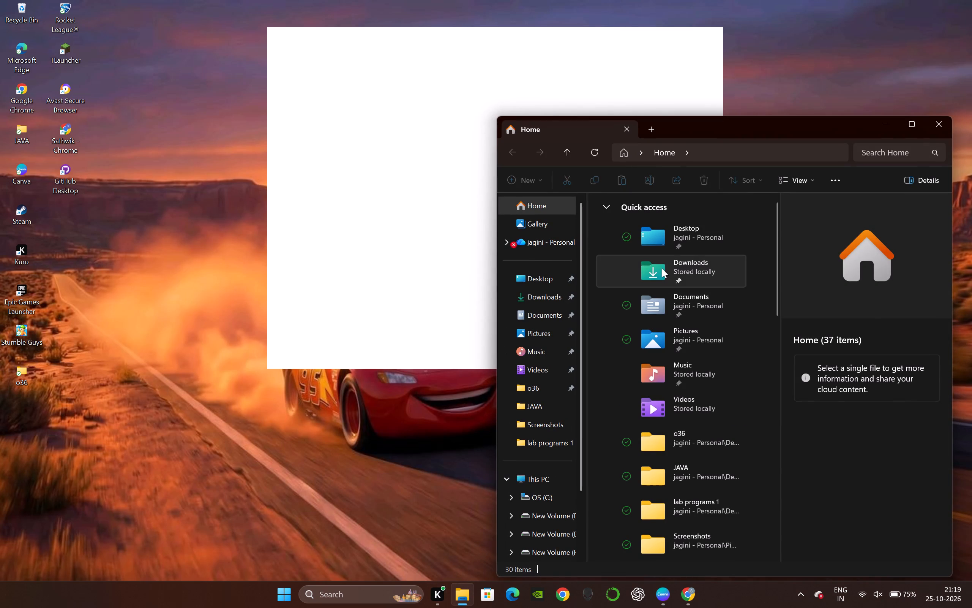
click(689, 261)
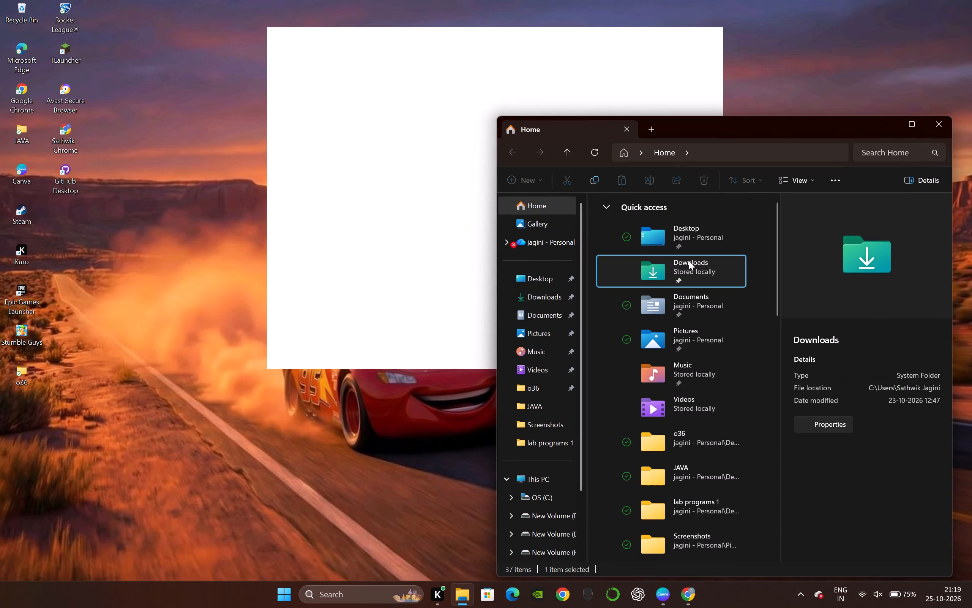
click(689, 261)
double_click(689, 261)
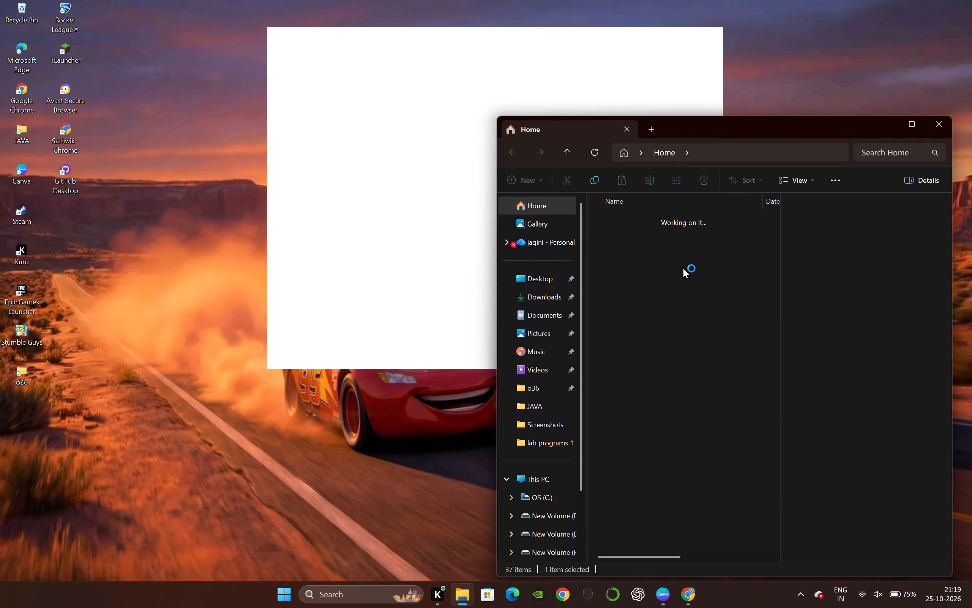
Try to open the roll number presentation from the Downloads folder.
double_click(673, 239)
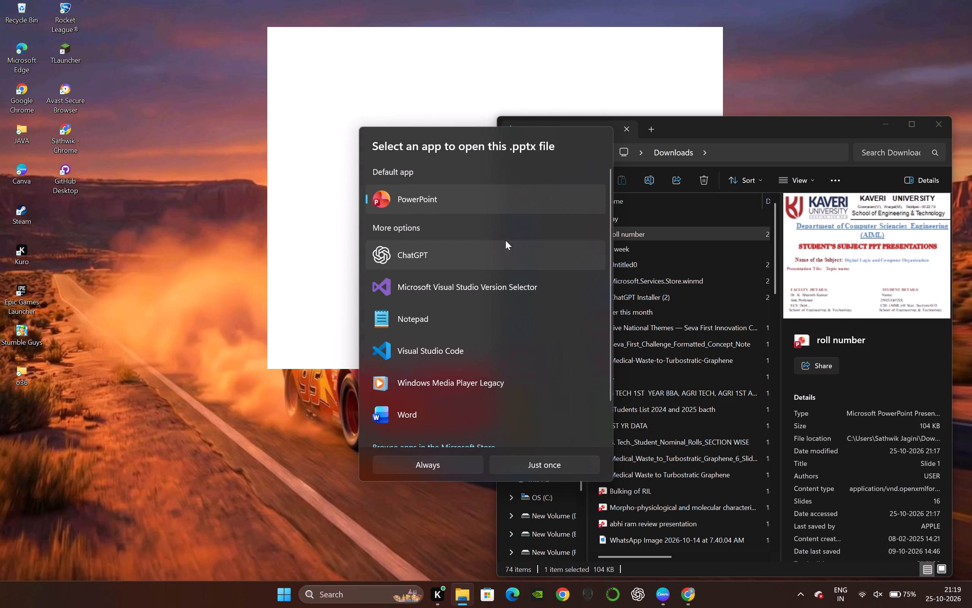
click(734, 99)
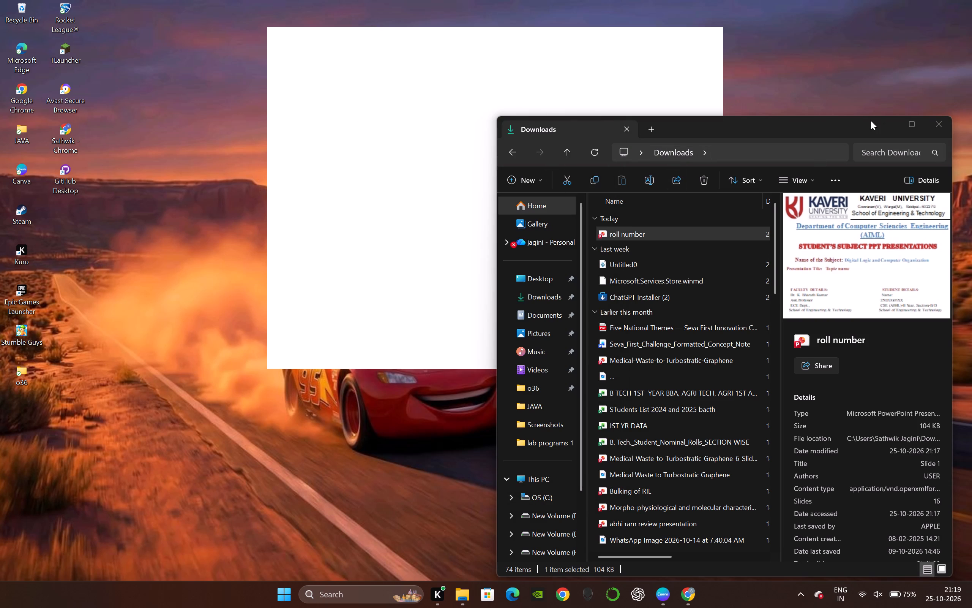
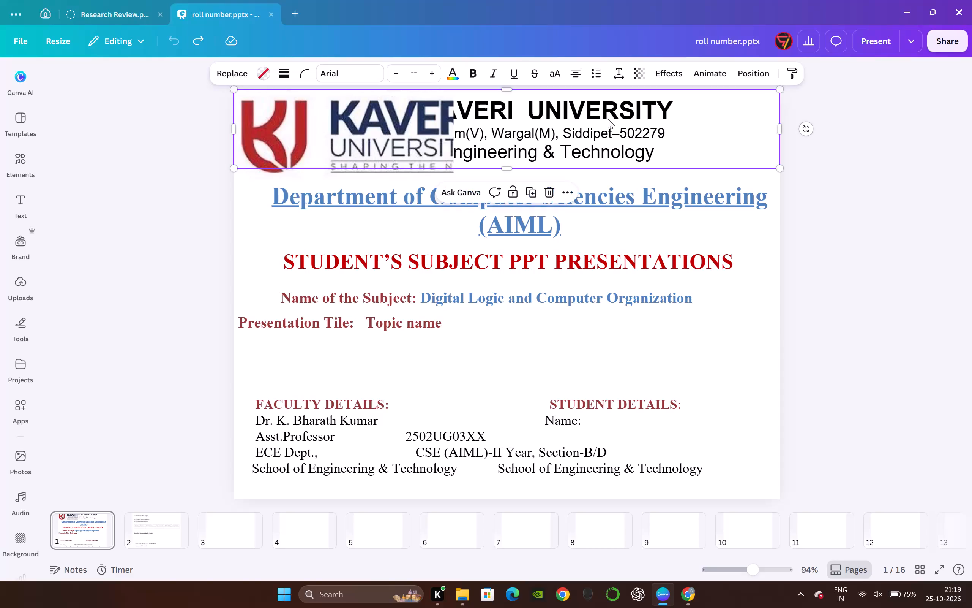
Narrow the Kaveri University logo image on slide 1 so that it covers less of the header text beside it.
click(869, 262)
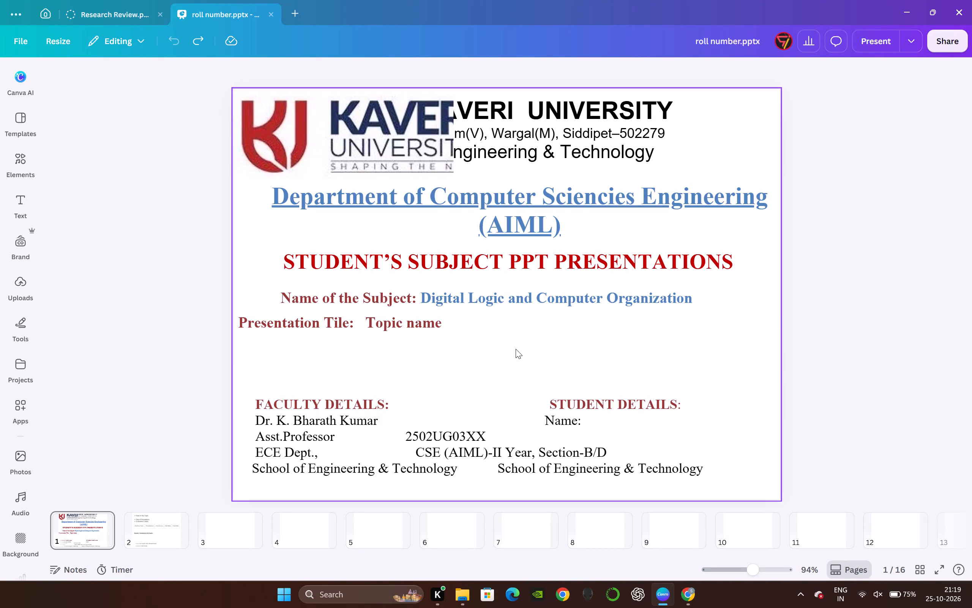
click(269, 109)
drag(456, 140, 226, 139)
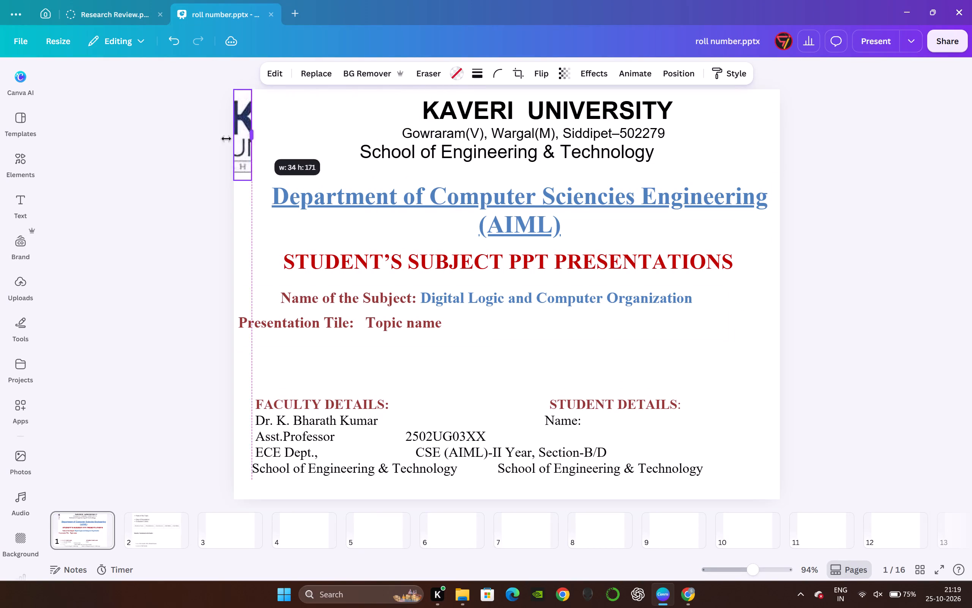
drag(226, 139, 396, 139)
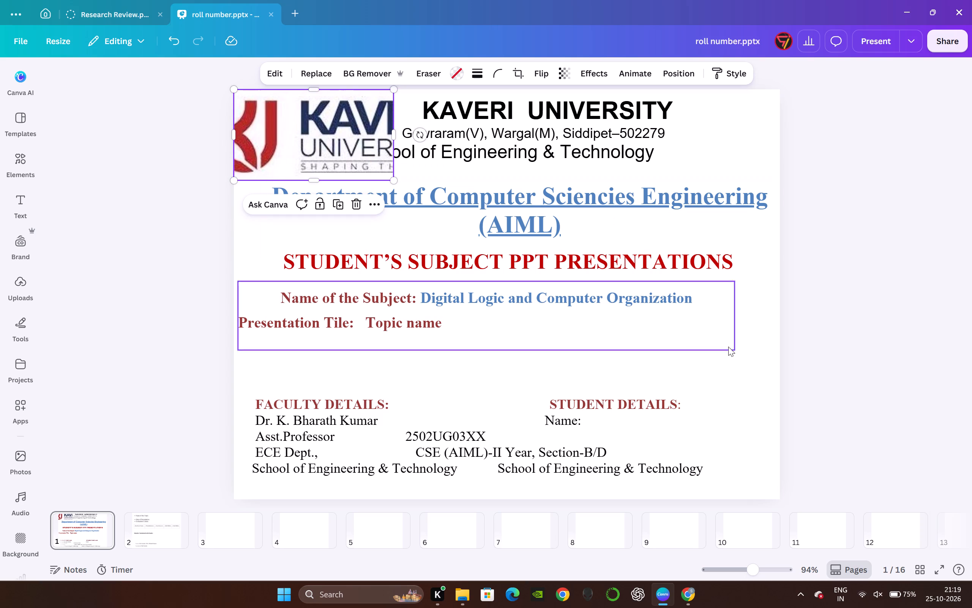
click(814, 271)
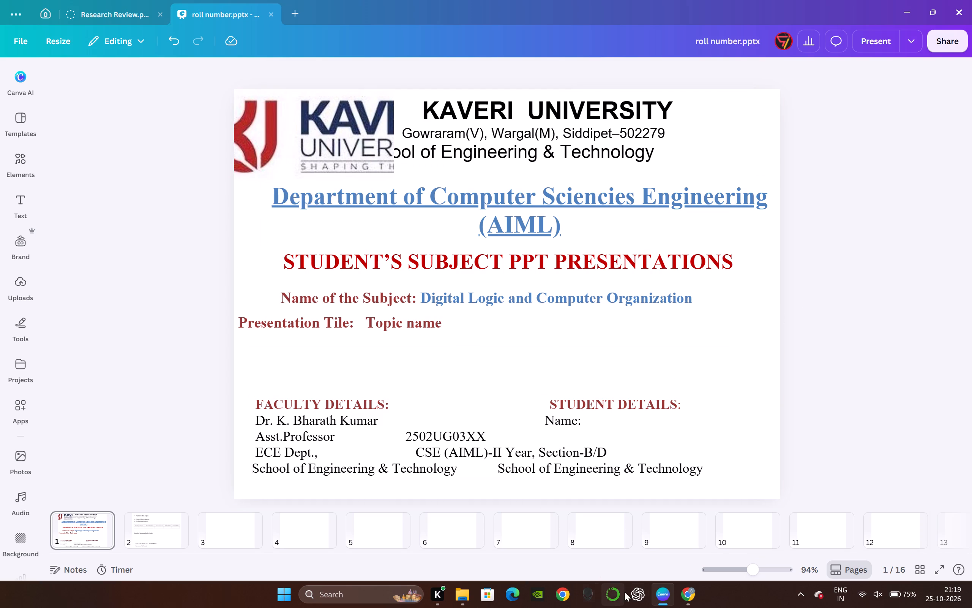
Switch to File Explorer and open the roll number presentation from Downloads in PowerPoint, just this once.
click(466, 595)
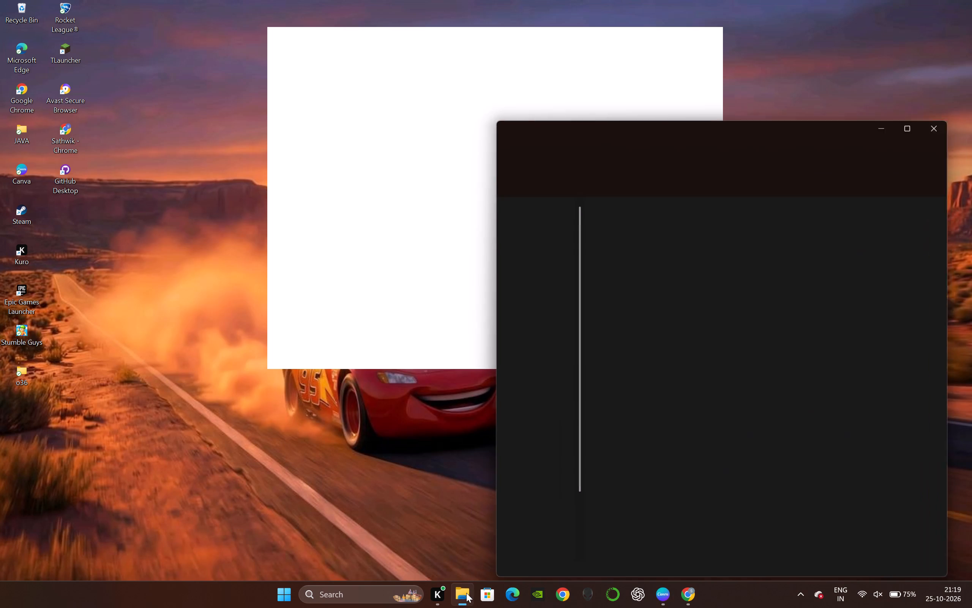
double_click(731, 238)
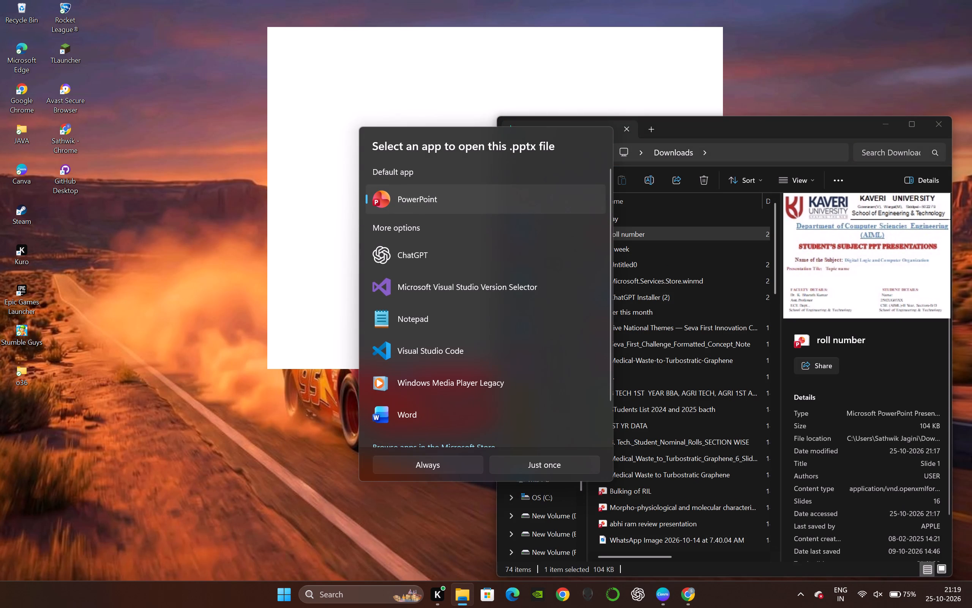
click(513, 208)
click(546, 462)
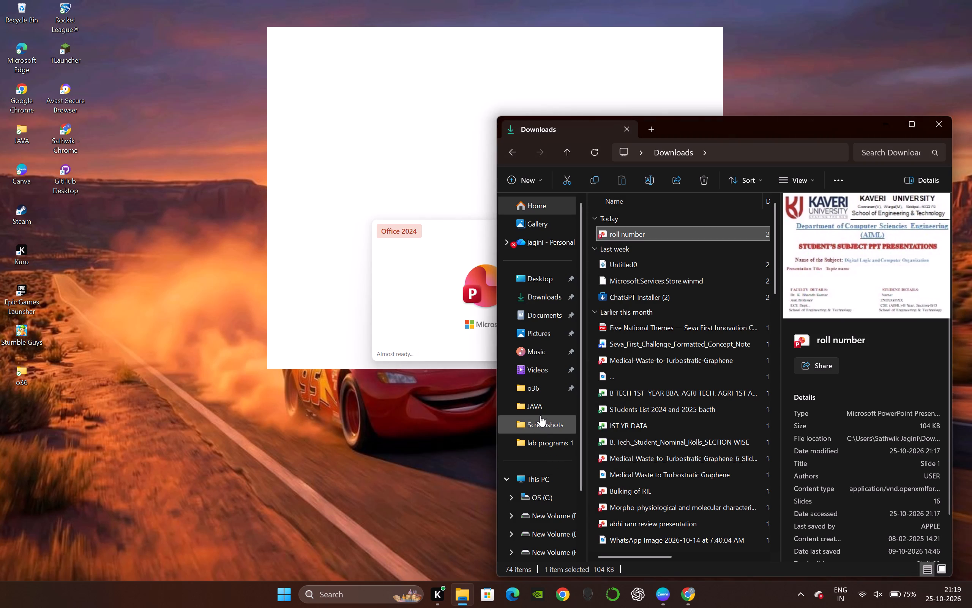
click(215, 308)
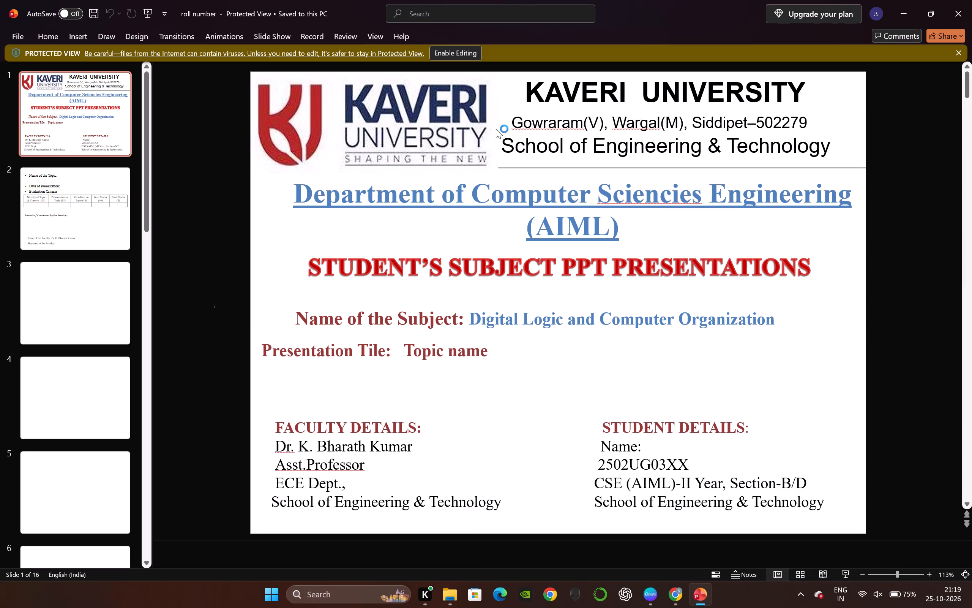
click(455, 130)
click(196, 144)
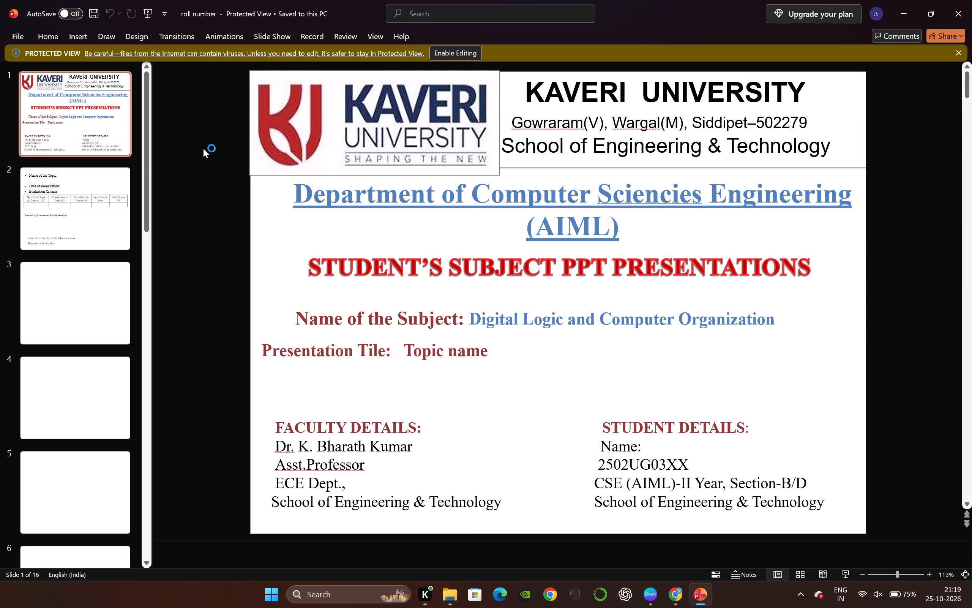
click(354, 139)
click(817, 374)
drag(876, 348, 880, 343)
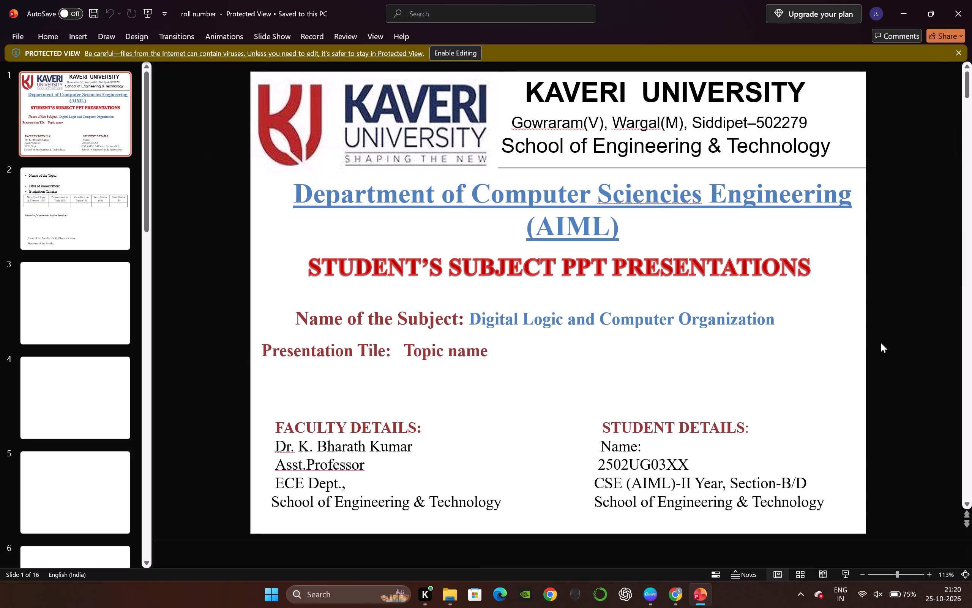
Dismiss the Protected View notice above the slide.
click(955, 54)
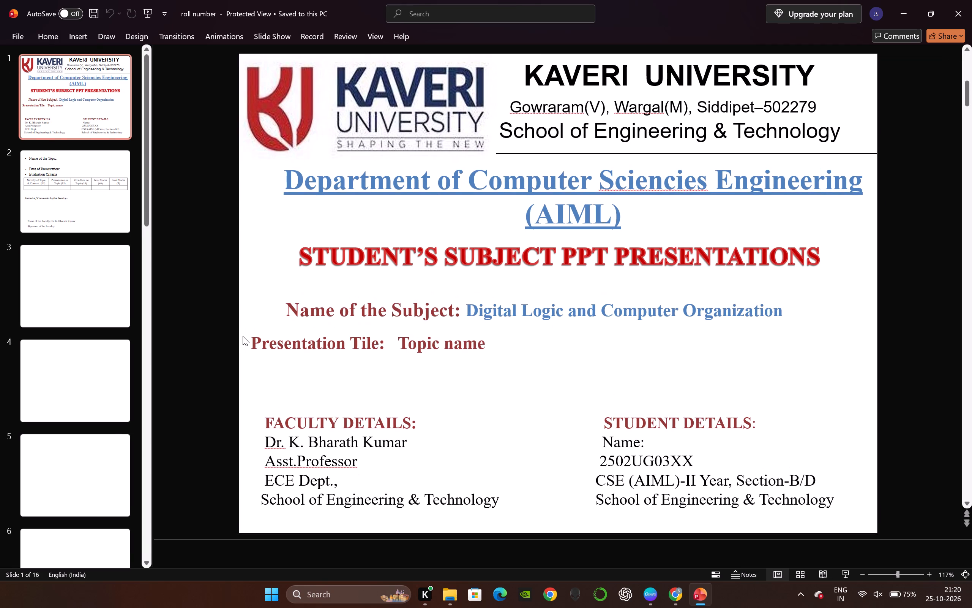
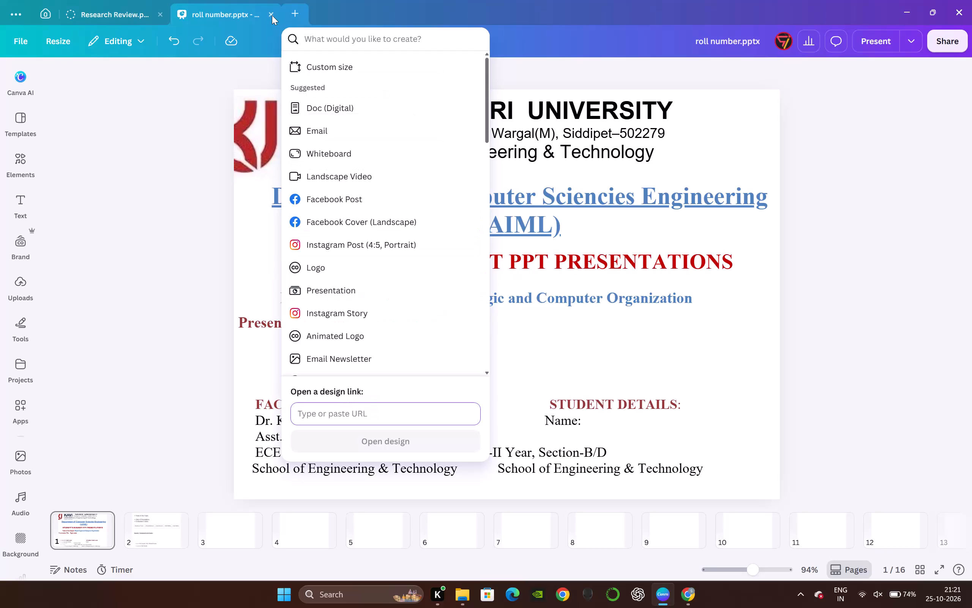
Close both open design tabs and reopen roll number.pptx from the Uploads folder.
click(271, 15)
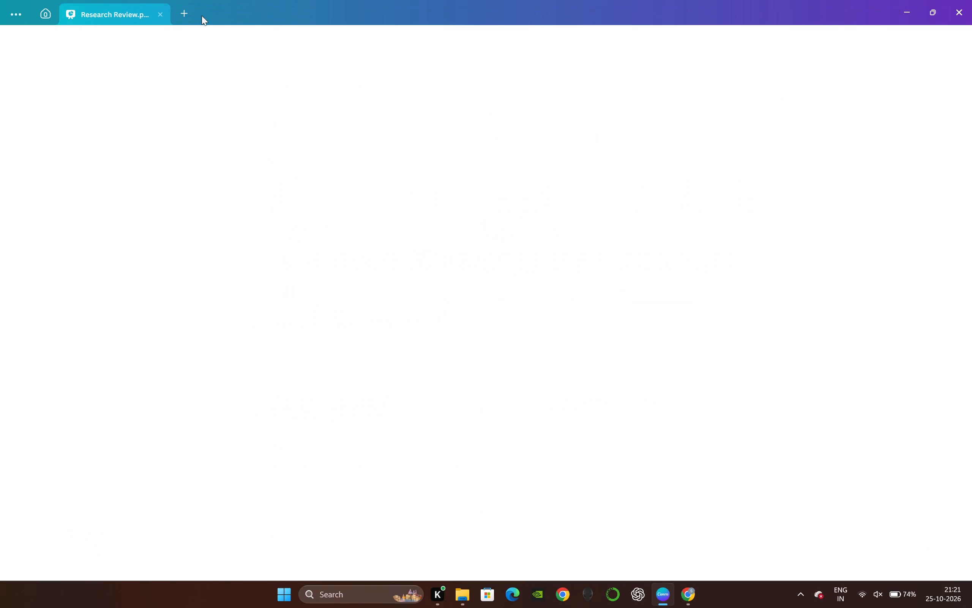
click(162, 16)
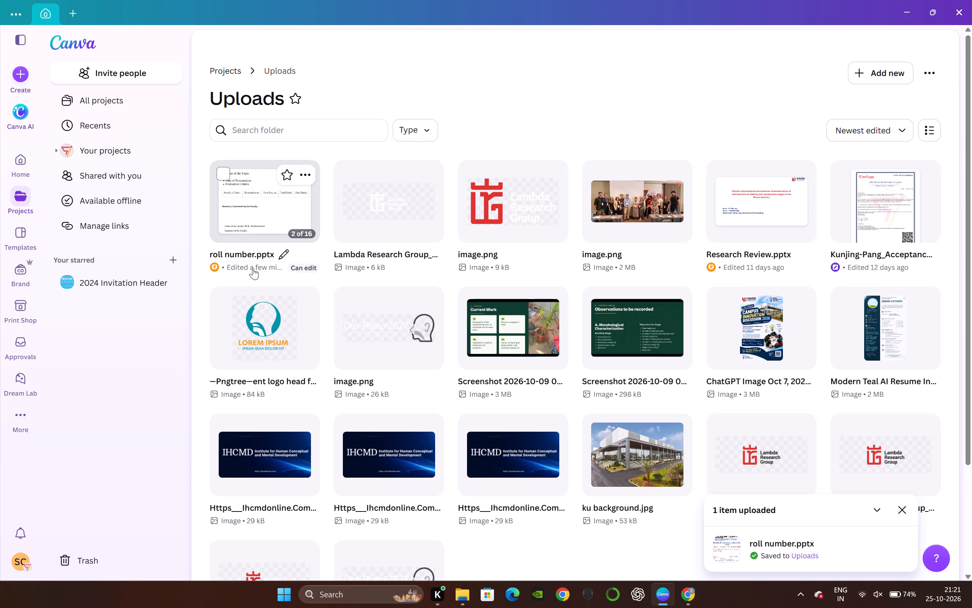
double_click(239, 199)
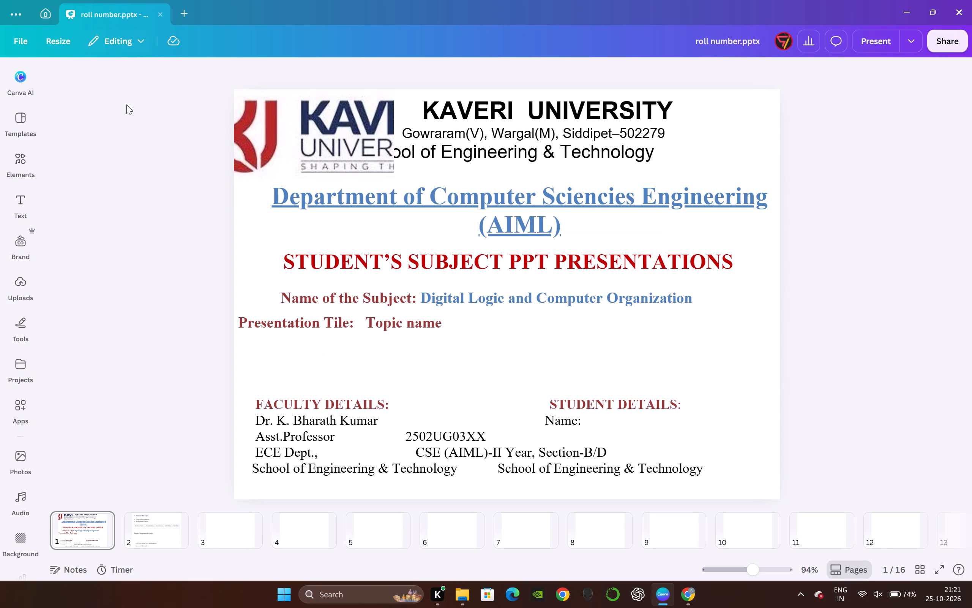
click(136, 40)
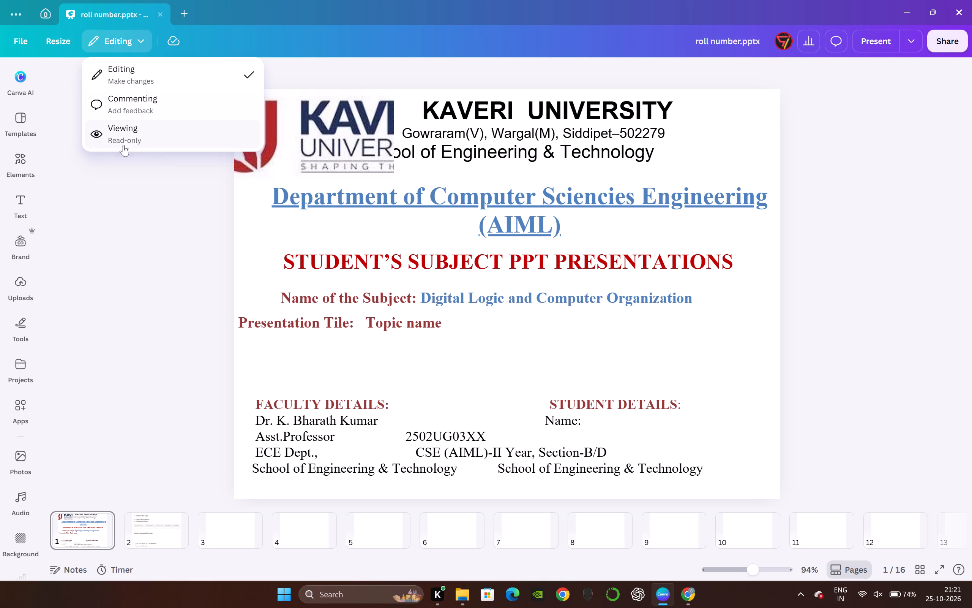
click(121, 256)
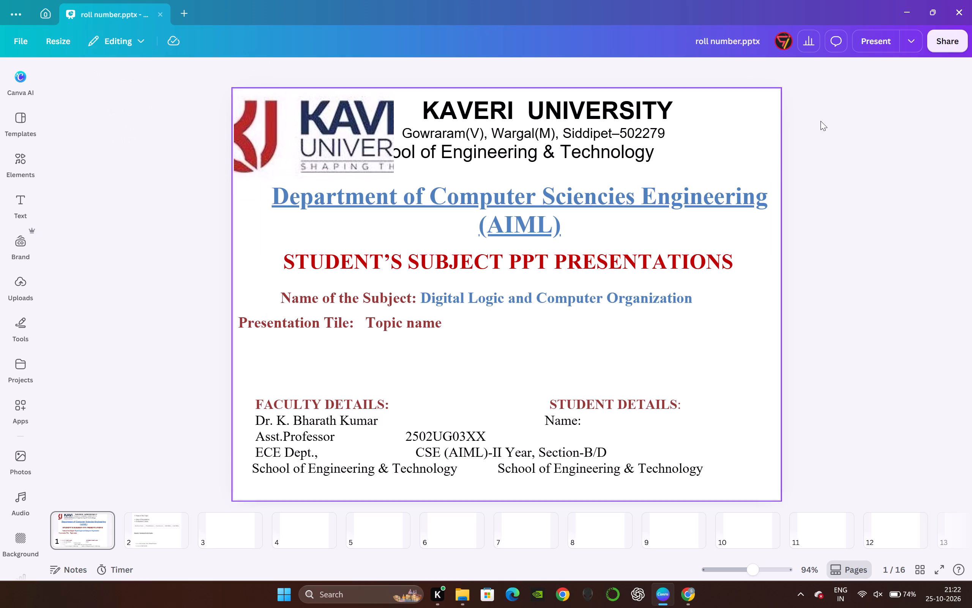
Move the university header text on slide 1 rightward, clear of the Kaveri University logo.
drag(673, 119, 701, 121)
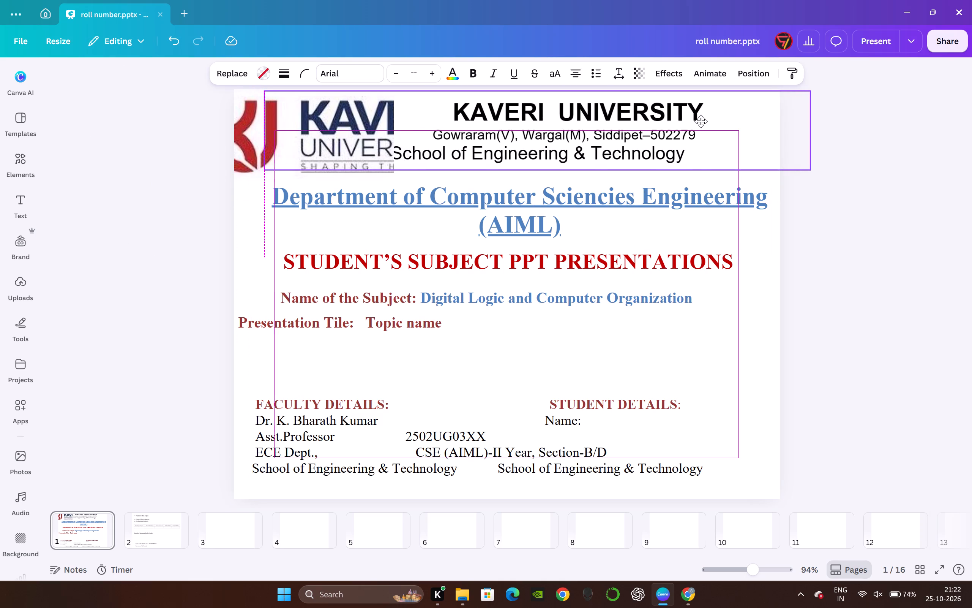
drag(701, 121, 719, 119)
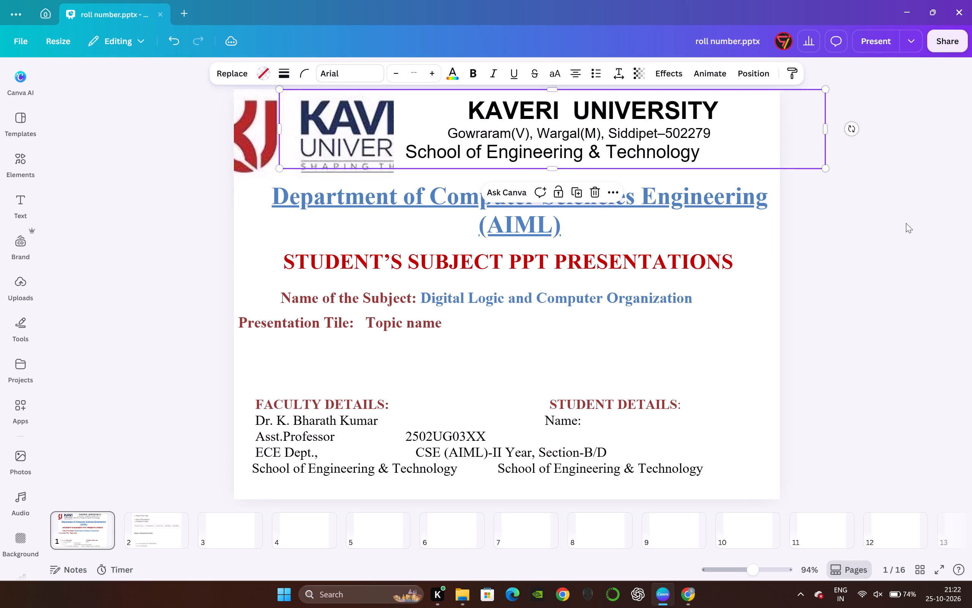
click(917, 246)
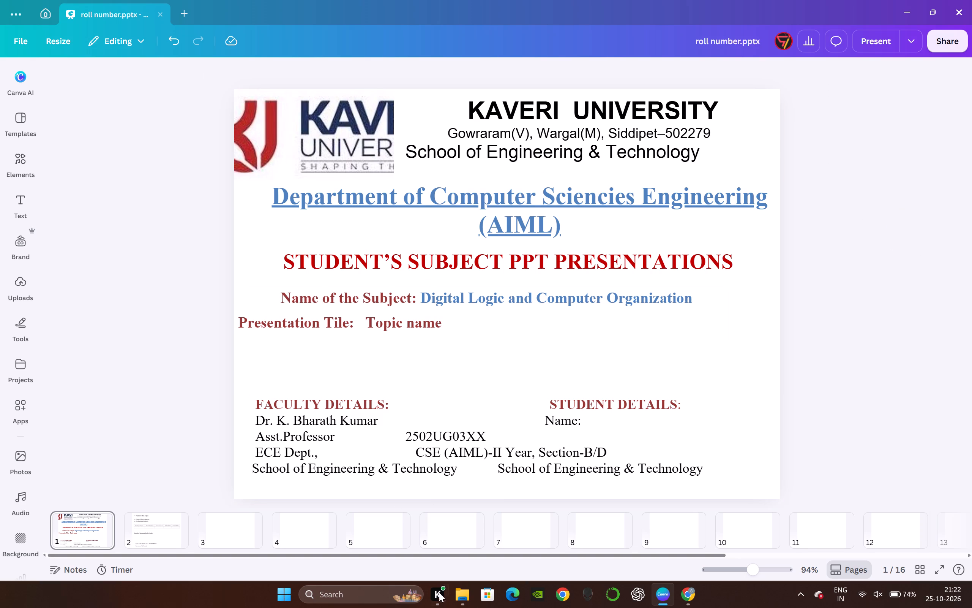
Switch to File Explorer, open the roll number presentation from Downloads in PowerPoint, and show its title slide in slide show view.
click(455, 595)
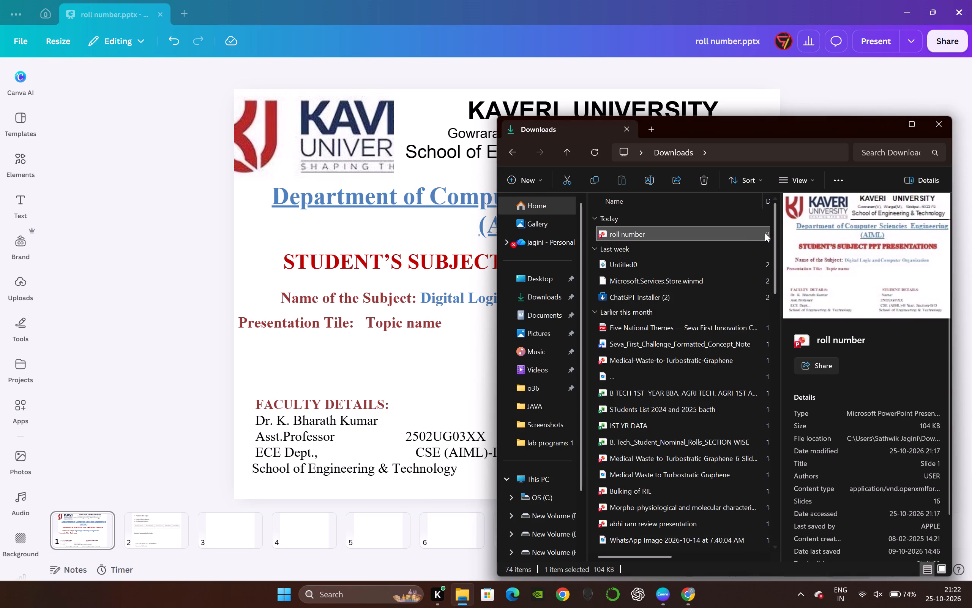
double_click(743, 233)
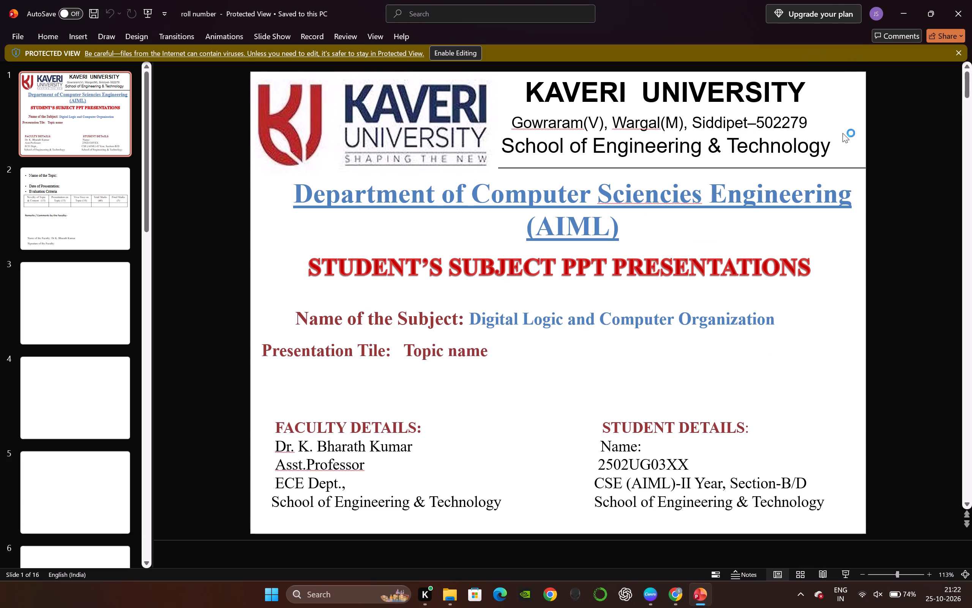
click(839, 573)
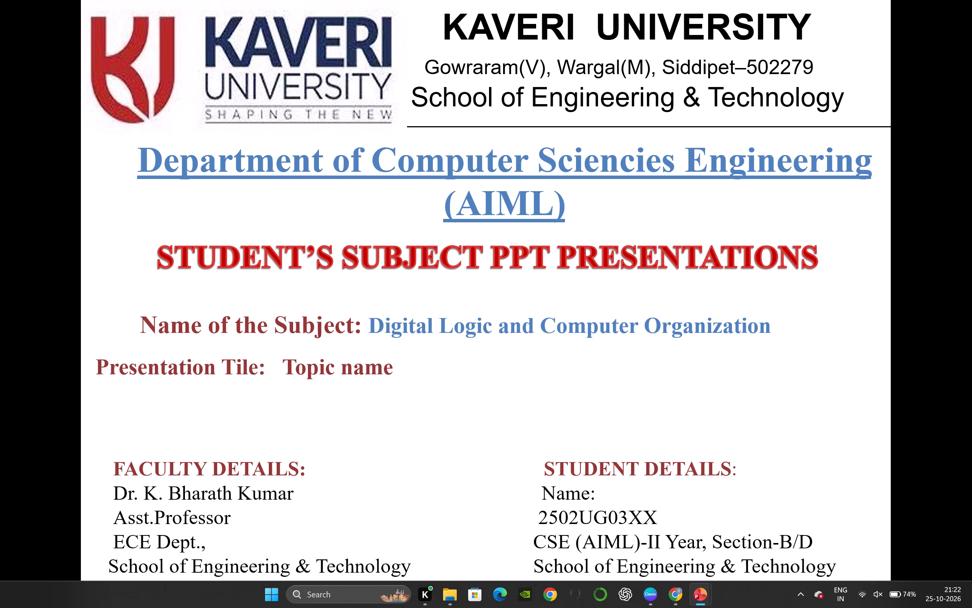
click(32, 171)
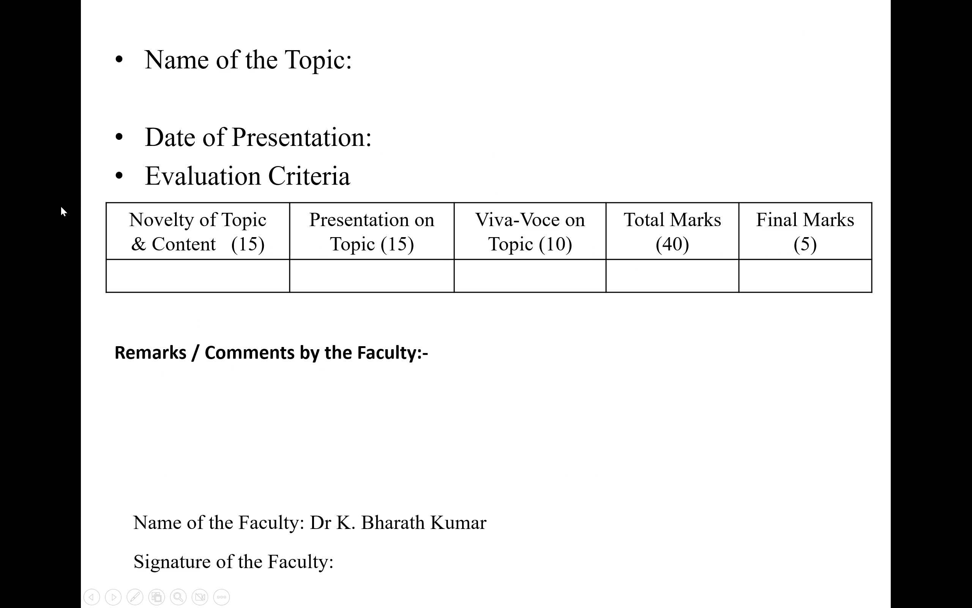
key(Left)
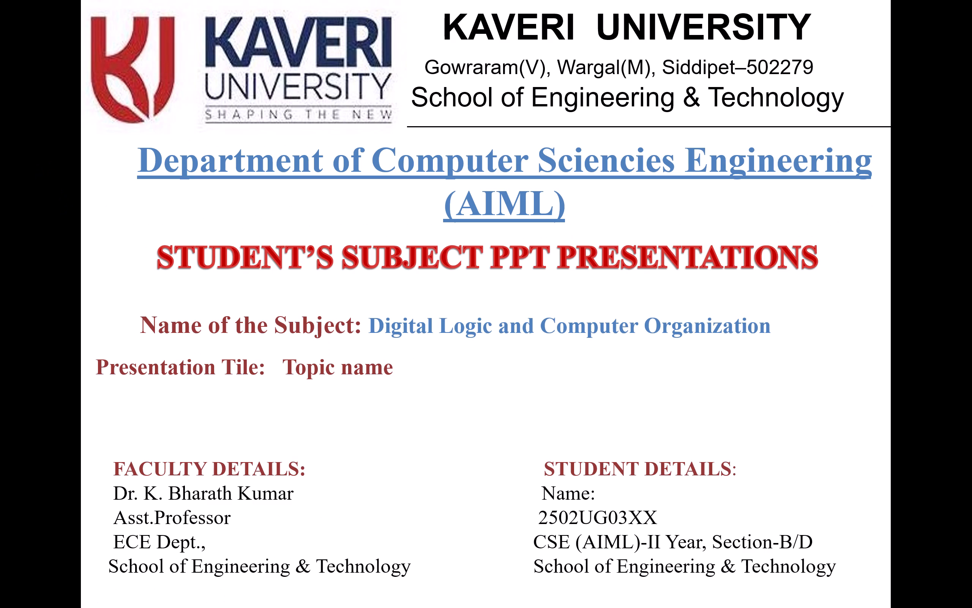
Capture a screenshot of the whole title slide, leaving out the black borders beside it.
key(Print)
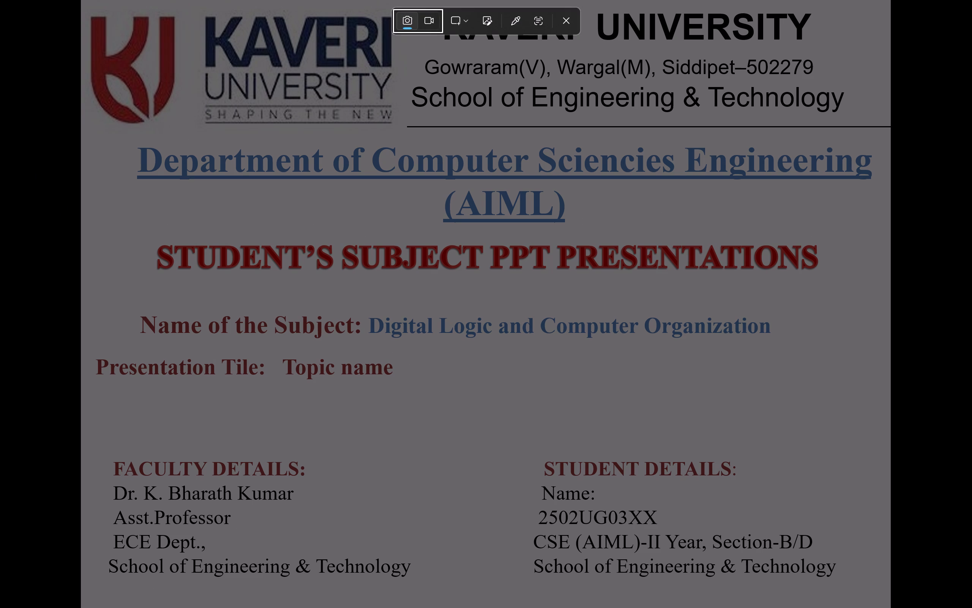
drag(80, 0, 82, 0)
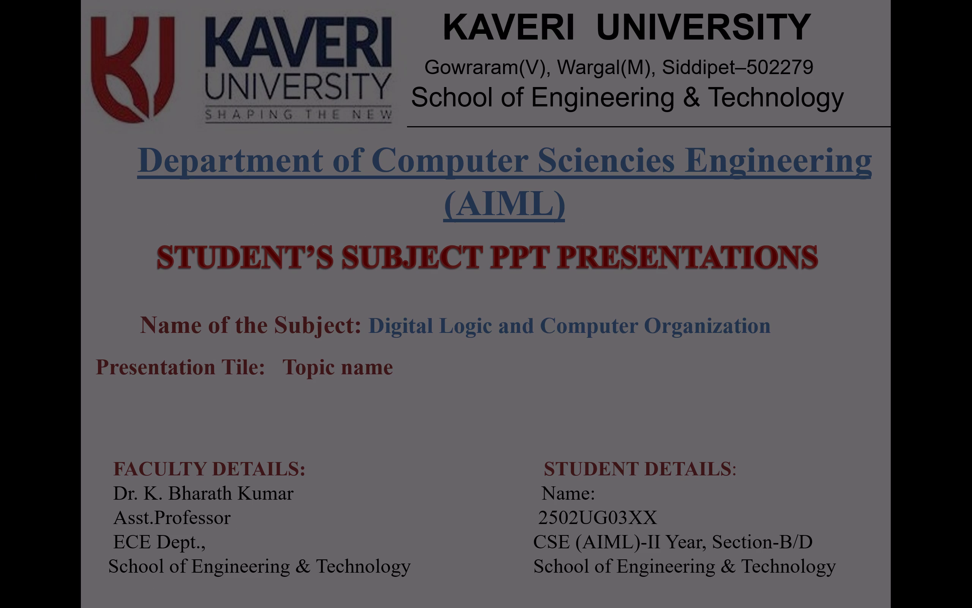
drag(82, 0, 904, 605)
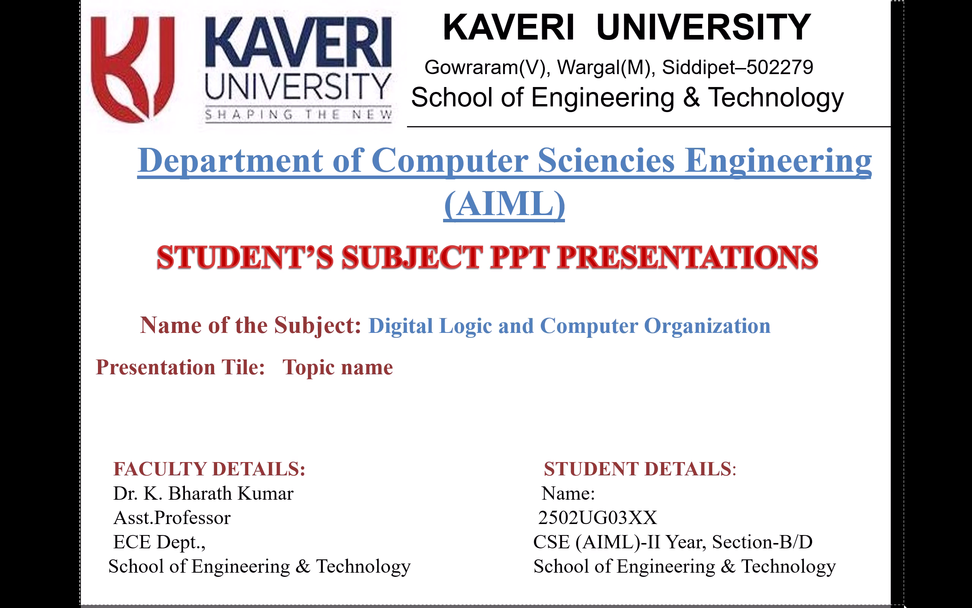
drag(904, 605, 892, 607)
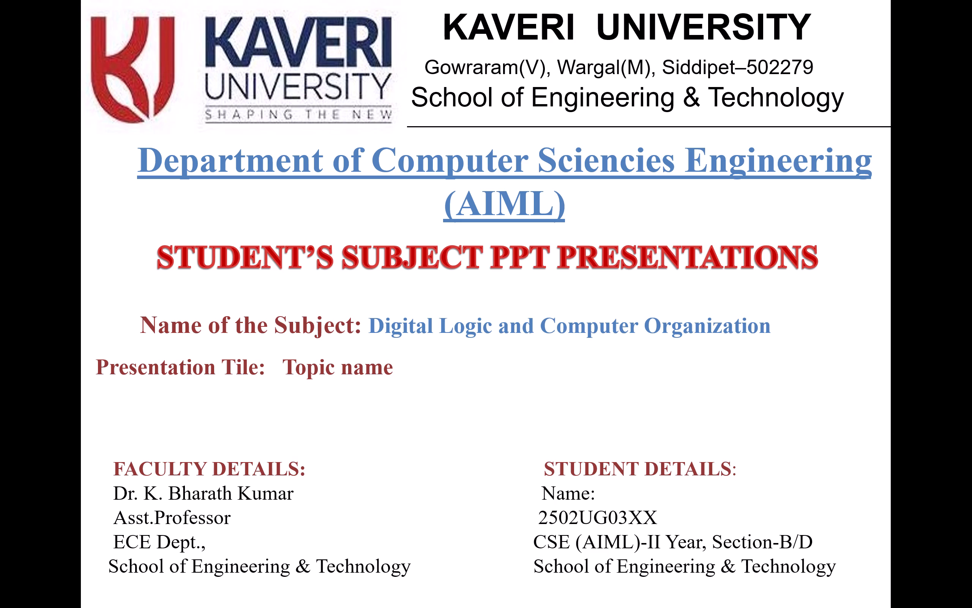
End the slide show, close PowerPoint, minimize File Explorer and return to the Canva design.
key(Escape)
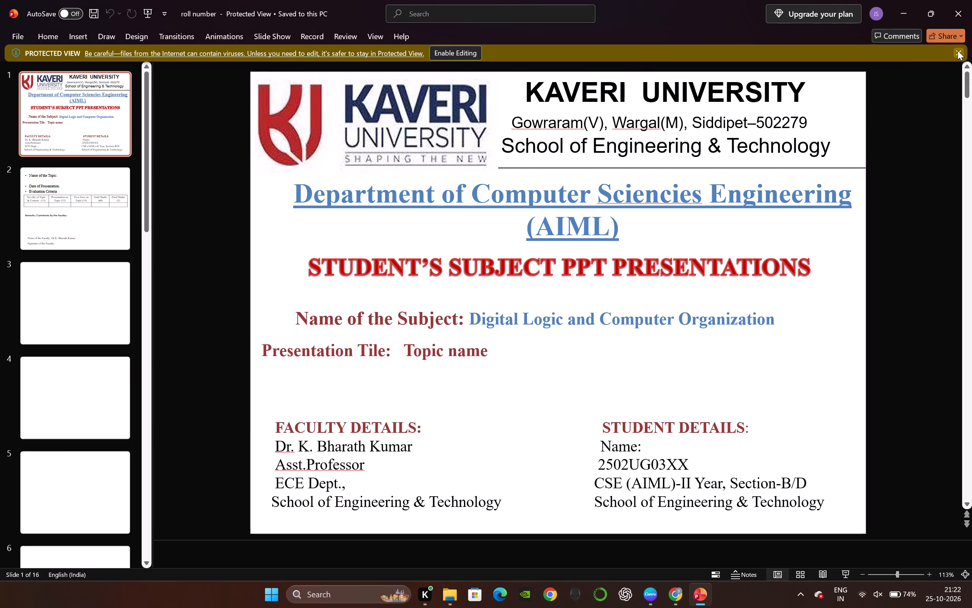
click(944, 6)
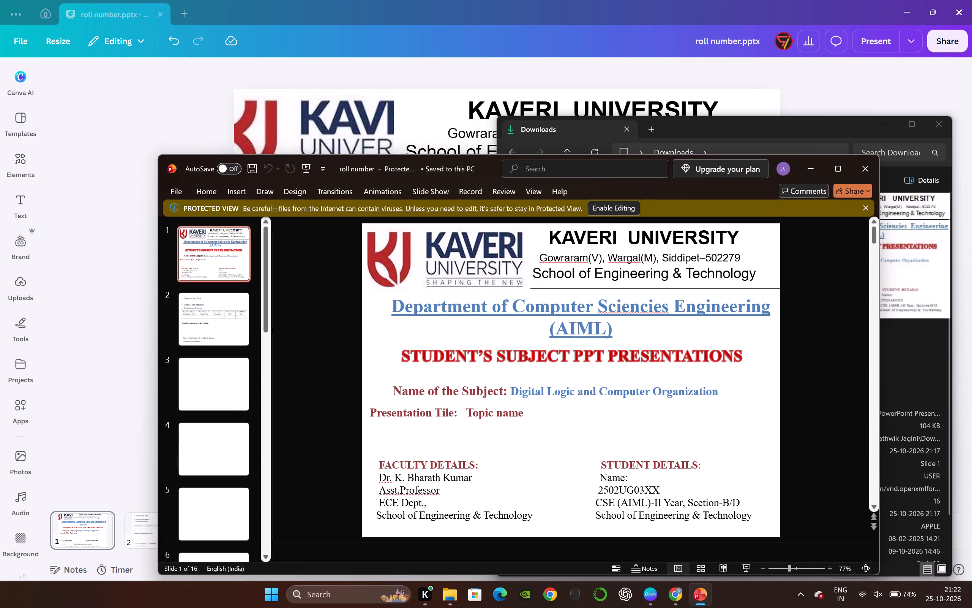
click(860, 169)
click(892, 123)
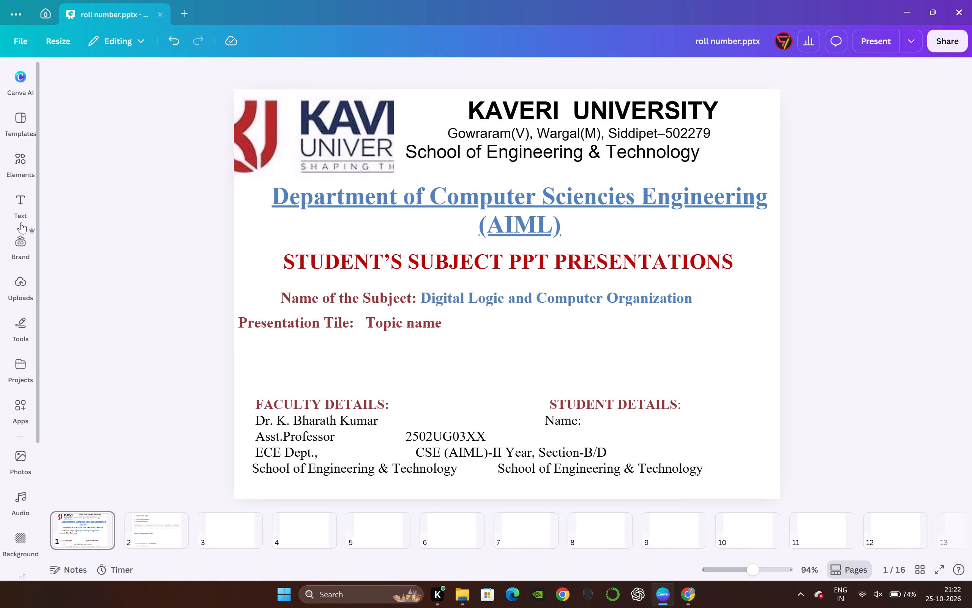
click(30, 281)
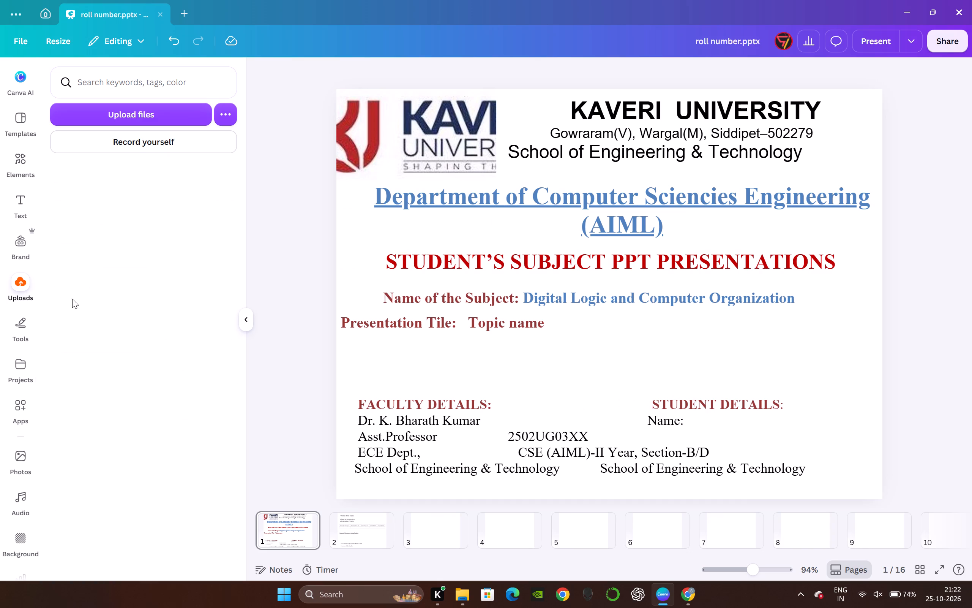
click(101, 115)
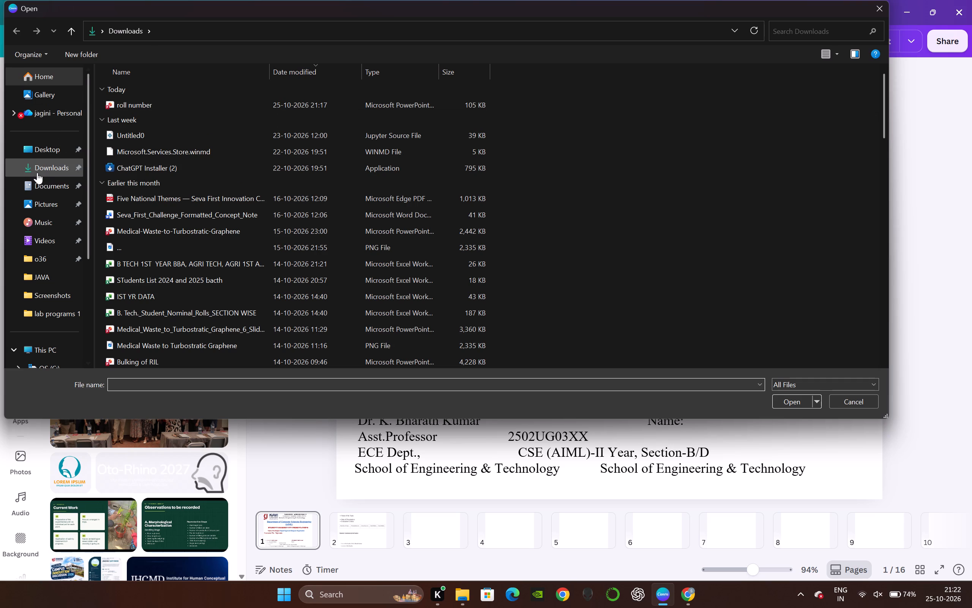
click(41, 199)
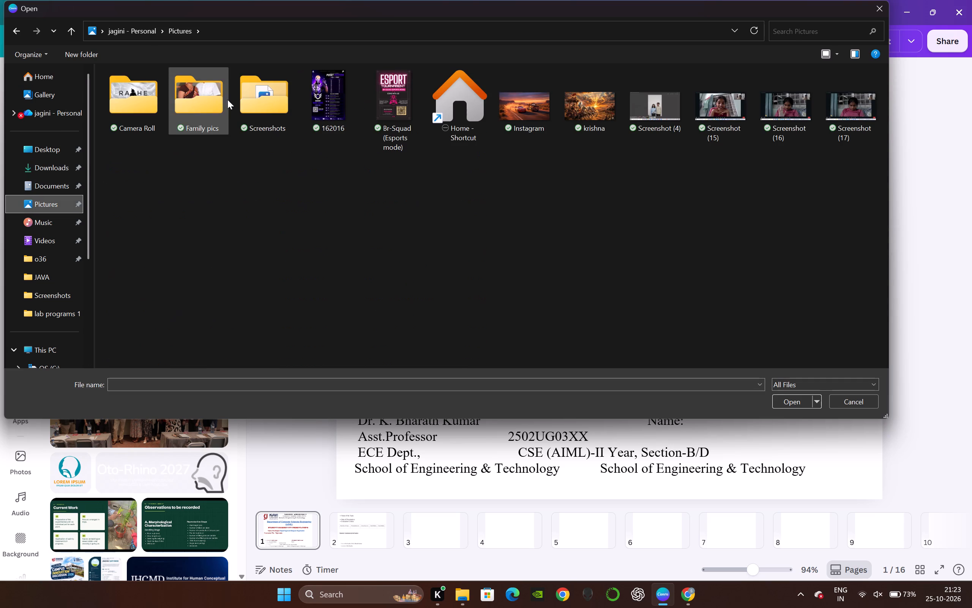
double_click(247, 101)
scroll(425, 249, down, 14)
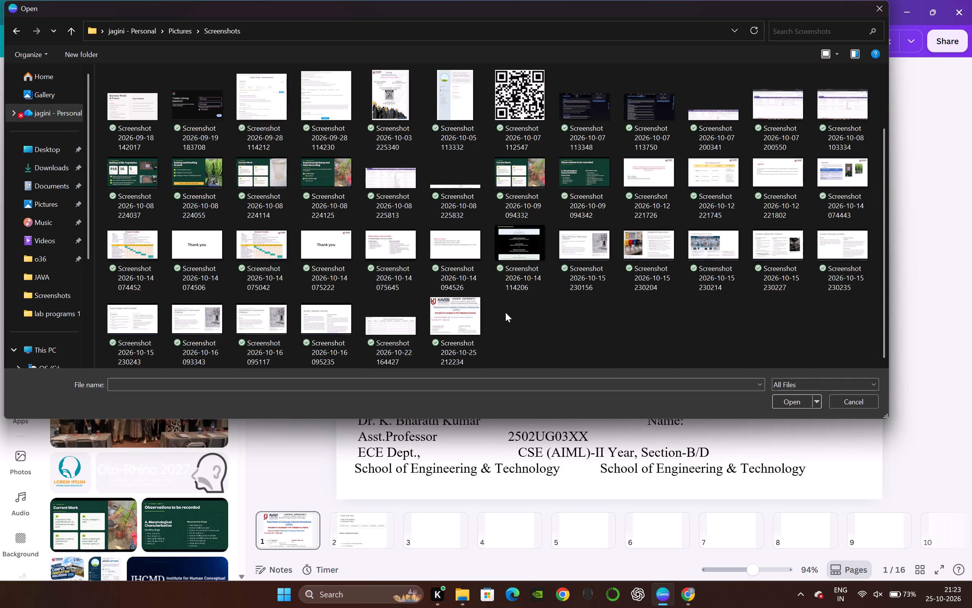
double_click(461, 310)
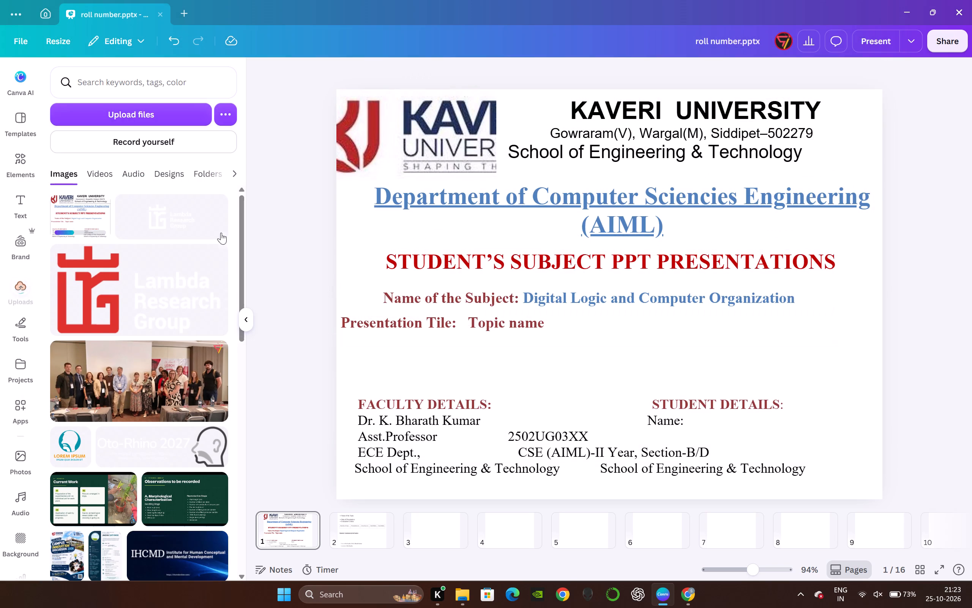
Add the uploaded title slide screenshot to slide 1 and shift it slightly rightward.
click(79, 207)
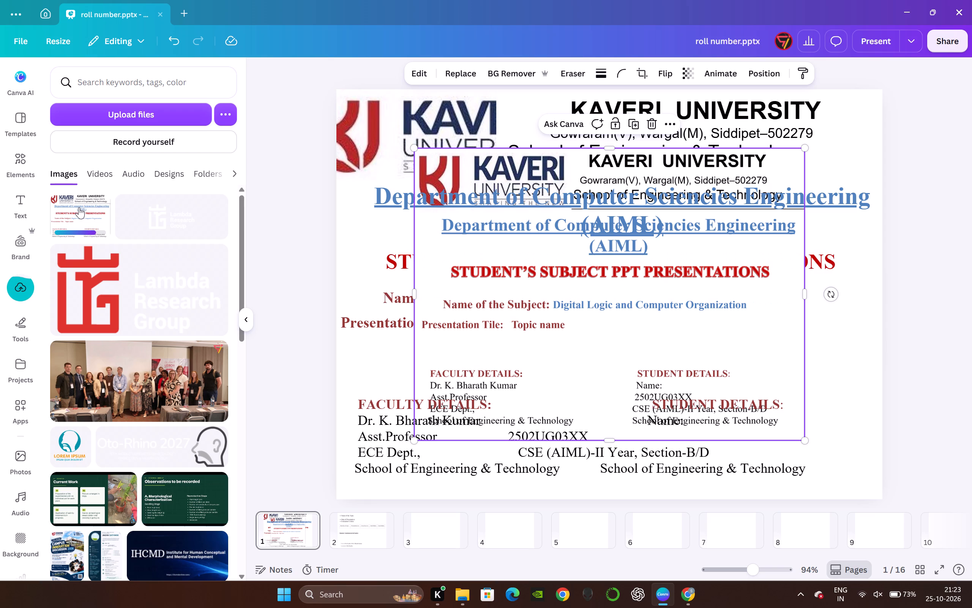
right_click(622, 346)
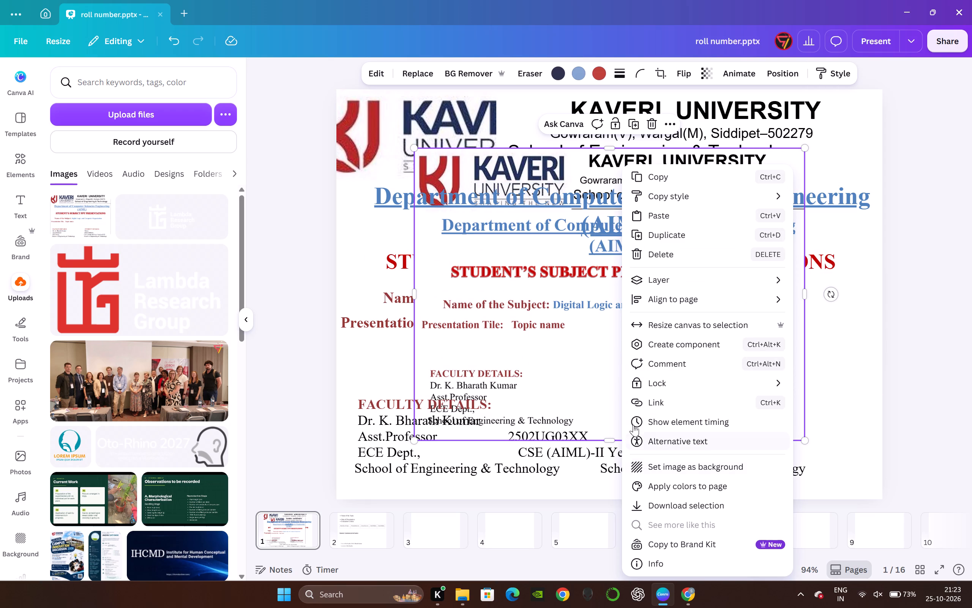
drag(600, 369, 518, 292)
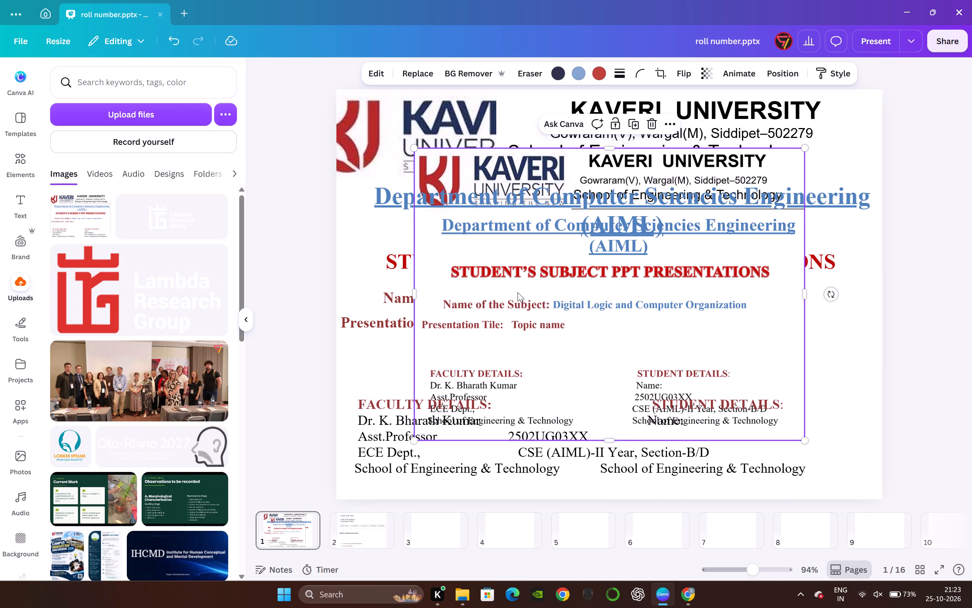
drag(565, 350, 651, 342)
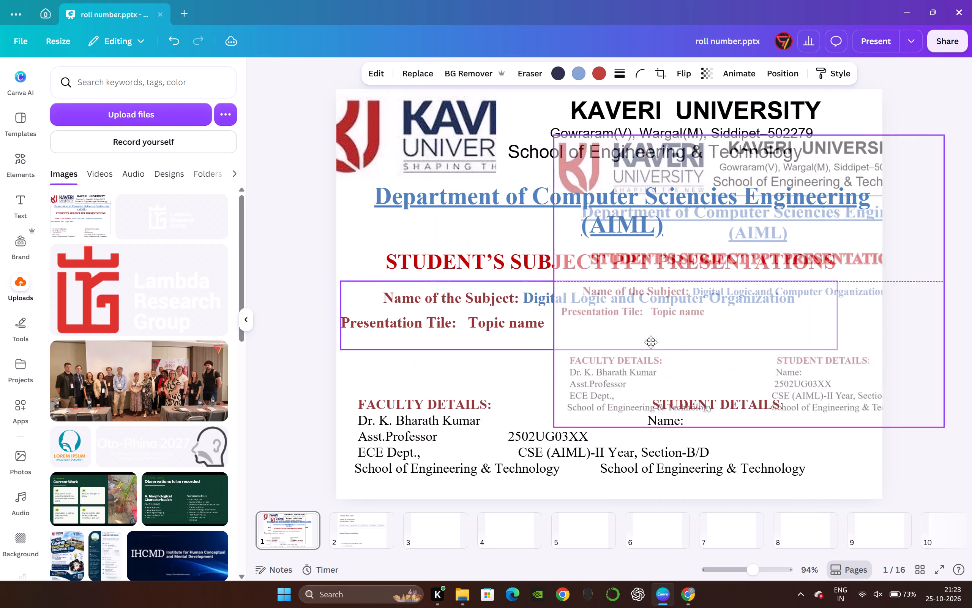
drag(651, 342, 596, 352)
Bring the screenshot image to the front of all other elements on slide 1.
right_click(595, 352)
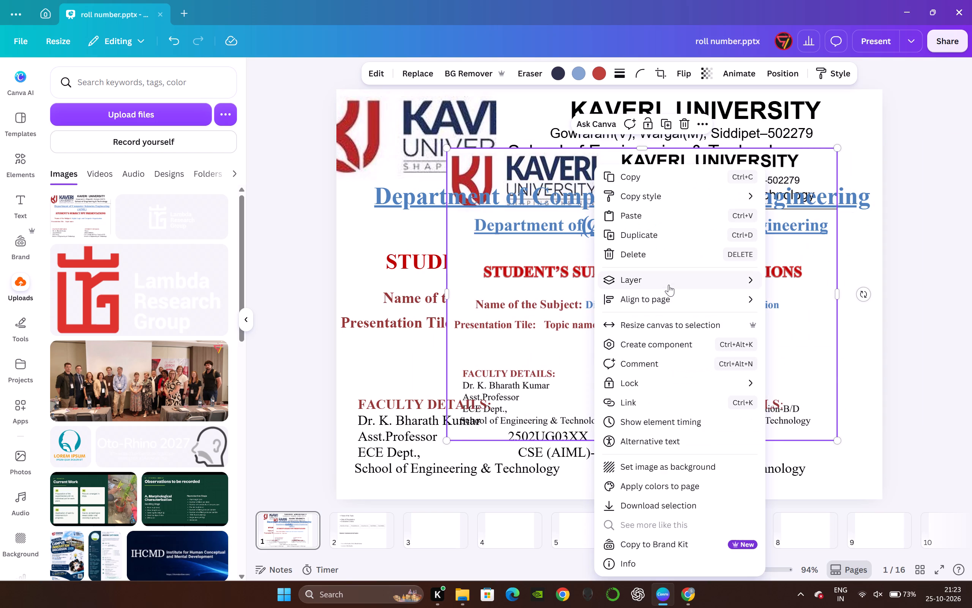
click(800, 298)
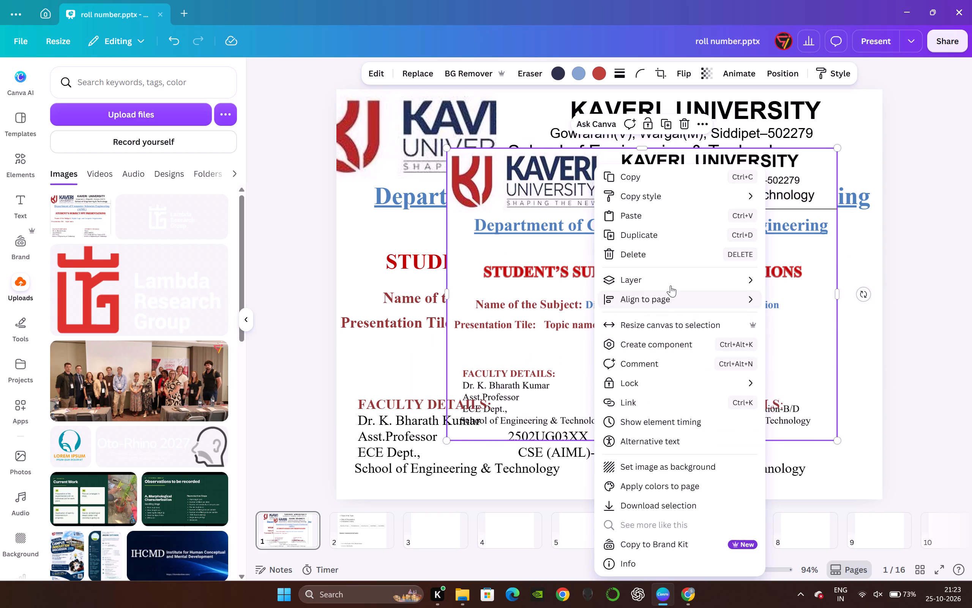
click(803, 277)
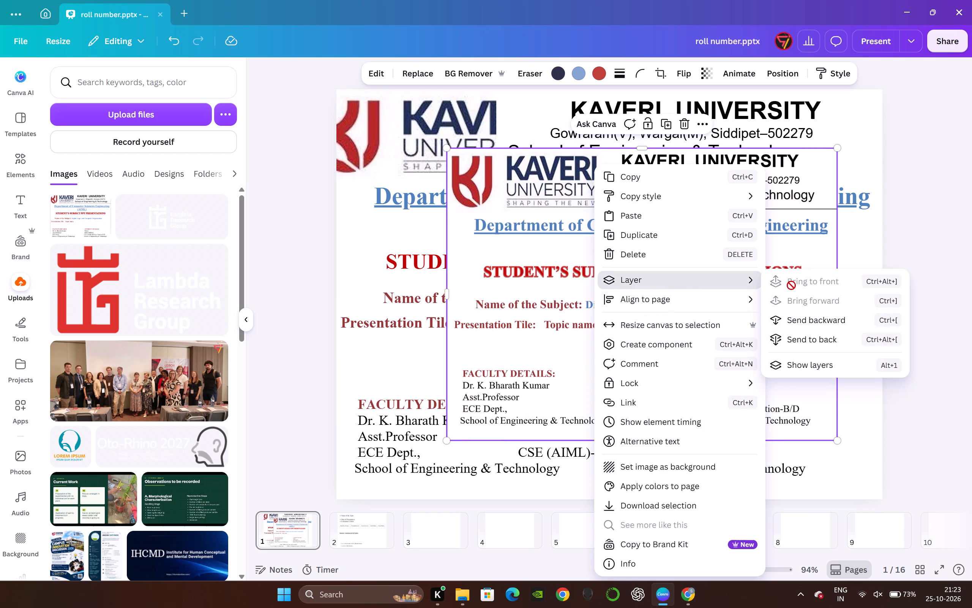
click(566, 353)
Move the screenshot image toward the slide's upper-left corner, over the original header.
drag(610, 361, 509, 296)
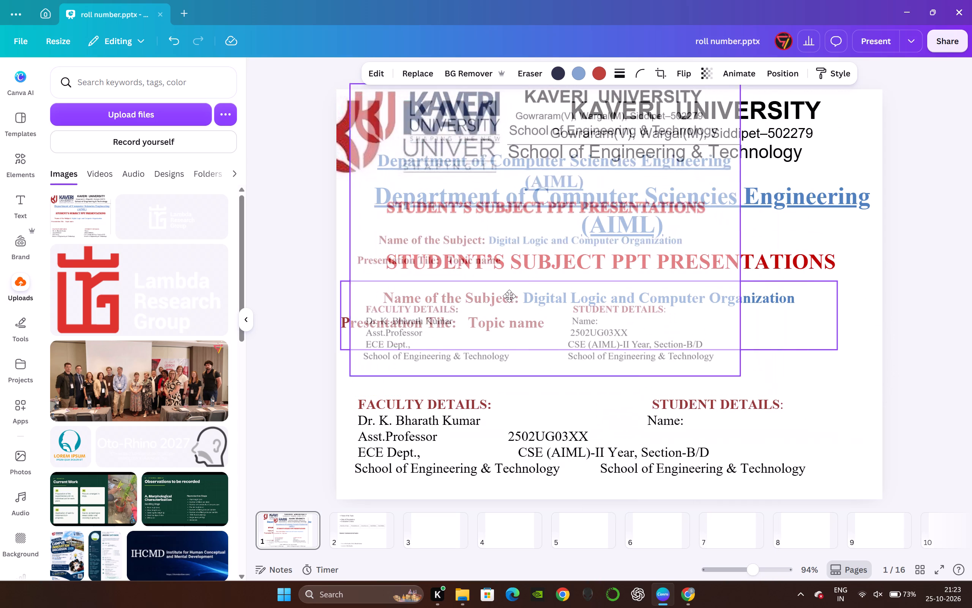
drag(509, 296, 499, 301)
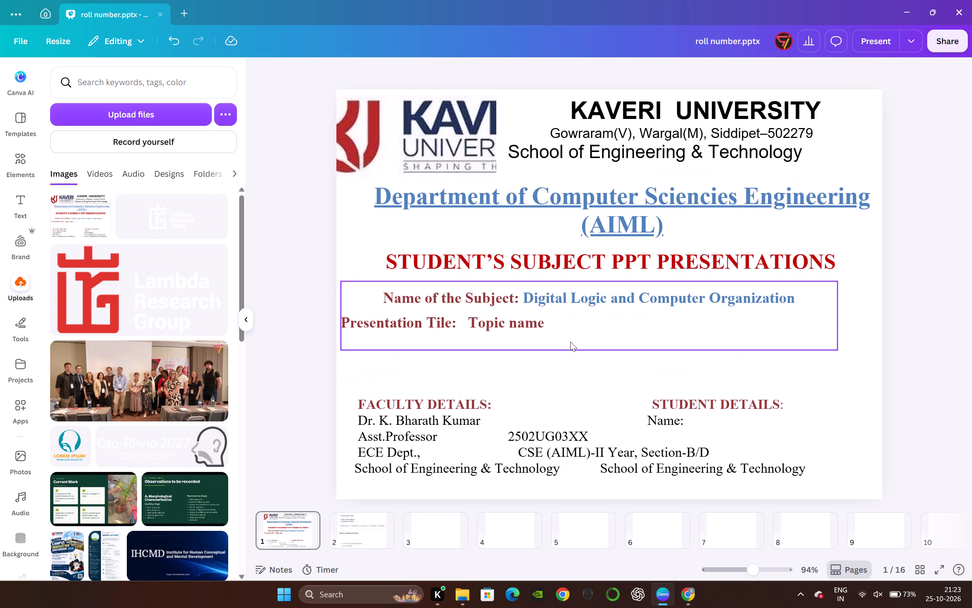
Move the text box with the subject name and presentation title slightly upward on slide 1.
drag(570, 347, 571, 339)
click(537, 370)
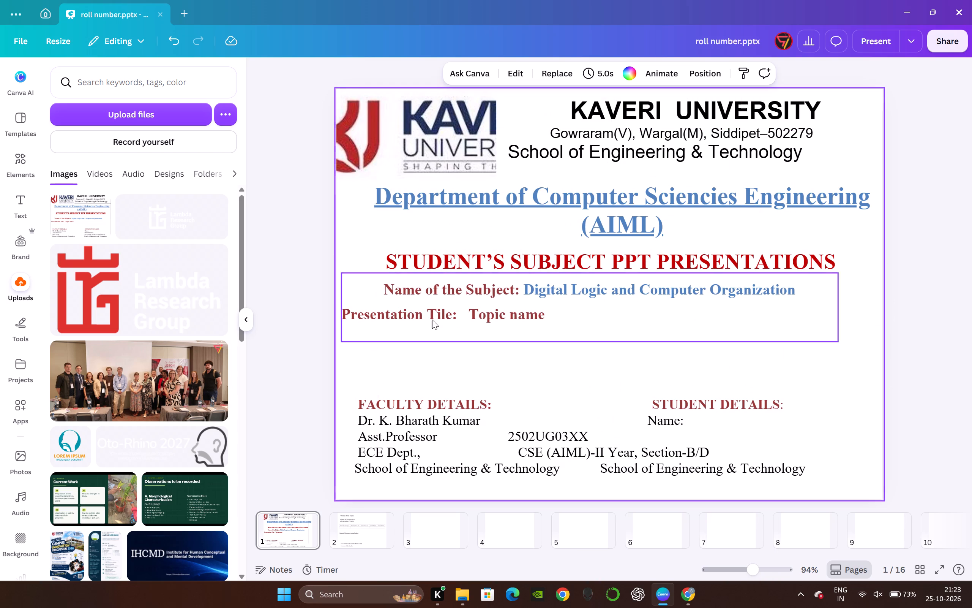
Undo the last two moves on slide 1: the subject name text box and the screenshot image.
drag(352, 231, 437, 264)
click(290, 234)
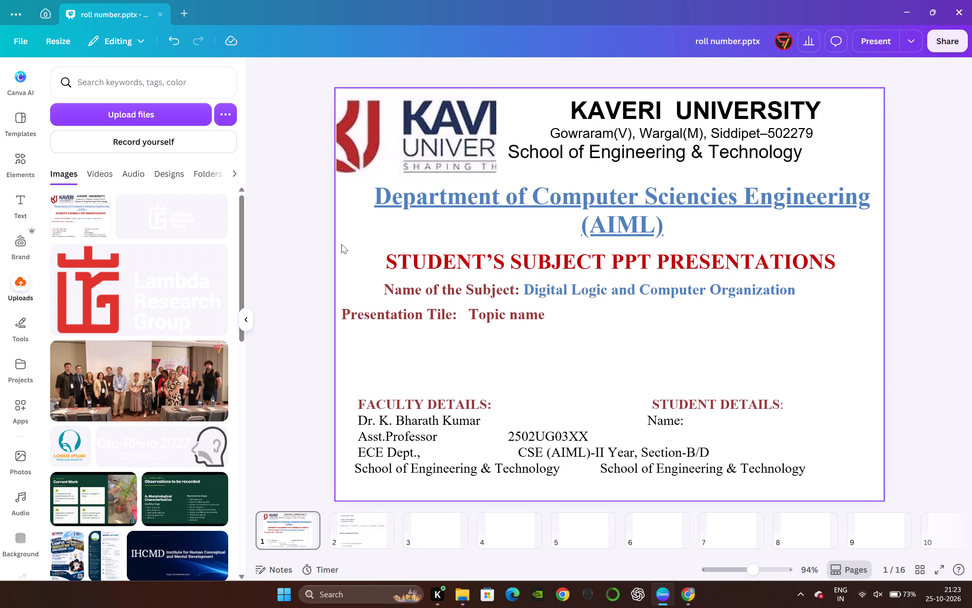
drag(346, 245, 379, 262)
double_click(172, 43)
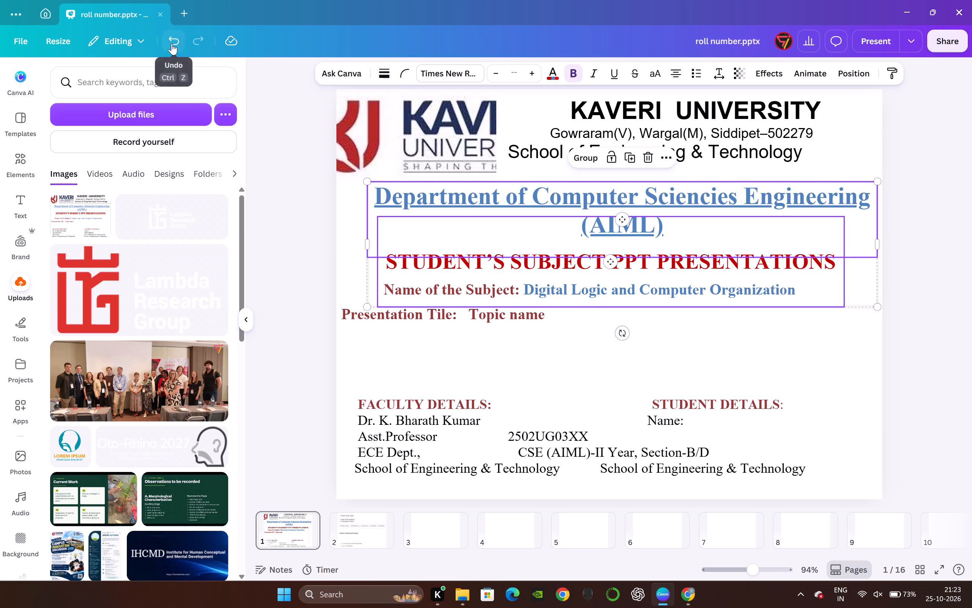
click(312, 244)
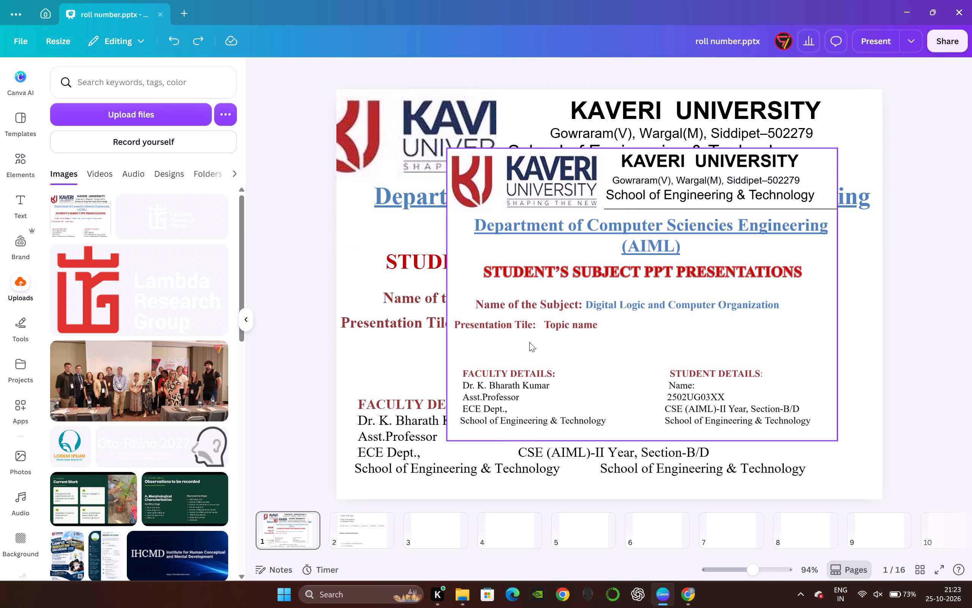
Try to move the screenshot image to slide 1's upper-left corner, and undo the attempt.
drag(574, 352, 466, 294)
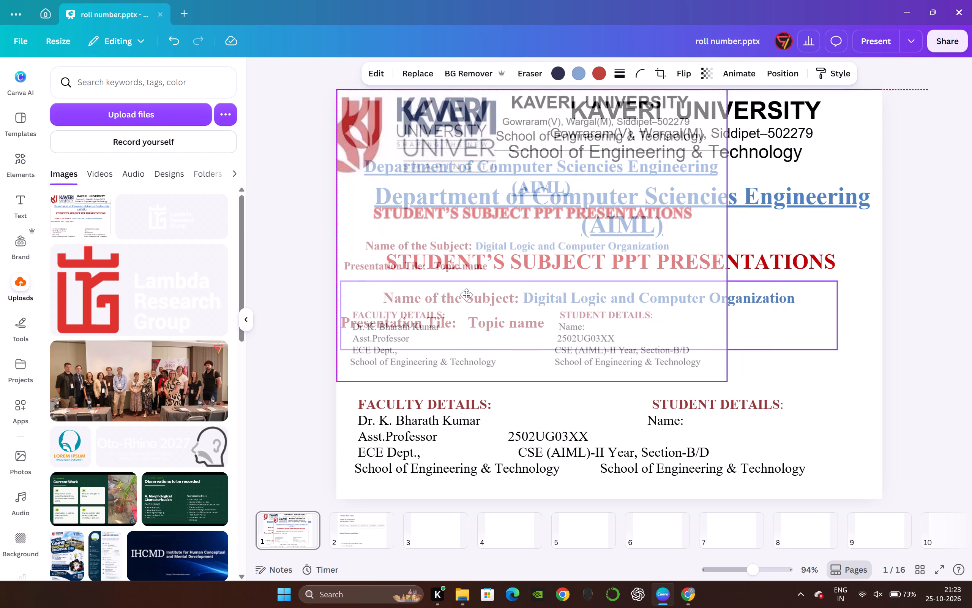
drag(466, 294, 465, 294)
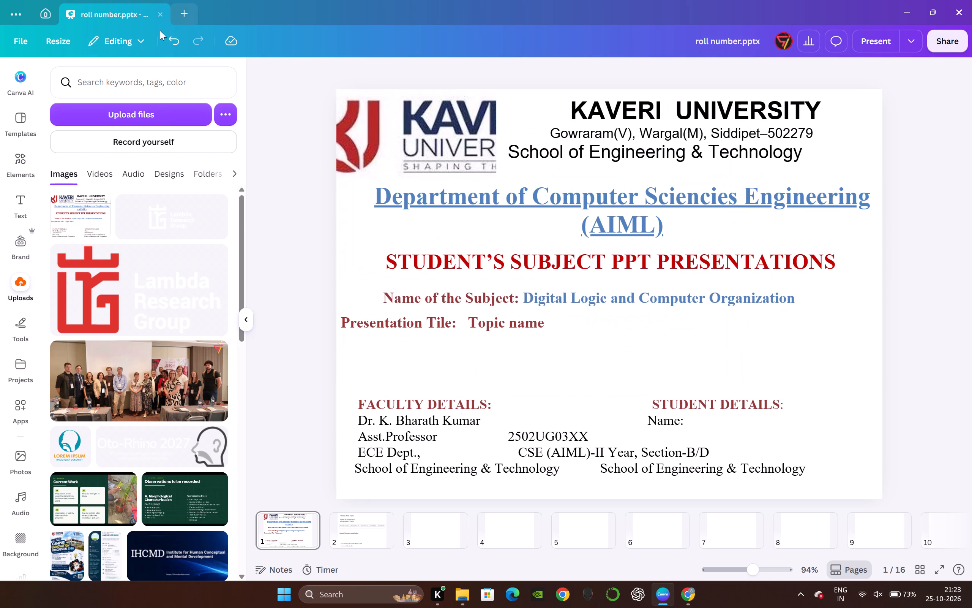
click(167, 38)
Move the screenshot image from slide 1 onto the blank slide 3.
right_click(626, 351)
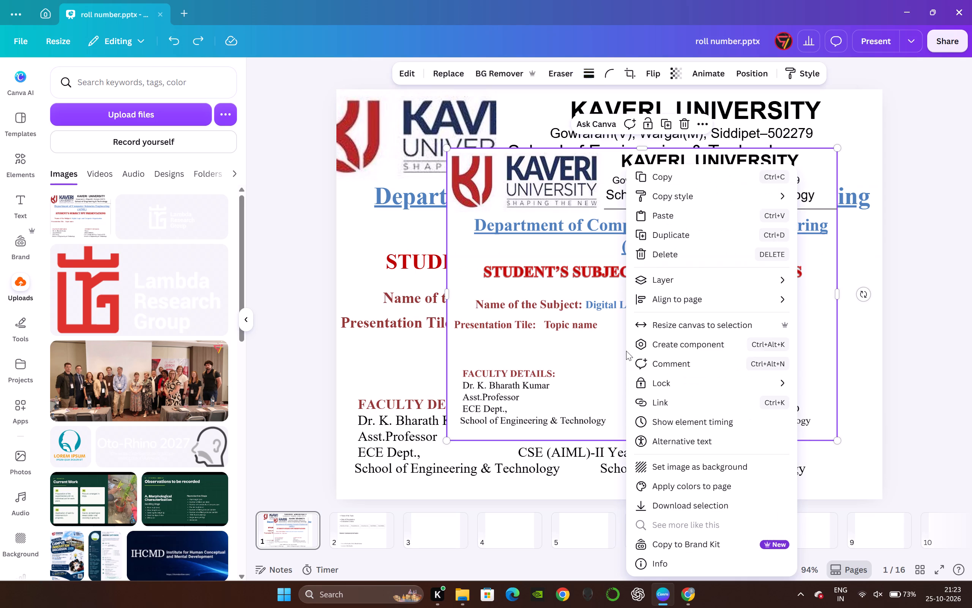
click(591, 371)
drag(617, 363, 507, 481)
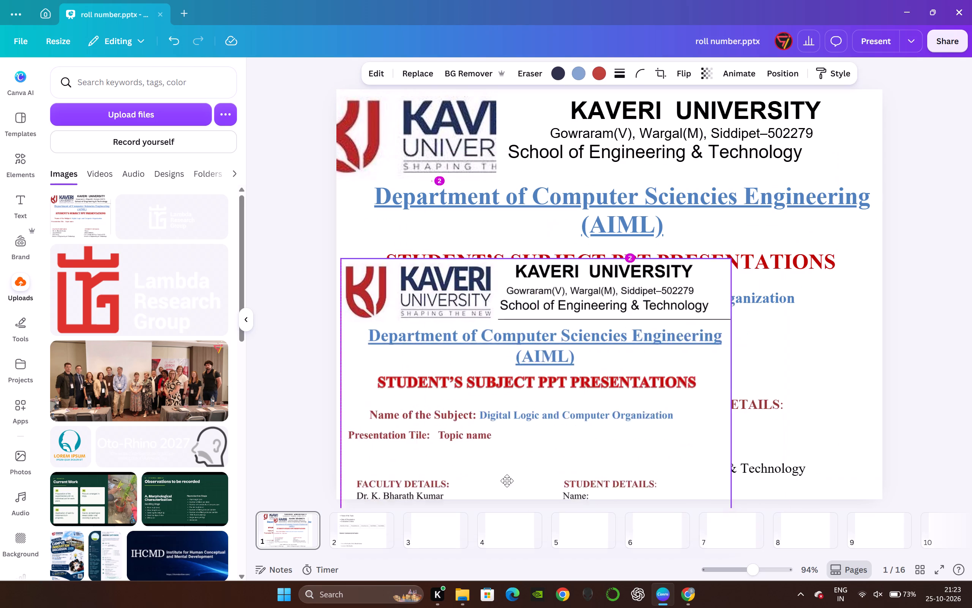
drag(507, 481, 450, 526)
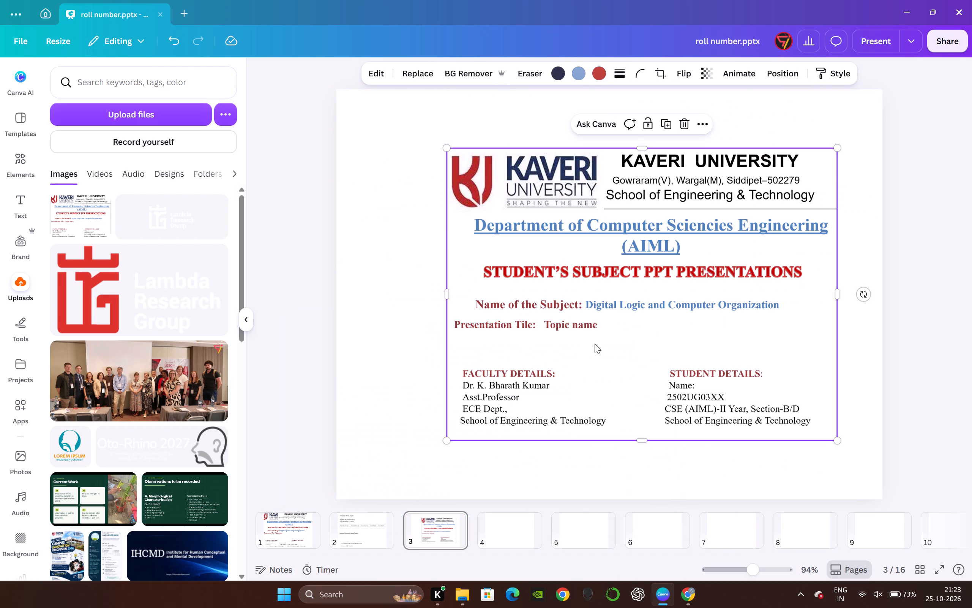
Align the screenshot image with slide 3's upper-left corner and enlarge it to fill the slide, about 1,024 px wide.
drag(603, 358, 495, 300)
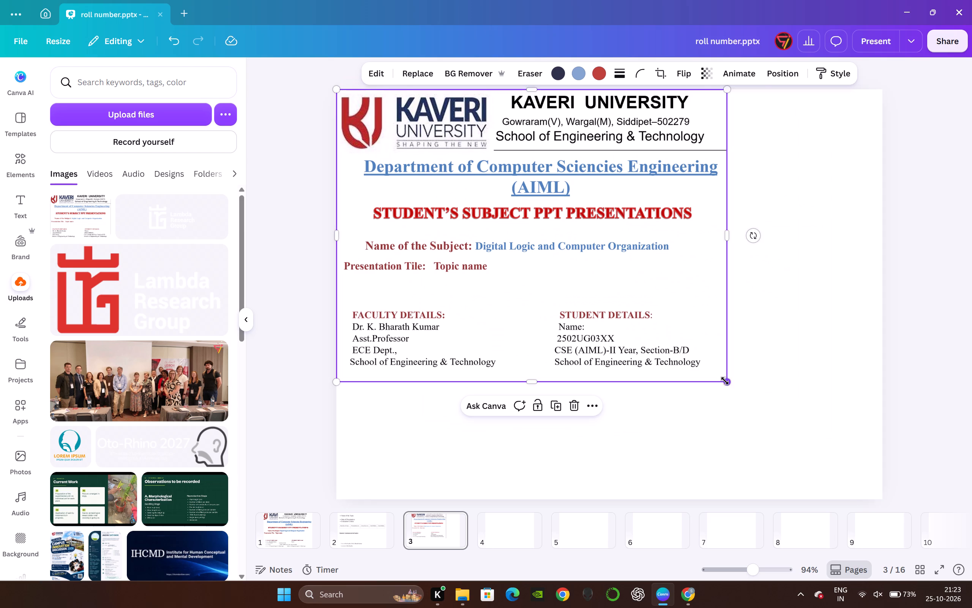
drag(726, 382, 885, 493)
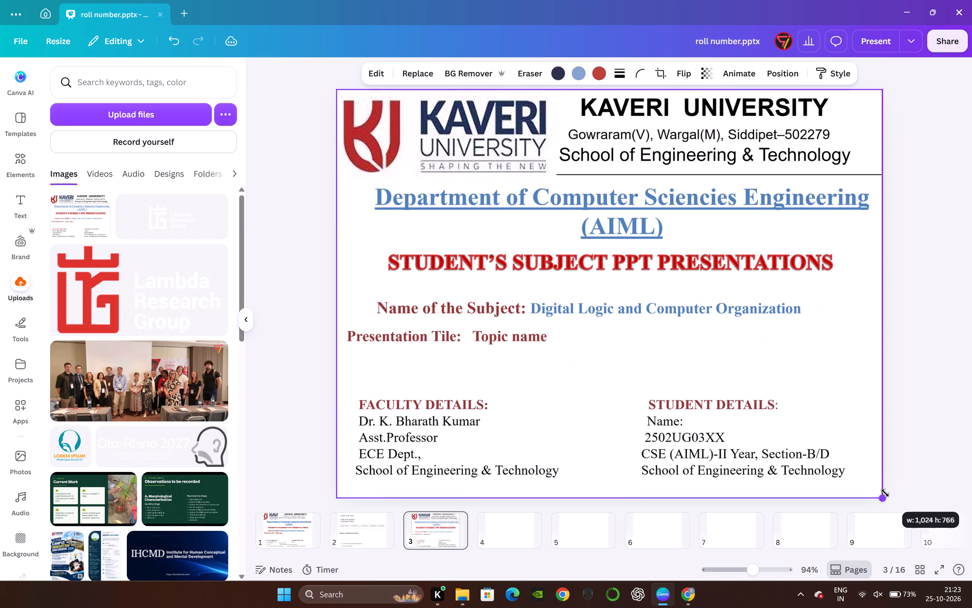
drag(885, 493, 887, 494)
click(956, 410)
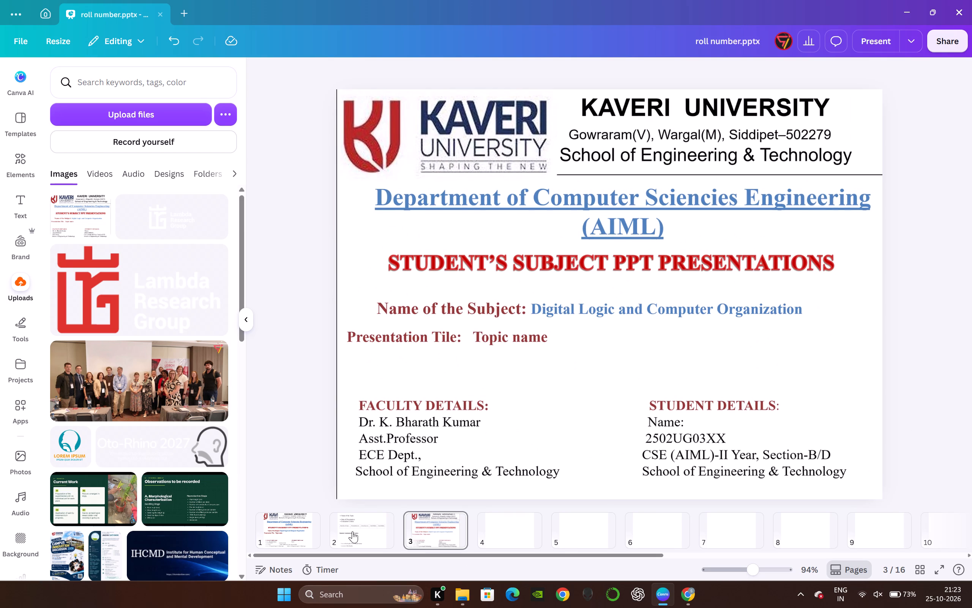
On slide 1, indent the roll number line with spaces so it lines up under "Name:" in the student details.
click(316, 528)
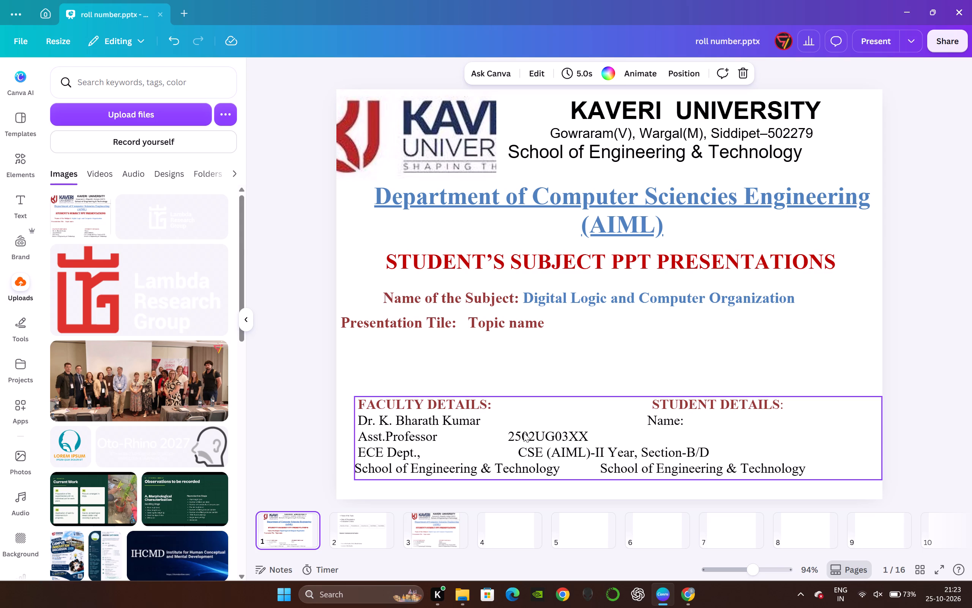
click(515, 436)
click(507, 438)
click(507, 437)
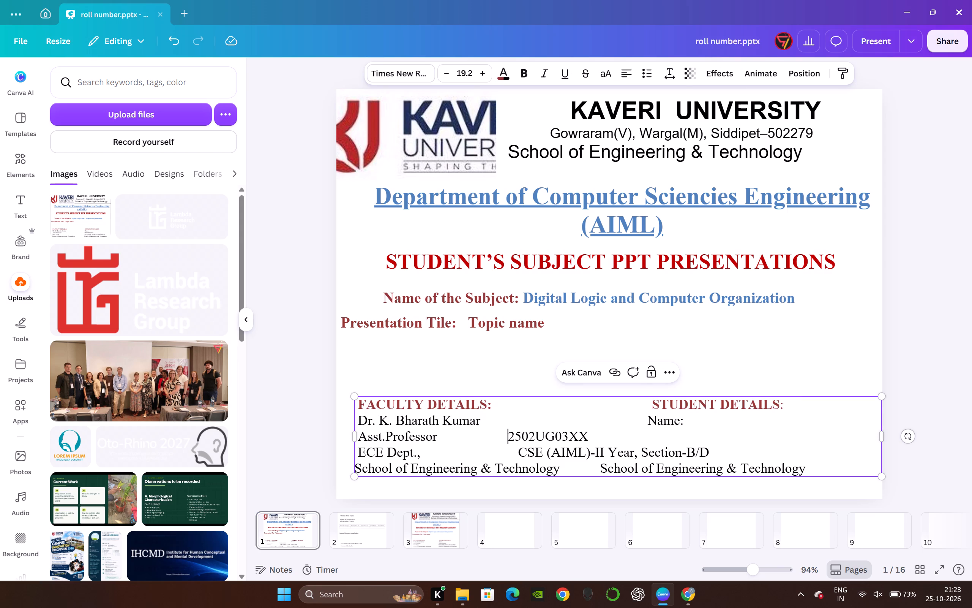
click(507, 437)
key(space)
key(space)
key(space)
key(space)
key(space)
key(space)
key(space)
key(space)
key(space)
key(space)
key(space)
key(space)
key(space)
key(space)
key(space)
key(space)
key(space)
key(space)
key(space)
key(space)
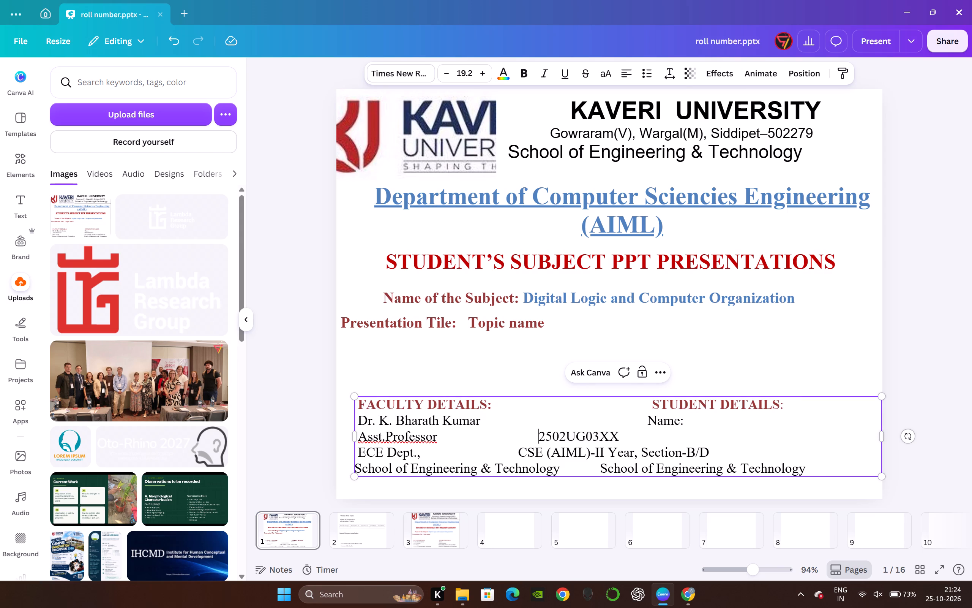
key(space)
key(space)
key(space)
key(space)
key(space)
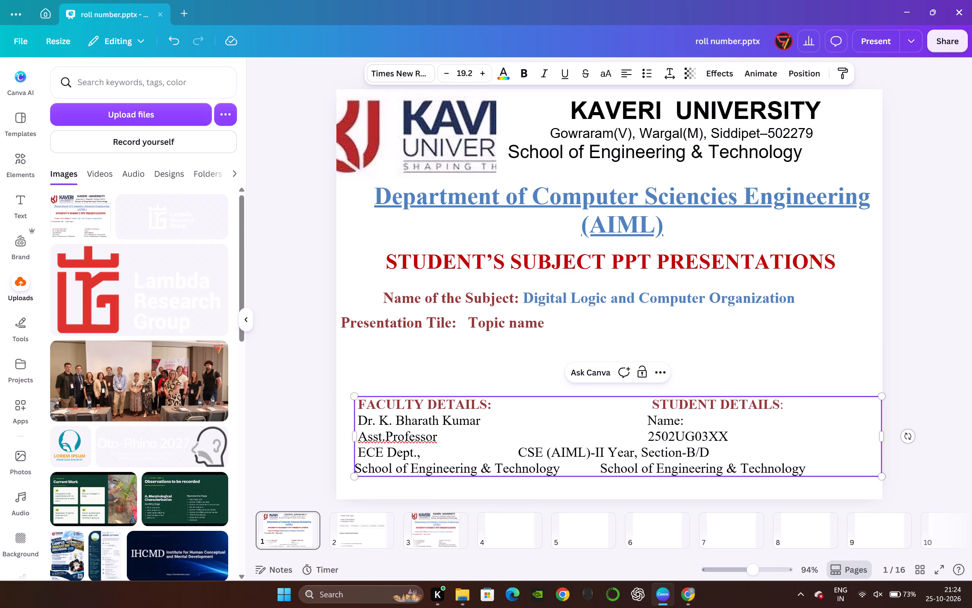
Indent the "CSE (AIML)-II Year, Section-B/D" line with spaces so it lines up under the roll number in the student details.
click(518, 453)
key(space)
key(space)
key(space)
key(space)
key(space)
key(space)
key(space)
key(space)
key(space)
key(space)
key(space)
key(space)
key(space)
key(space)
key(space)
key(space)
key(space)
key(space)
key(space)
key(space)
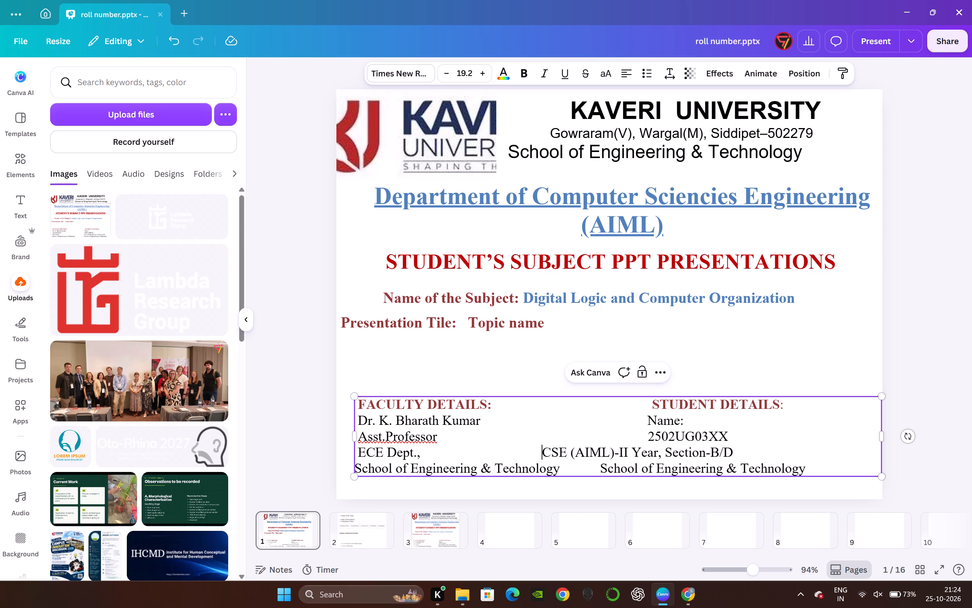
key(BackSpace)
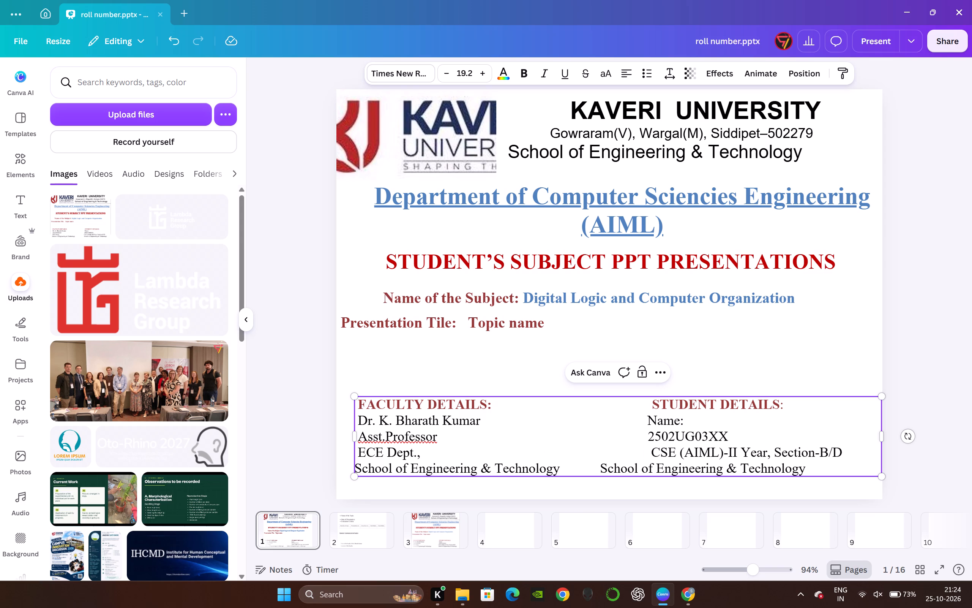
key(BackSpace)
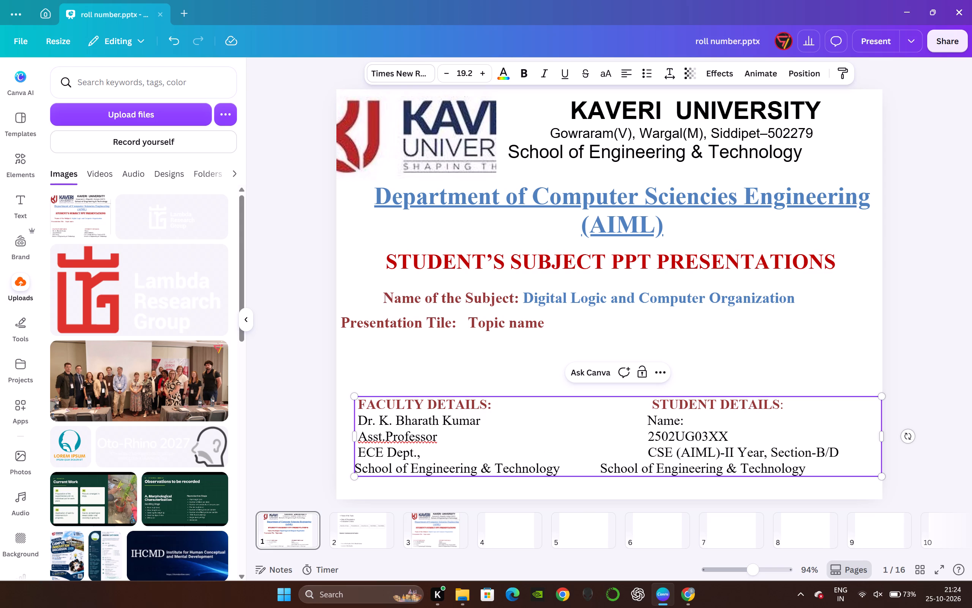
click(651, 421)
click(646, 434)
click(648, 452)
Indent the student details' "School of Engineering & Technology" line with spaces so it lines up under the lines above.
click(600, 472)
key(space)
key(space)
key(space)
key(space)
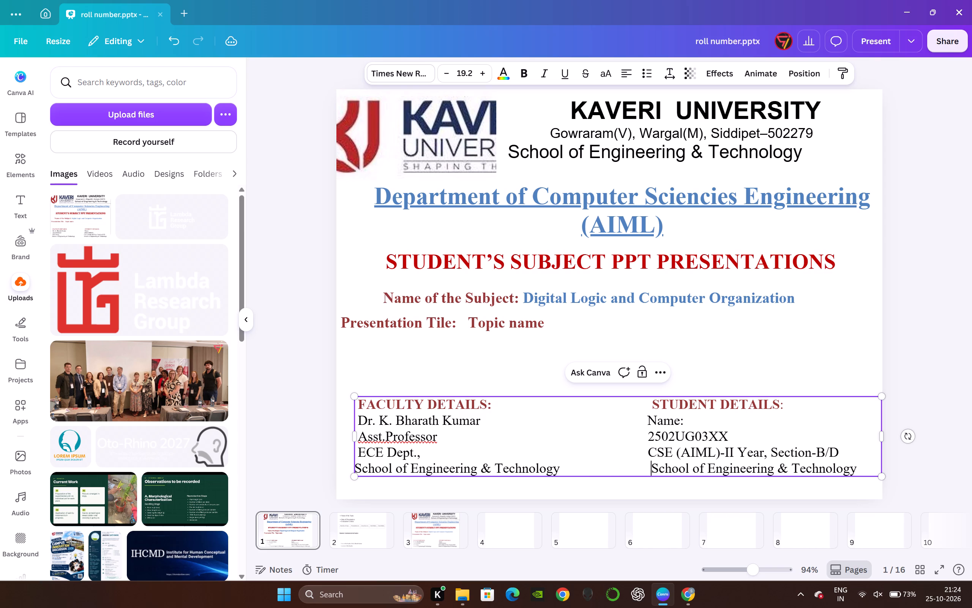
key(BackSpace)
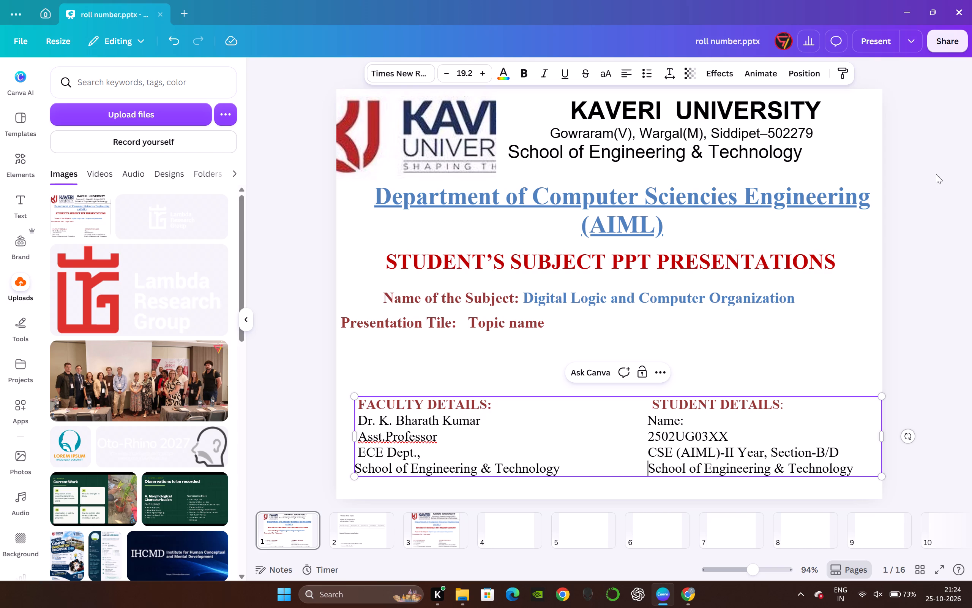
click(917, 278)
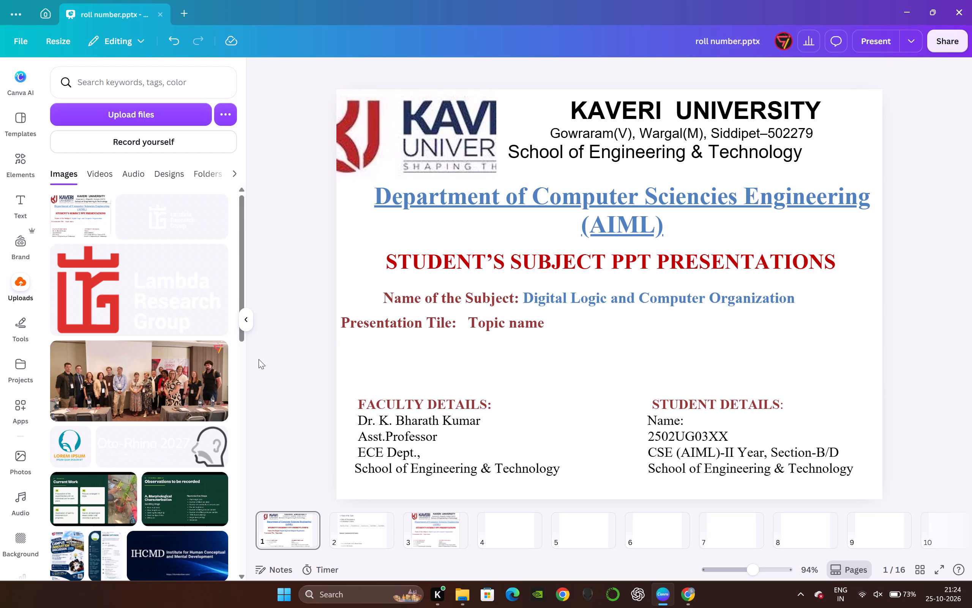
Split the full-slide screenshot image on slide 3 into editable elements with Magic Layers.
click(435, 520)
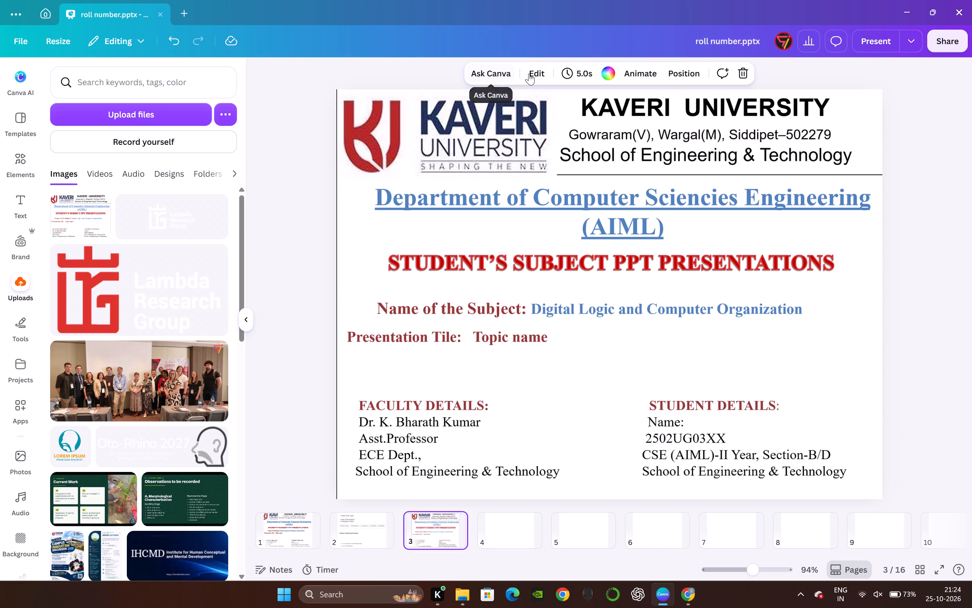
click(530, 73)
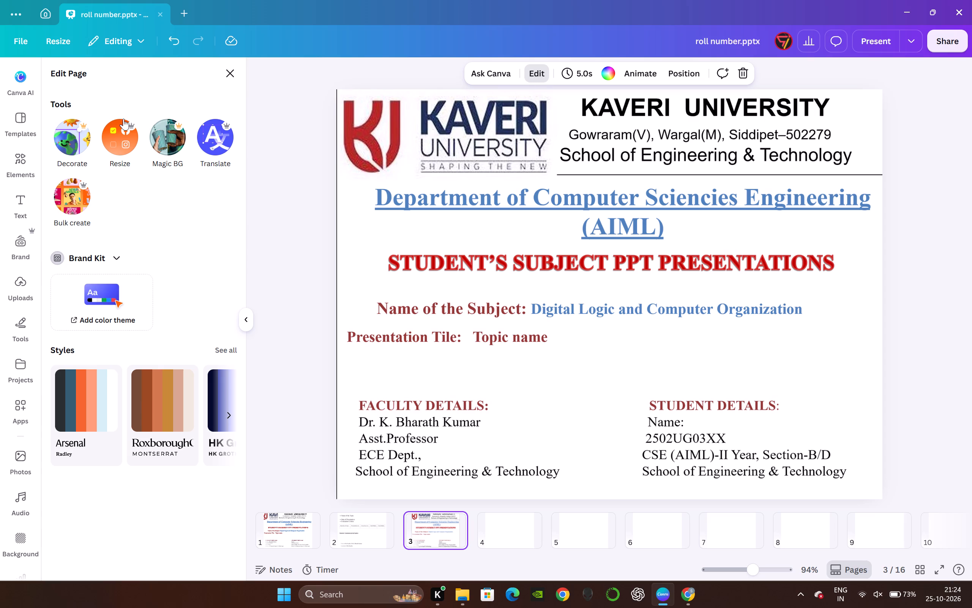
click(250, 317)
click(377, 237)
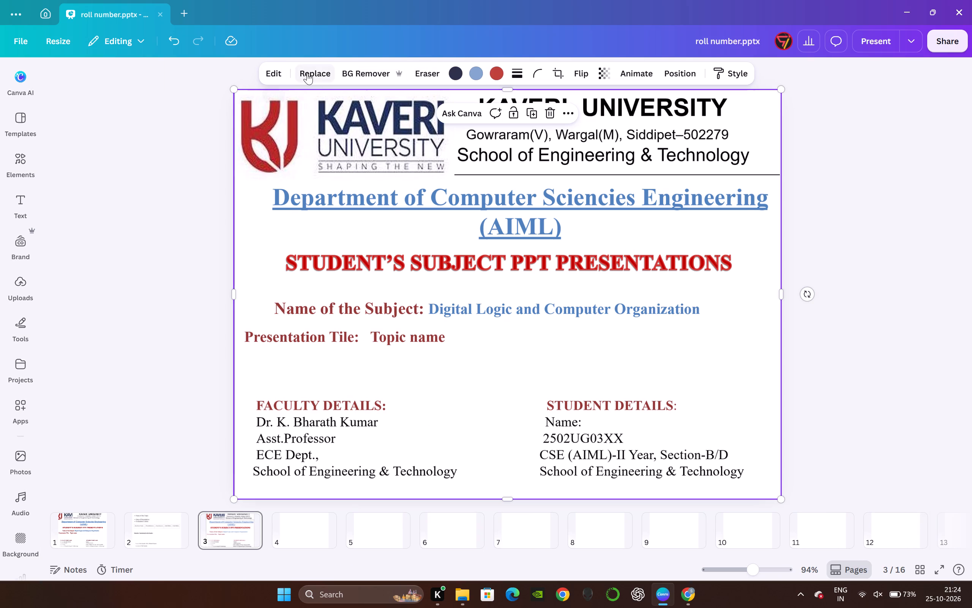
click(271, 71)
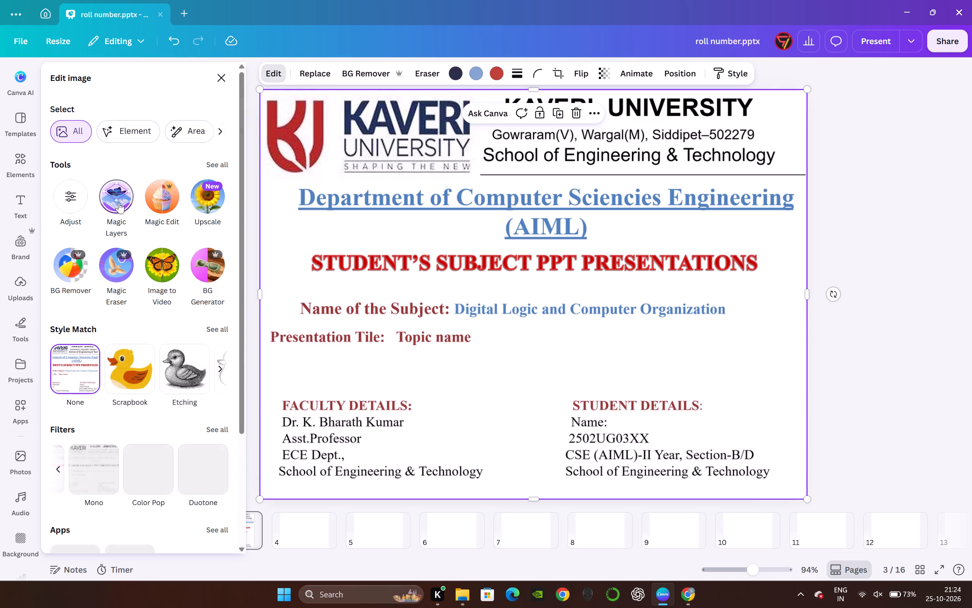
click(119, 202)
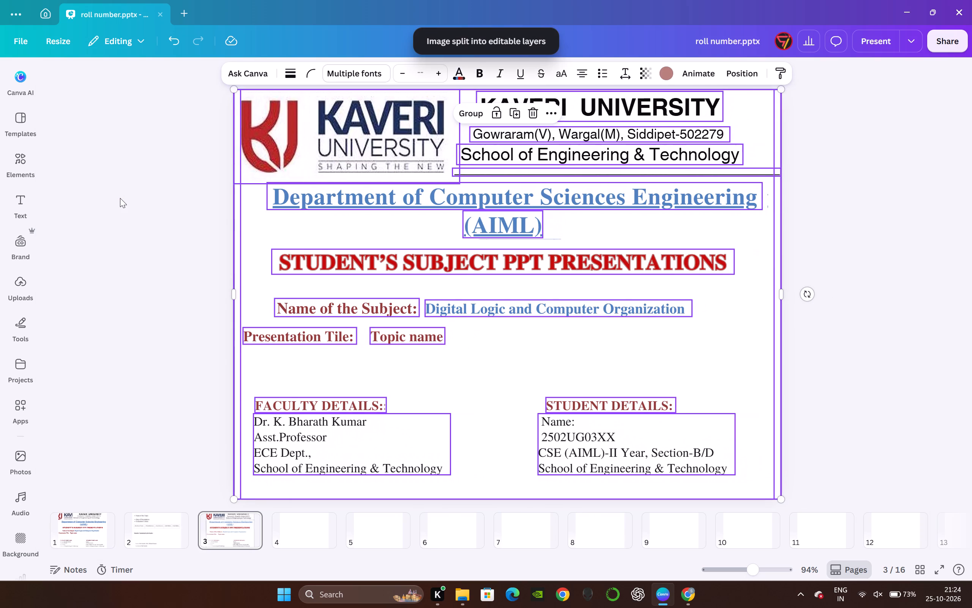
click(210, 370)
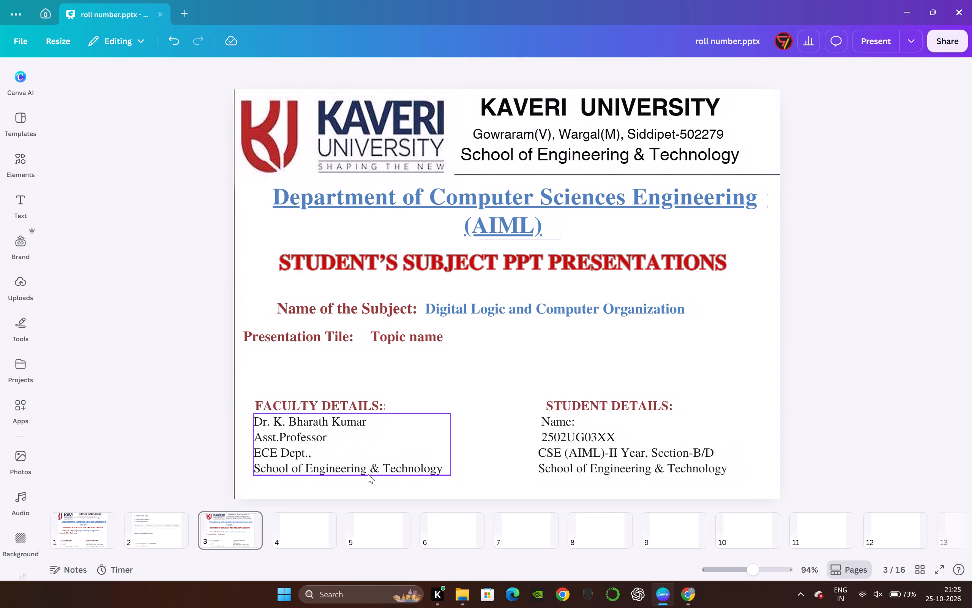
Delete slide 1, the original title slide with the cropped university logo.
click(101, 523)
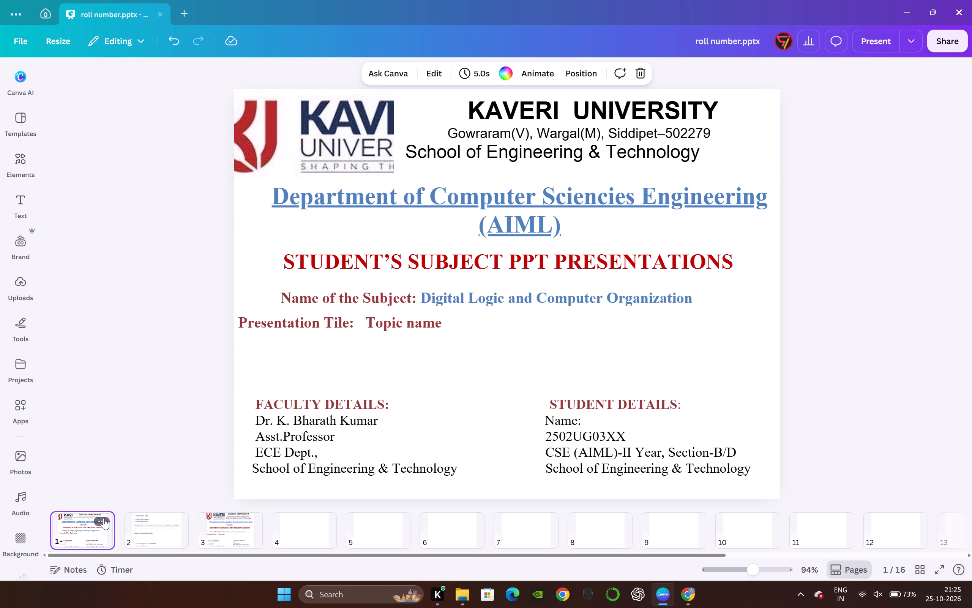
click(104, 518)
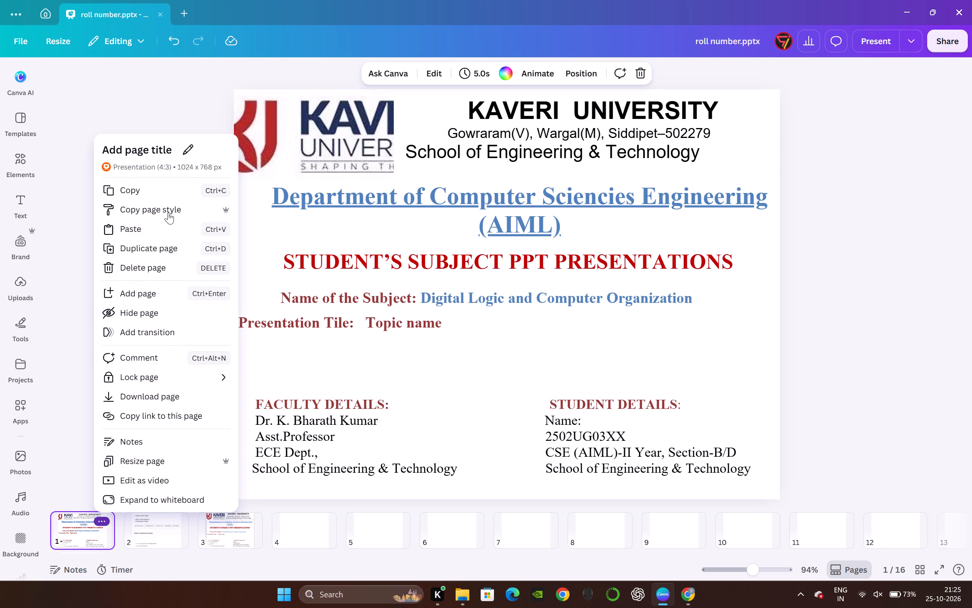
click(160, 261)
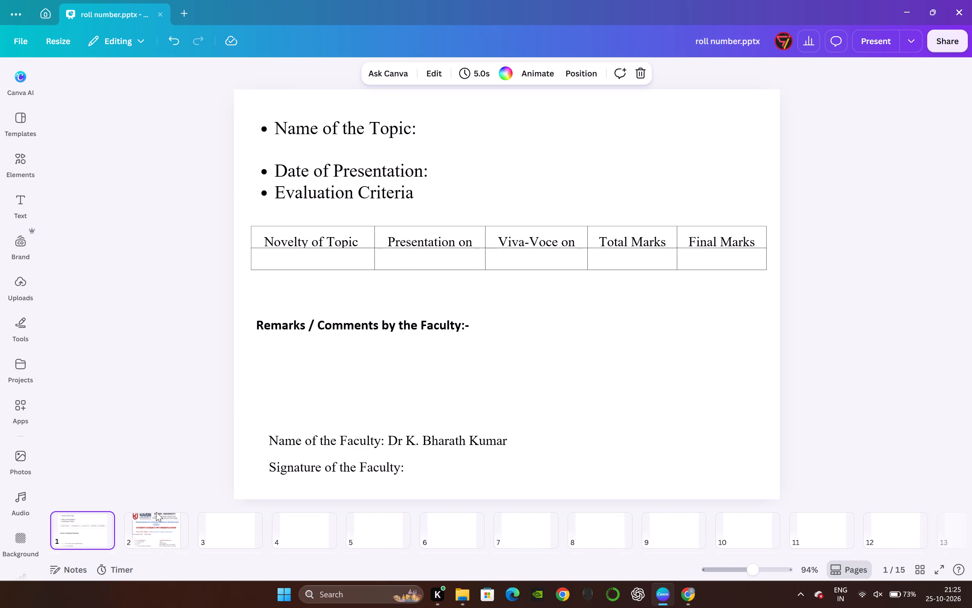
Move the rebuilt title slide ahead of the evaluation criteria slide so it becomes slide 1.
drag(185, 527, 88, 529)
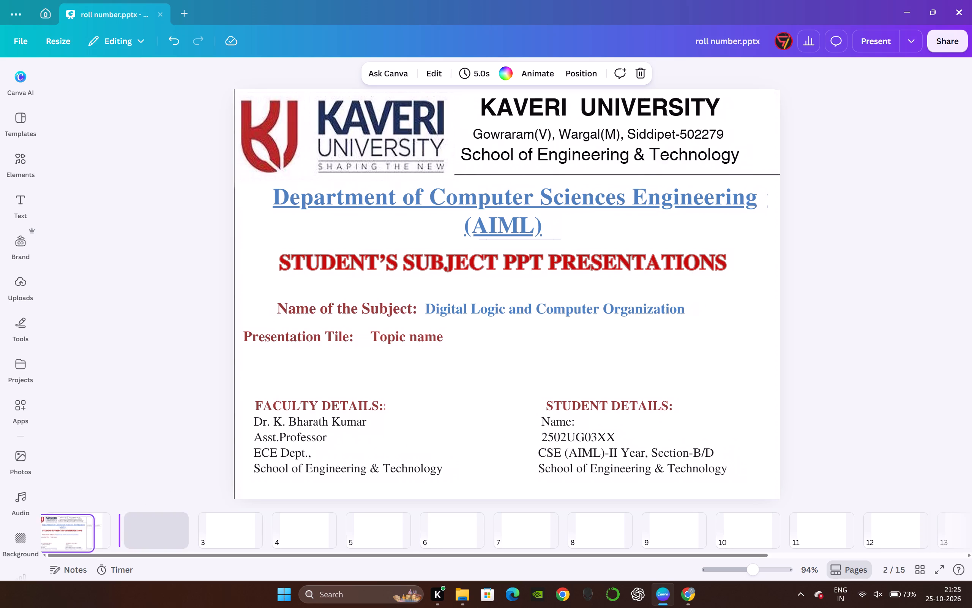
drag(88, 529, 55, 526)
click(108, 436)
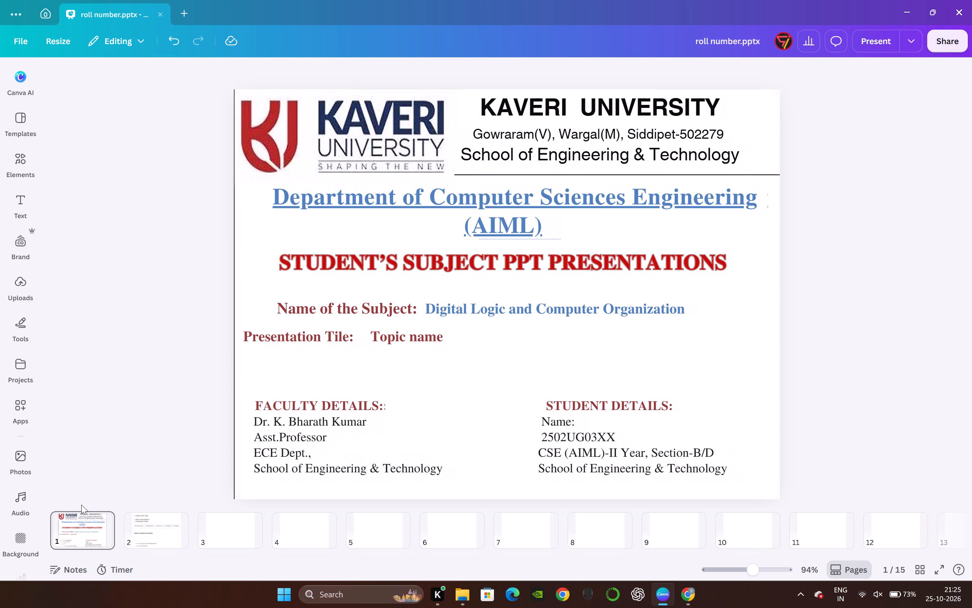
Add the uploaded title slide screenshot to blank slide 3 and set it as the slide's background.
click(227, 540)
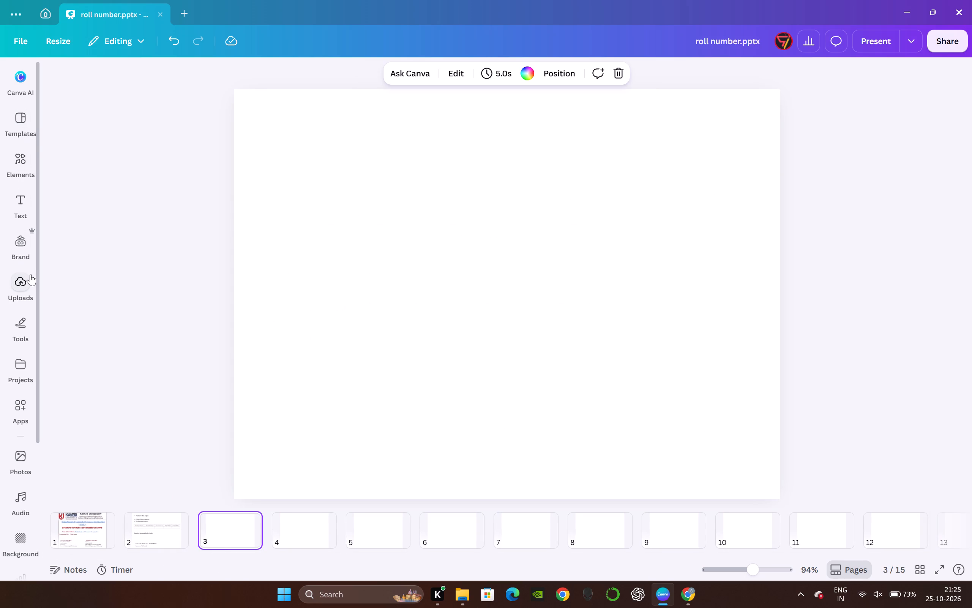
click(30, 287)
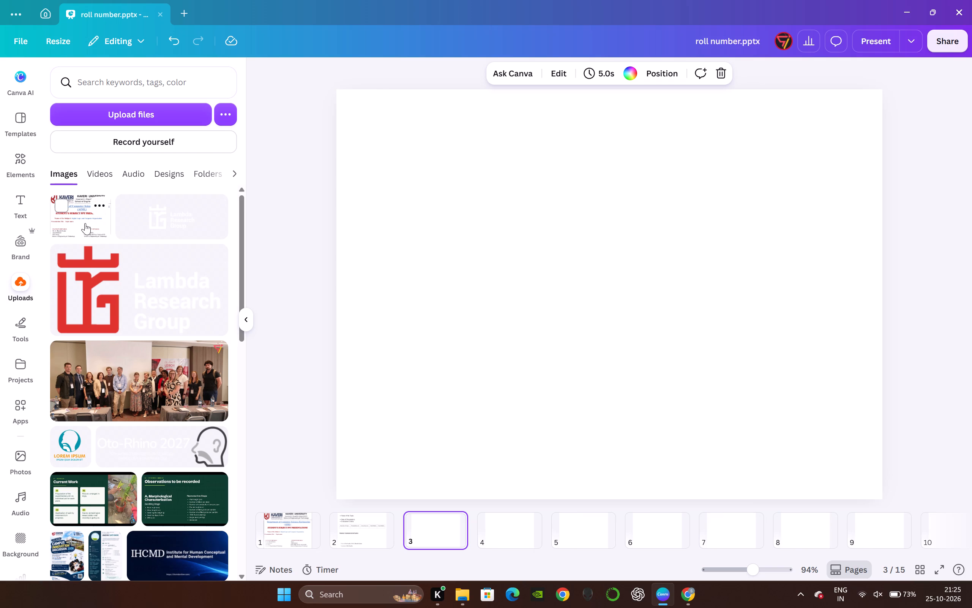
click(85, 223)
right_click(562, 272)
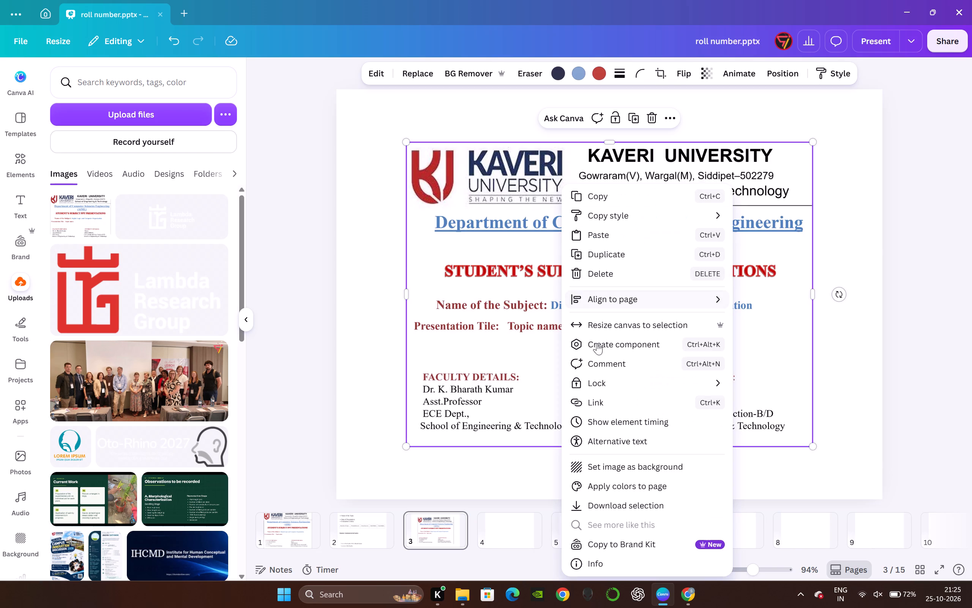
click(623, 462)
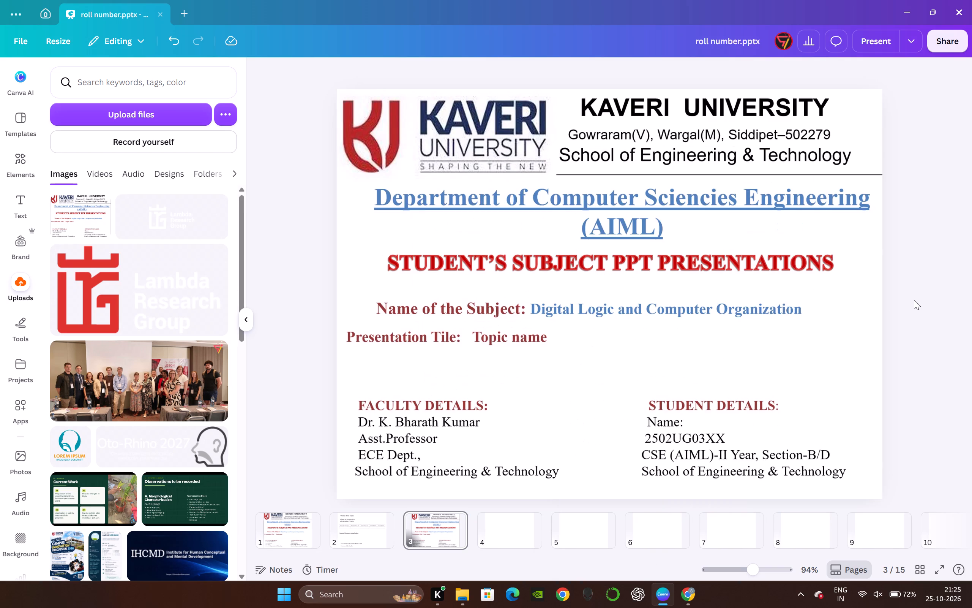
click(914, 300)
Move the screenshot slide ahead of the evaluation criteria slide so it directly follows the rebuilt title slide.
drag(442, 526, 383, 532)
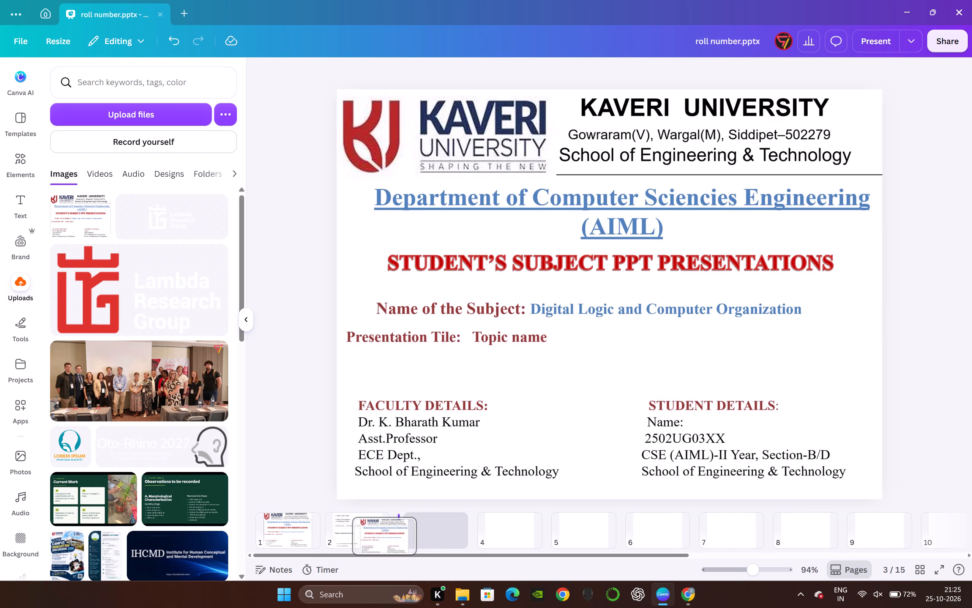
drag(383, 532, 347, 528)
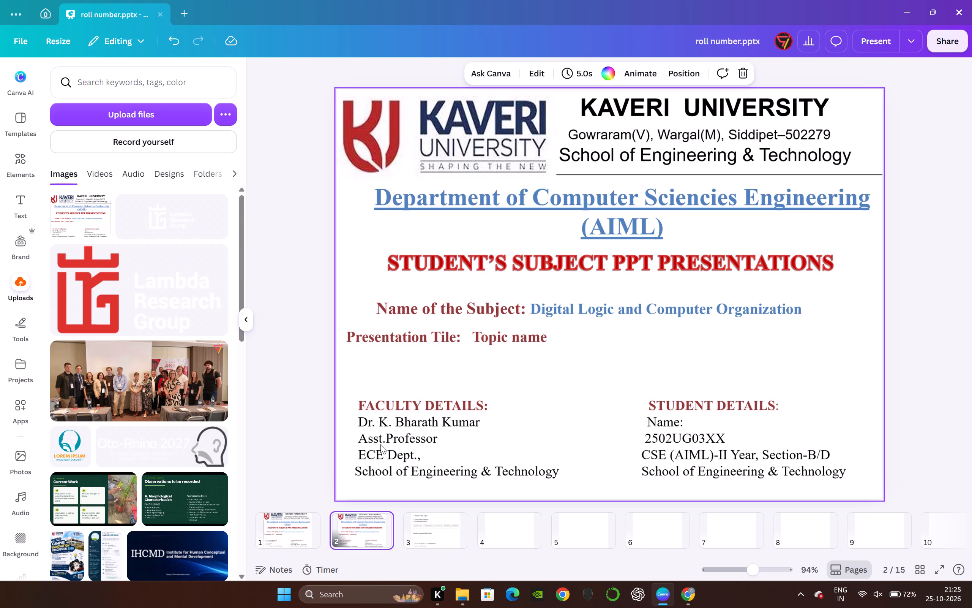
Compare the rebuilt title slide with the screenshot slide by switching back and forth between slides 1 and 2.
key(Left)
key(Left)
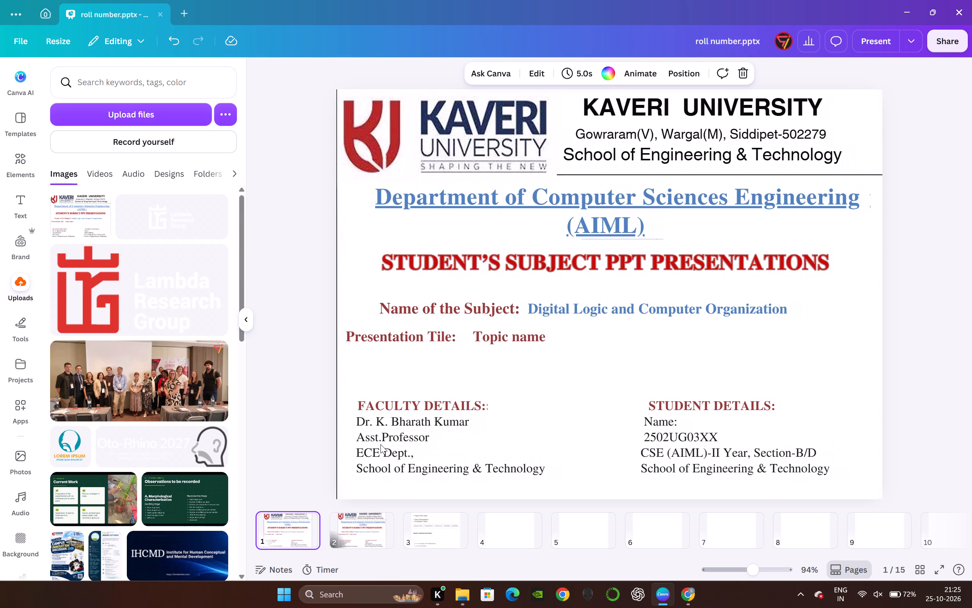
click(305, 414)
click(380, 538)
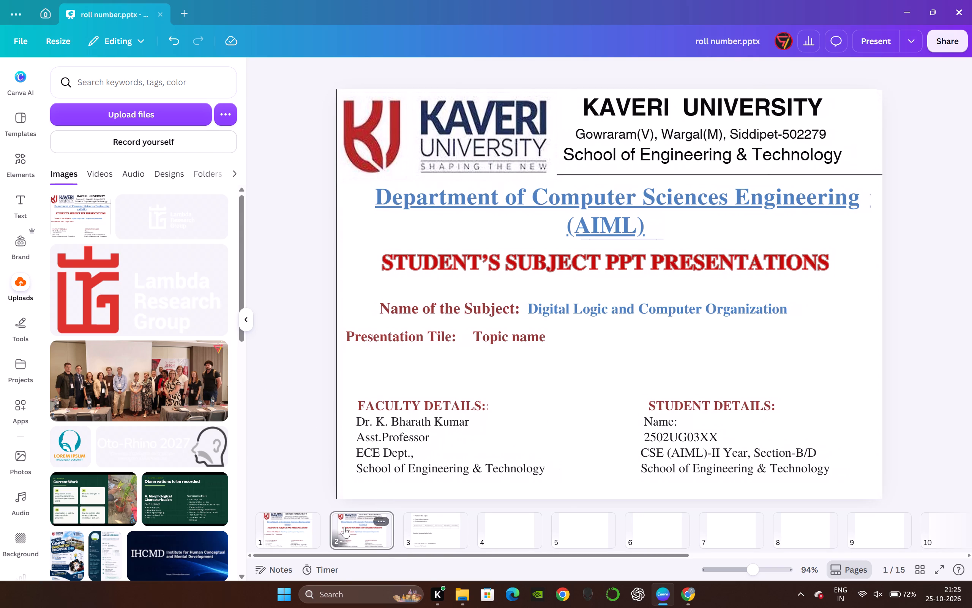
click(281, 522)
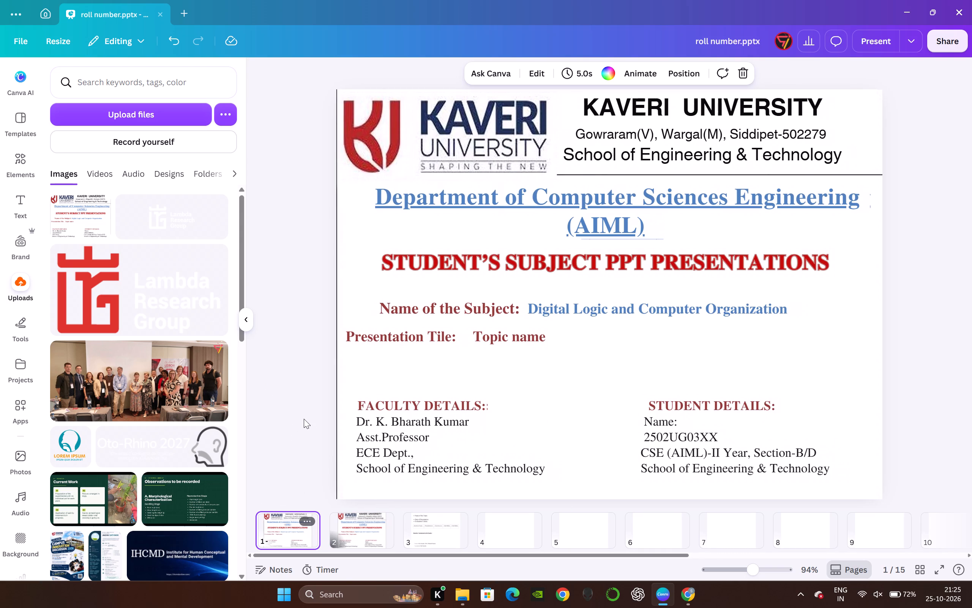
key(Right)
key(Left)
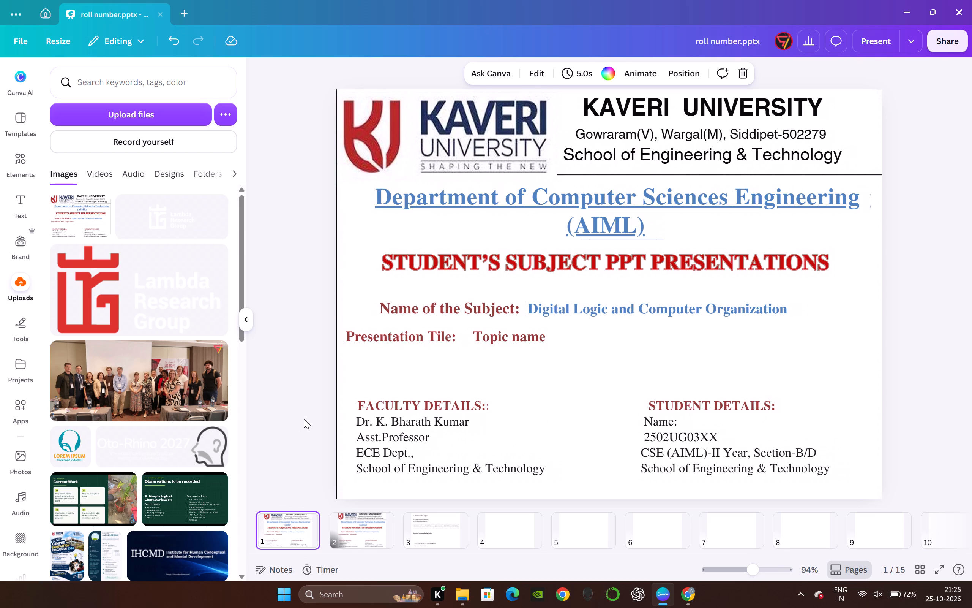
key(Right)
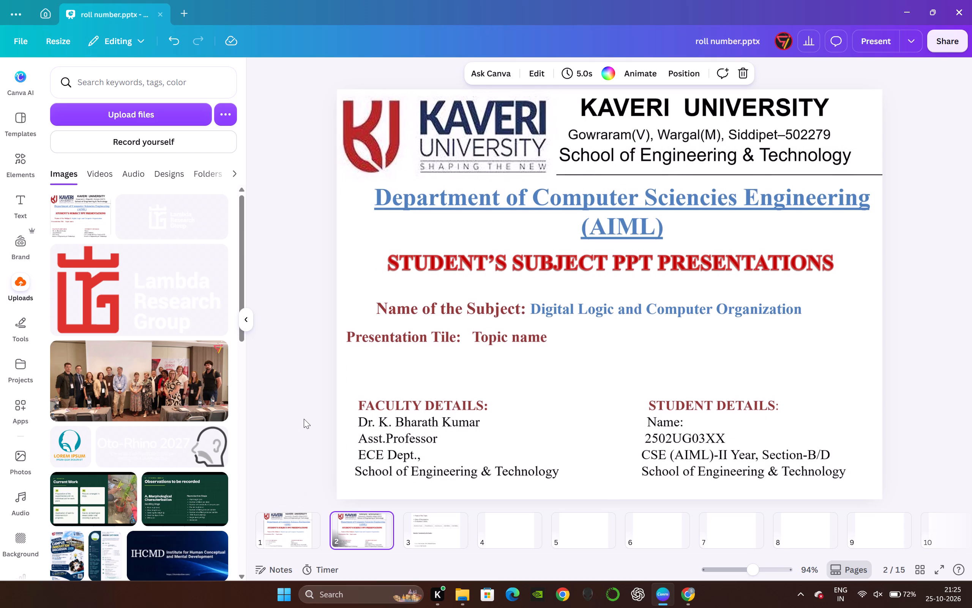
key(Left)
key(Right)
key(Left)
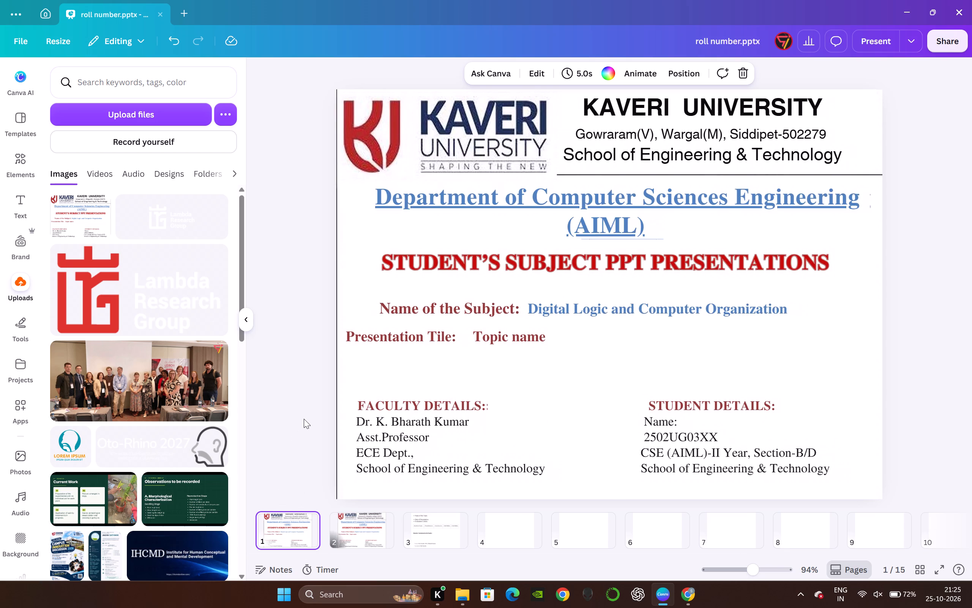
key(Right)
key(Left)
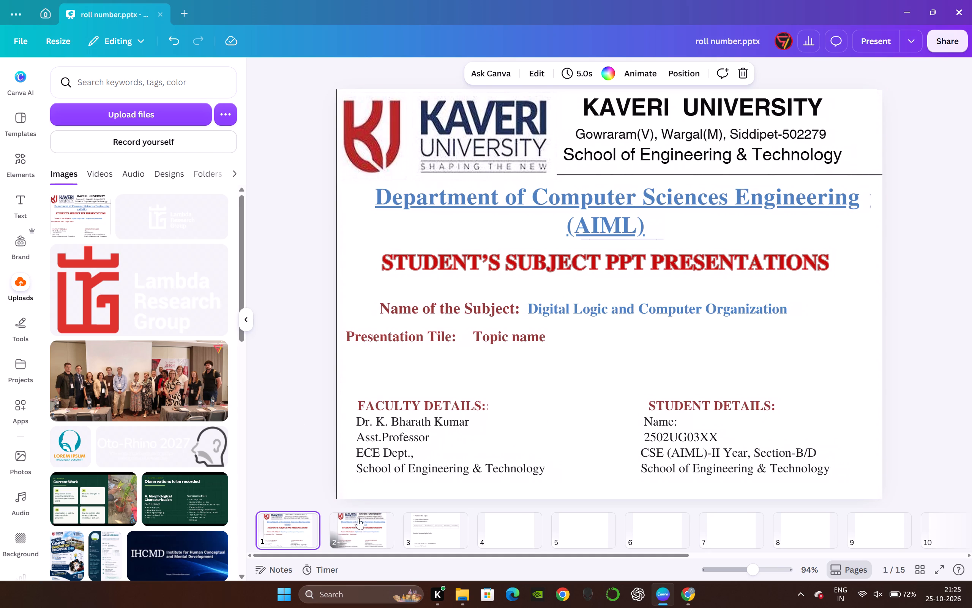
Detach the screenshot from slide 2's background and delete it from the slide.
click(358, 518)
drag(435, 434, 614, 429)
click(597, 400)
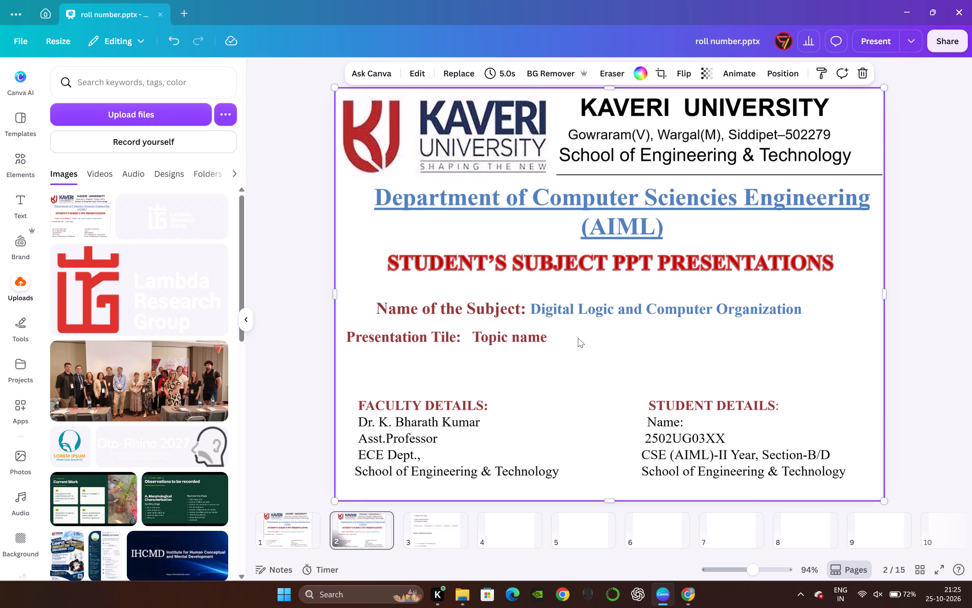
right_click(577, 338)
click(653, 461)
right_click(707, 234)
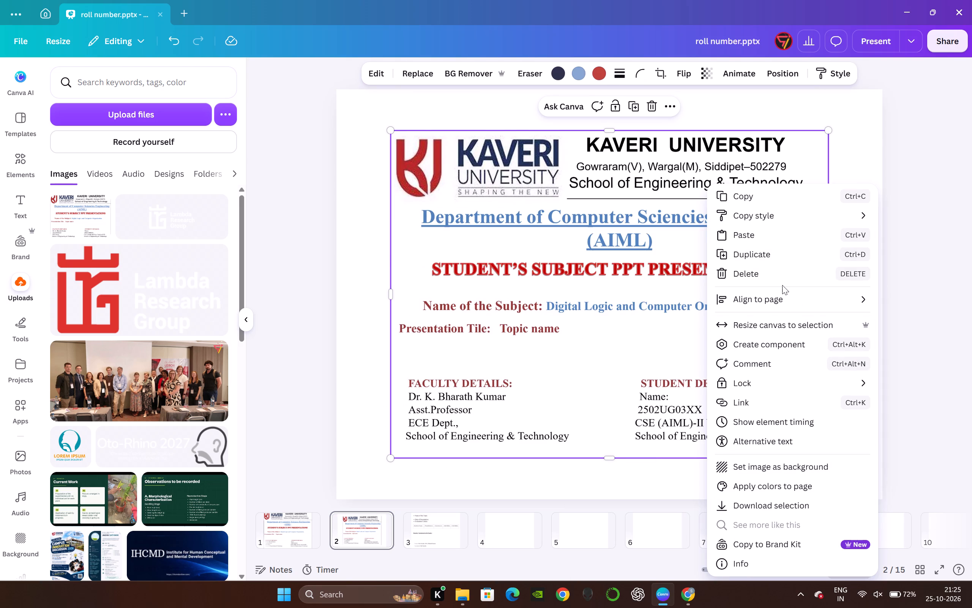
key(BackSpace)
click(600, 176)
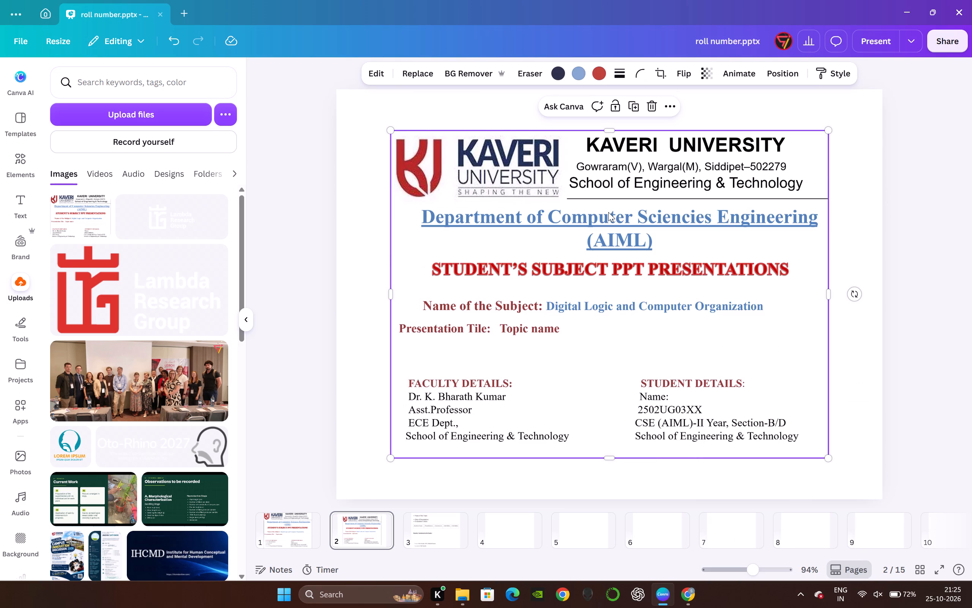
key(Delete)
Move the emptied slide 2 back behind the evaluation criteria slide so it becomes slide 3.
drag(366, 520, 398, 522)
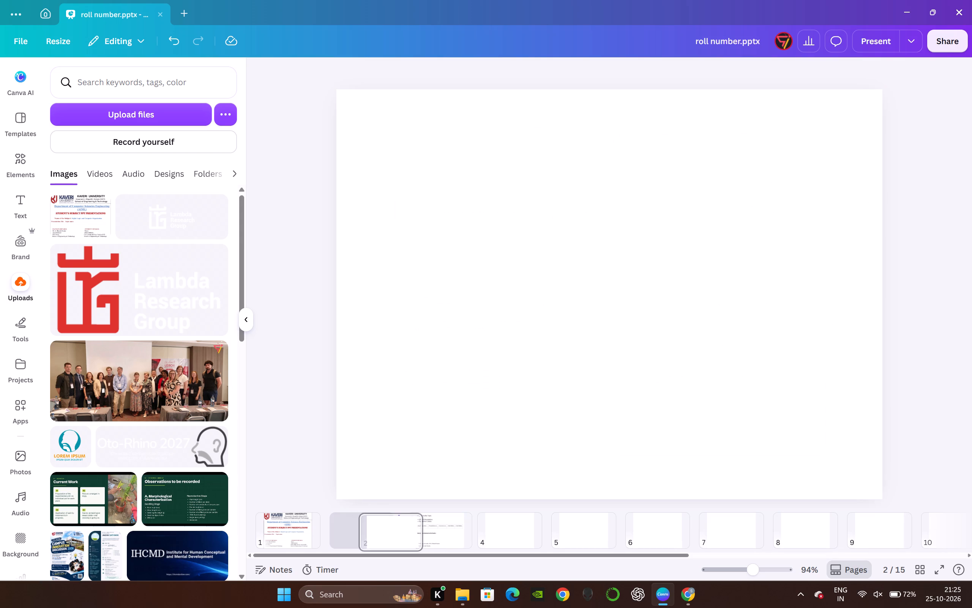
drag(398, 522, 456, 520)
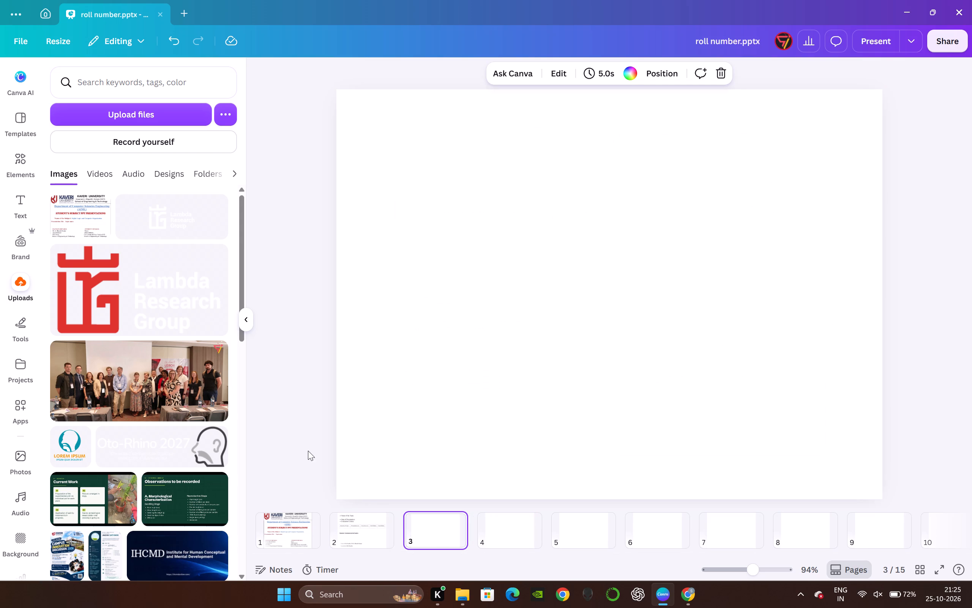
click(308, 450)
On slide 1, replace the XX placeholder in the student details' roll number with the student's own ending.
click(305, 532)
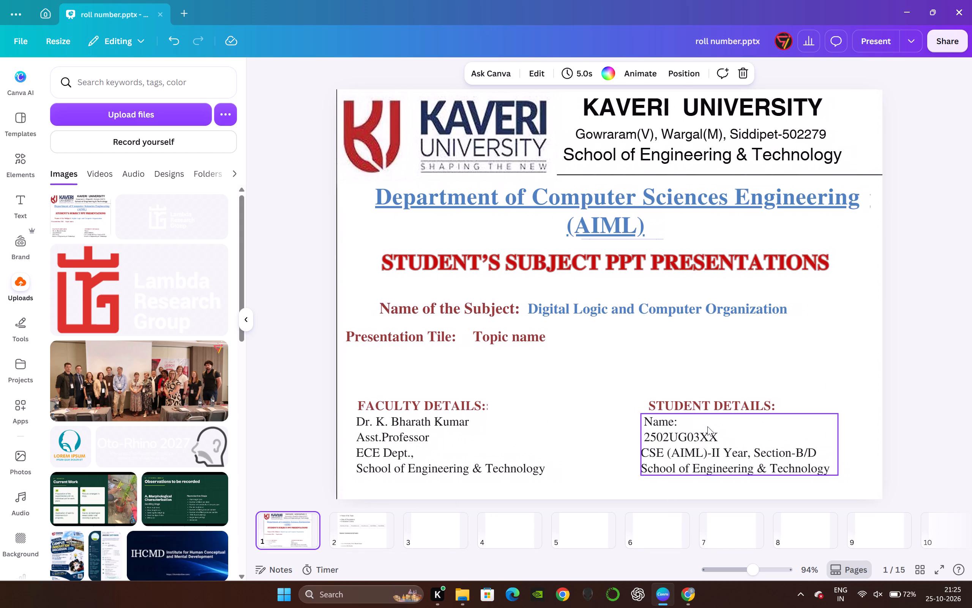
click(719, 436)
click(722, 438)
click(720, 435)
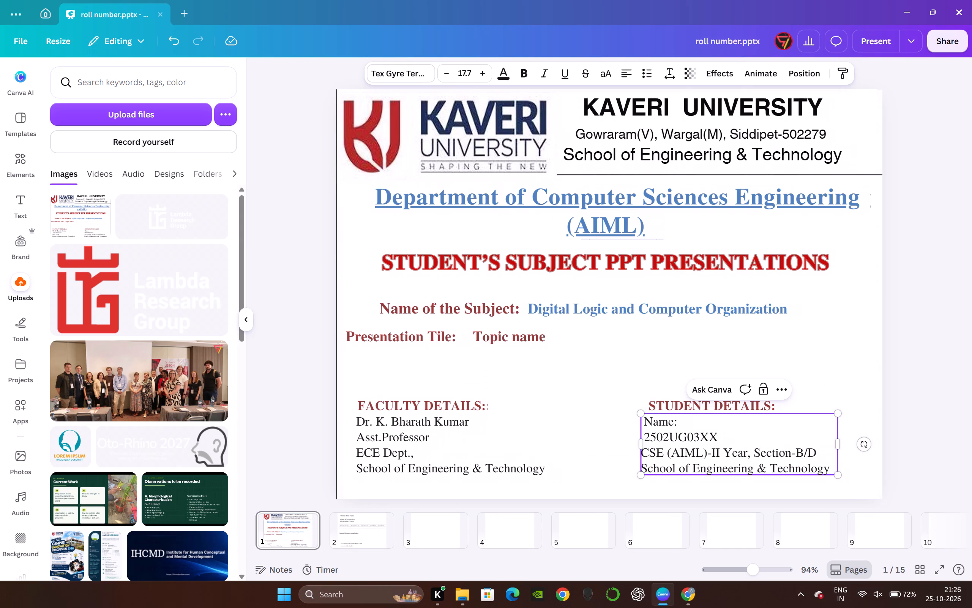
key(BackSpace)
key(BackSpace)
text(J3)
Fill in the student's name after the "Name:" label in the student details.
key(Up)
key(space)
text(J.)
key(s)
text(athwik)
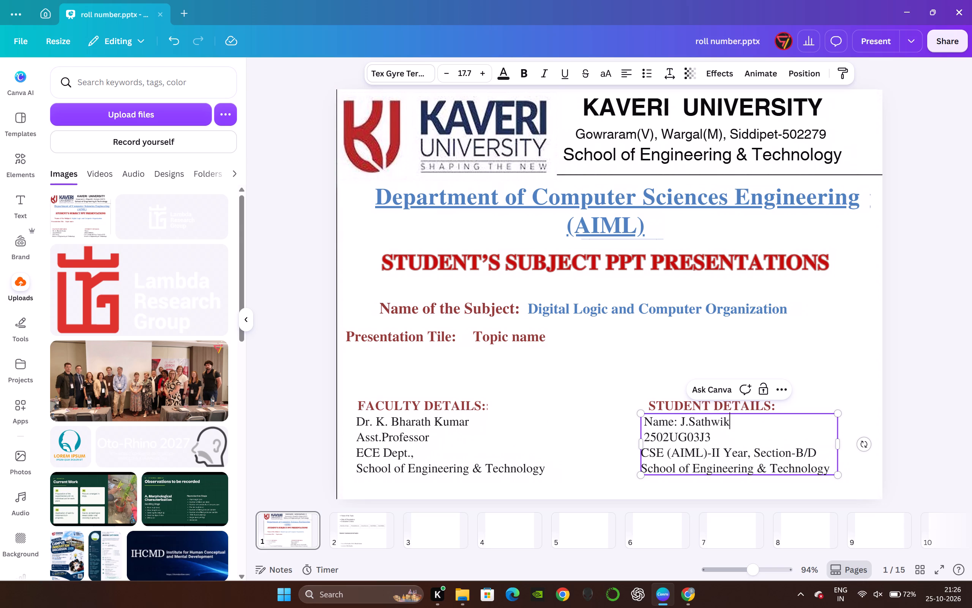
Remove "B/" from the section in the student details so the line reads "CSE (AIML)-II Year, Section-D".
click(805, 453)
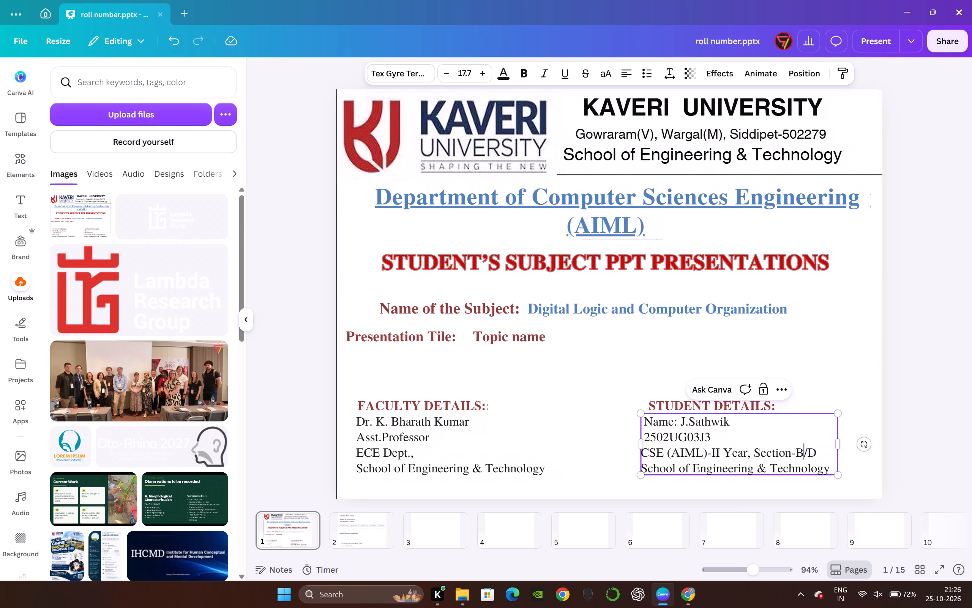
click(808, 452)
key(BackSpace)
key(BackSpace)
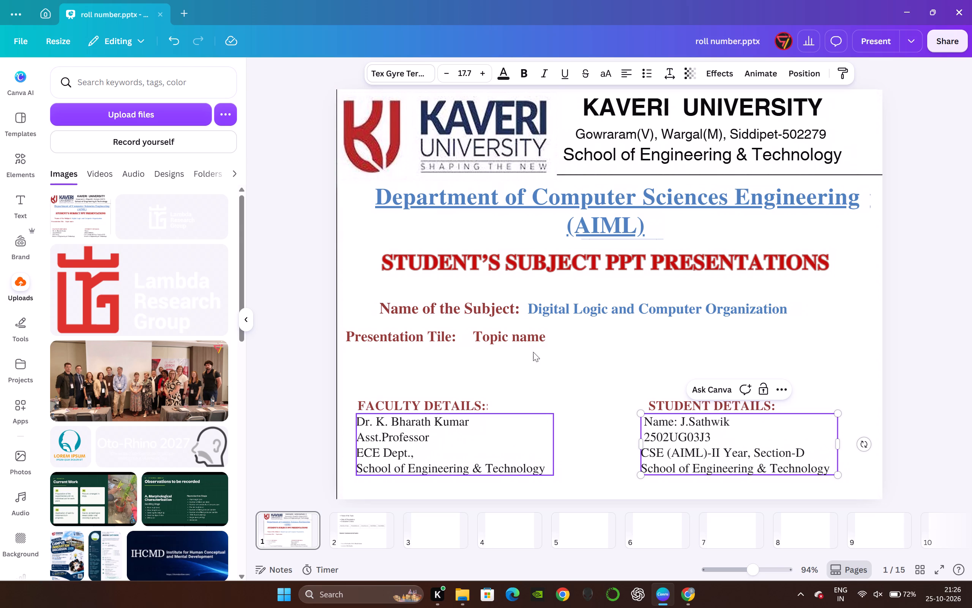
Open the "Topic name" placeholder beside "Presentation Tile:" for editing with all its text selected.
click(552, 340)
click(538, 337)
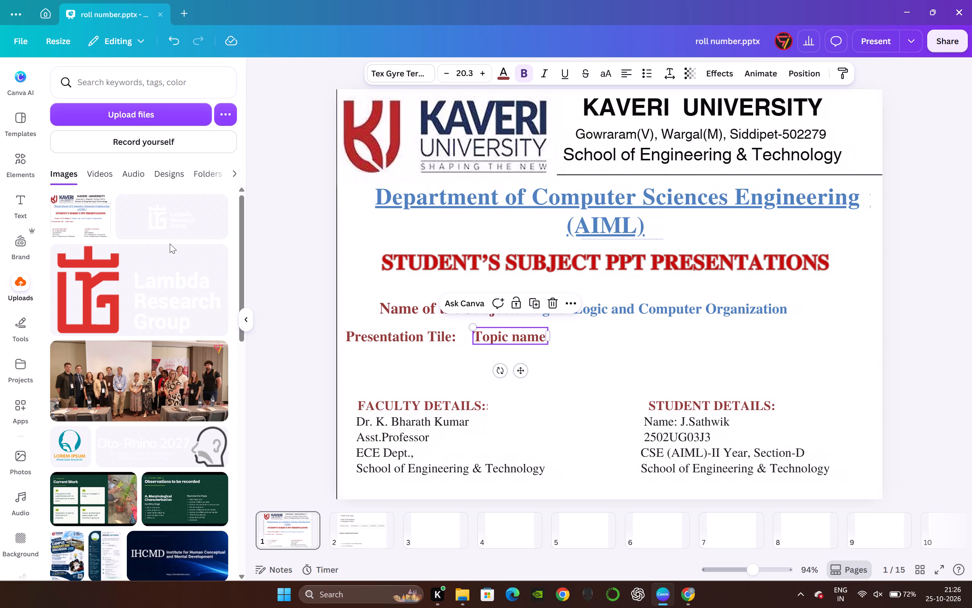
click(539, 337)
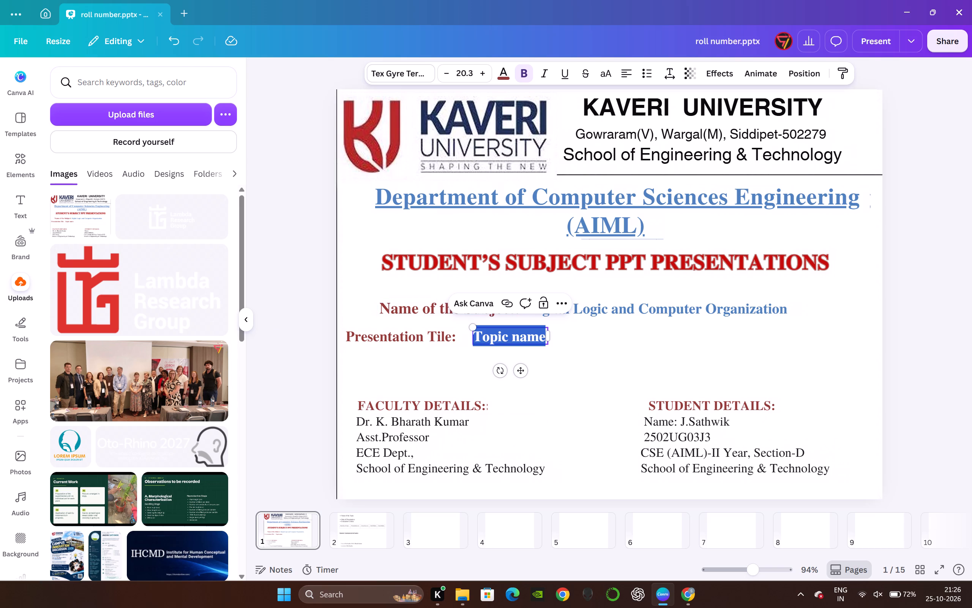
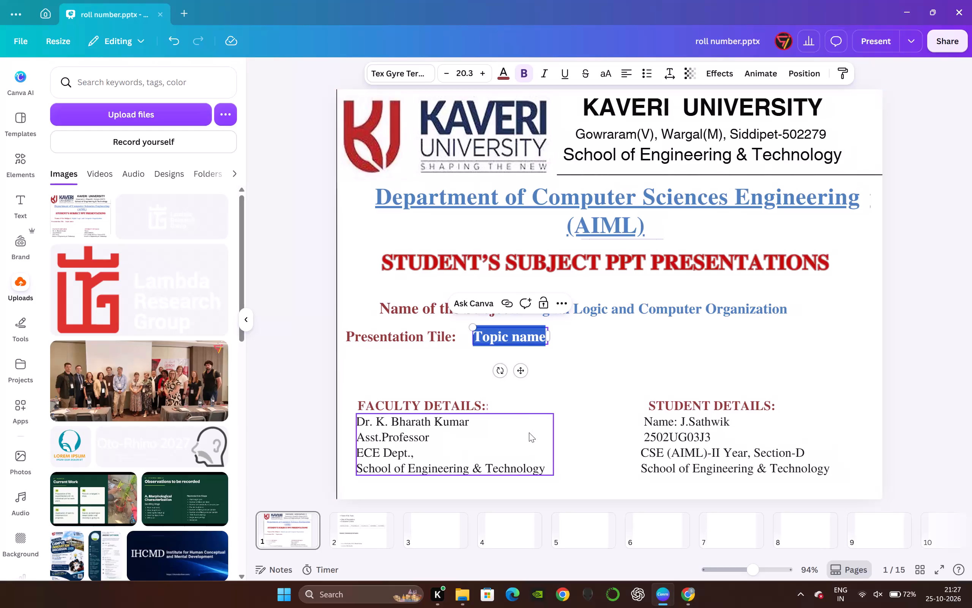
Replace the selected "Topic name" placeholder with "Octal Number System" and widen its text box so the title fits on one line.
key(ctrl+v)
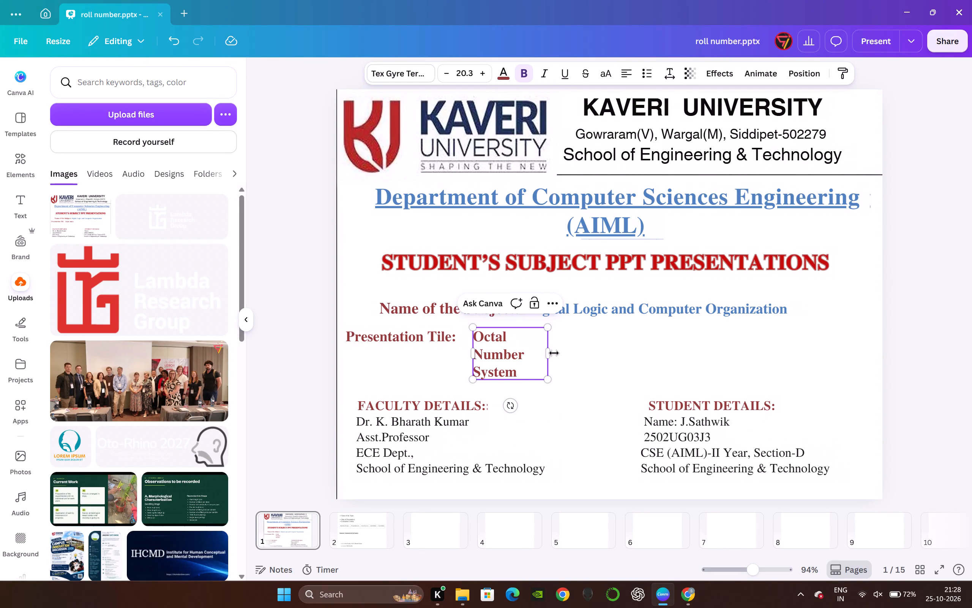
drag(551, 354, 663, 339)
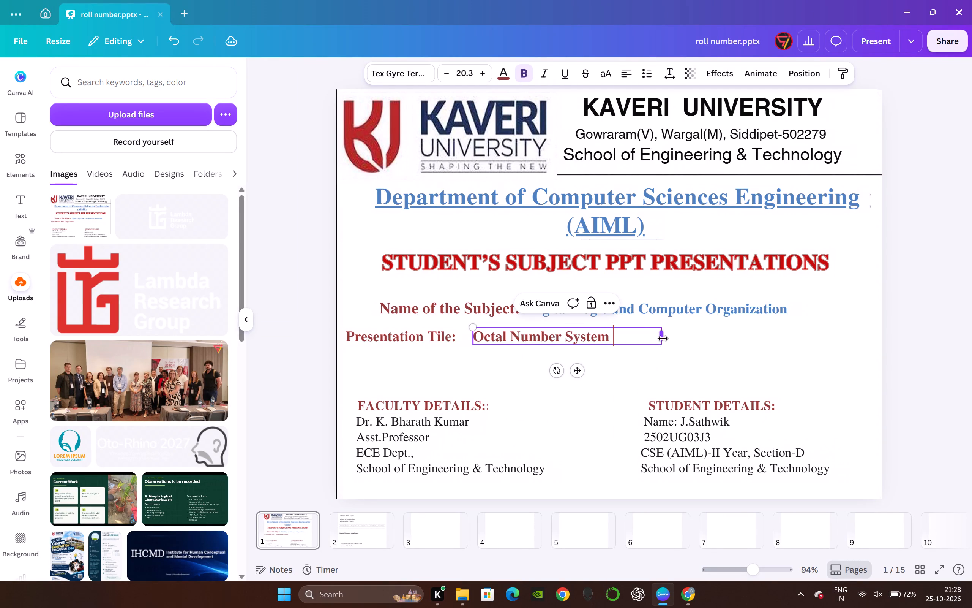
click(928, 328)
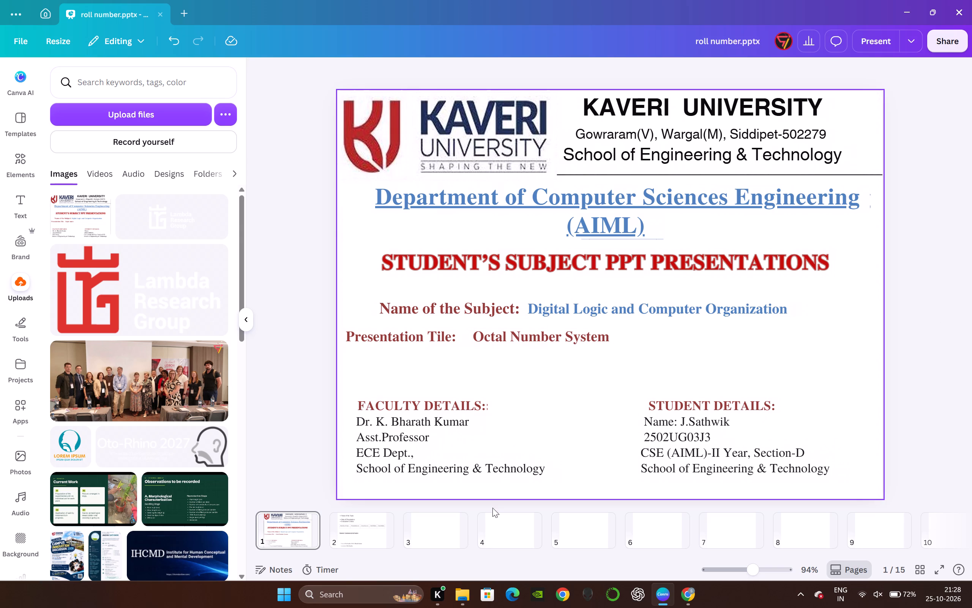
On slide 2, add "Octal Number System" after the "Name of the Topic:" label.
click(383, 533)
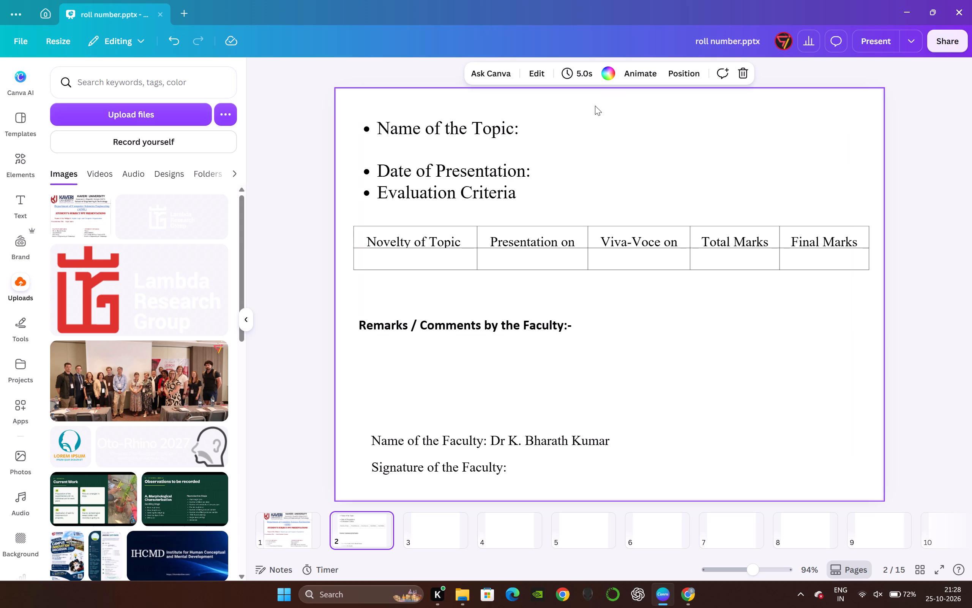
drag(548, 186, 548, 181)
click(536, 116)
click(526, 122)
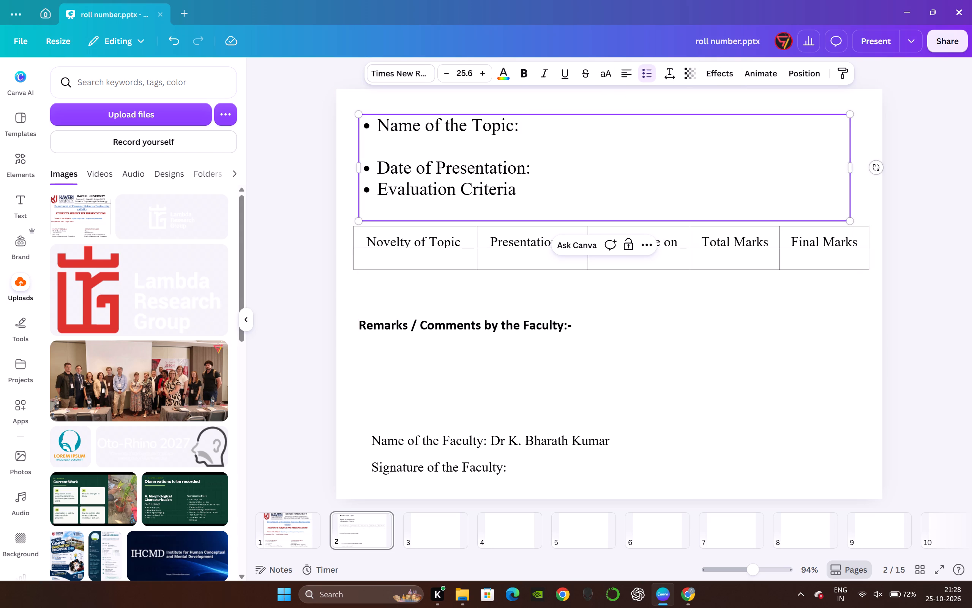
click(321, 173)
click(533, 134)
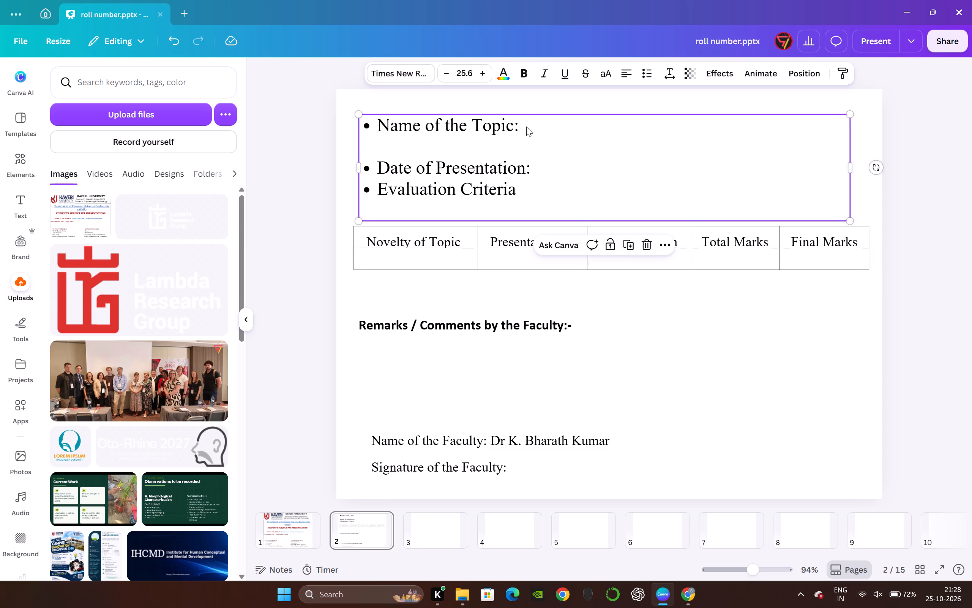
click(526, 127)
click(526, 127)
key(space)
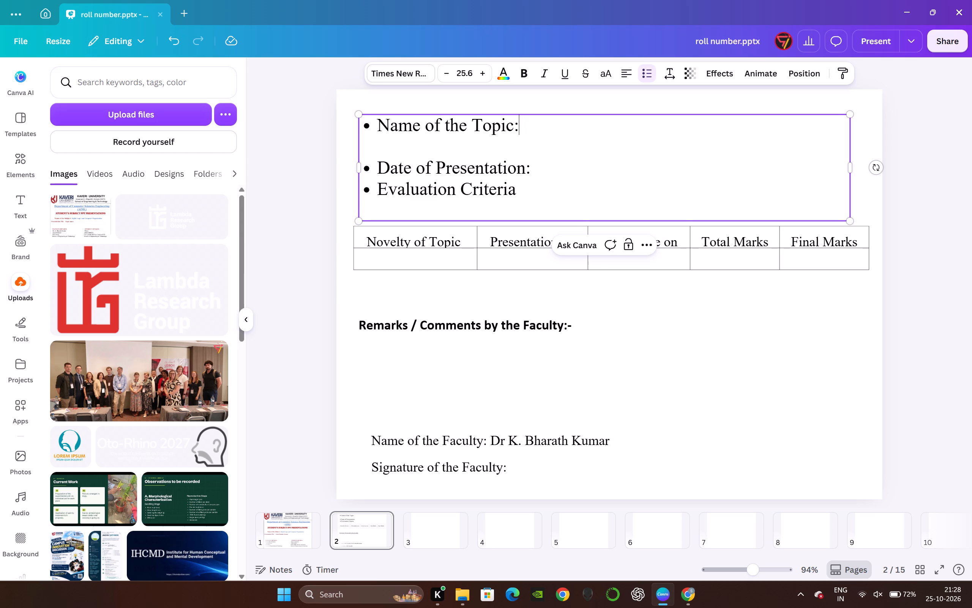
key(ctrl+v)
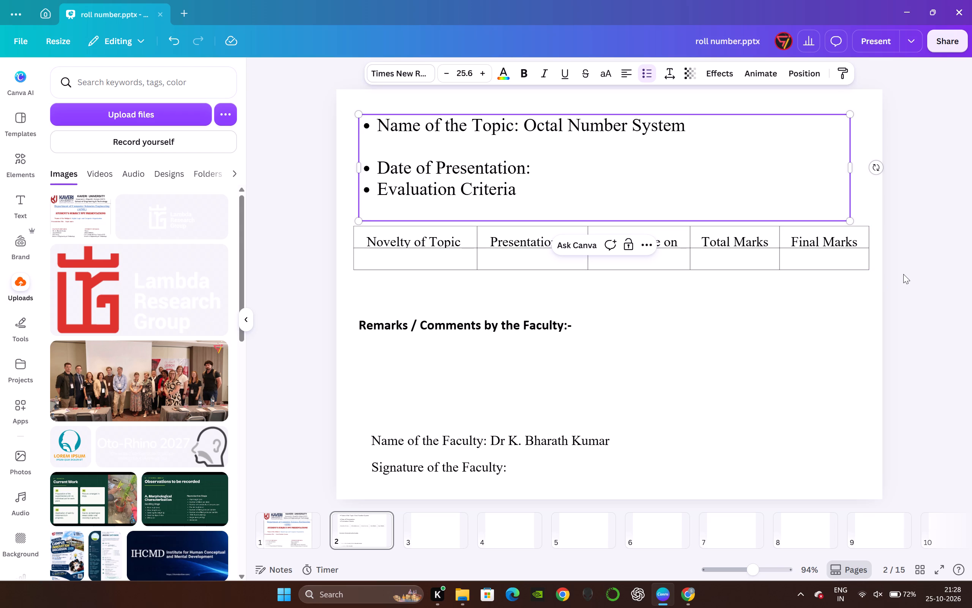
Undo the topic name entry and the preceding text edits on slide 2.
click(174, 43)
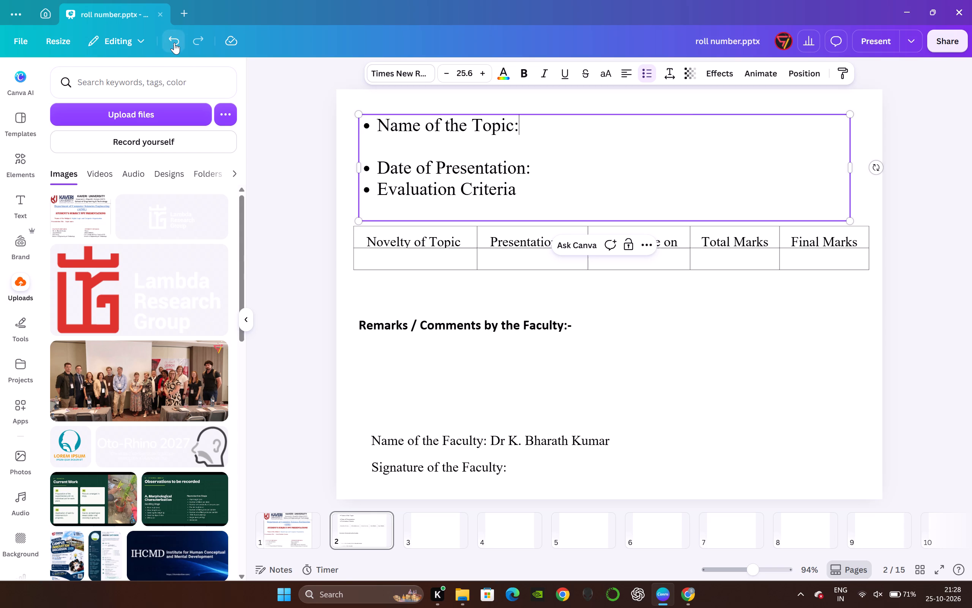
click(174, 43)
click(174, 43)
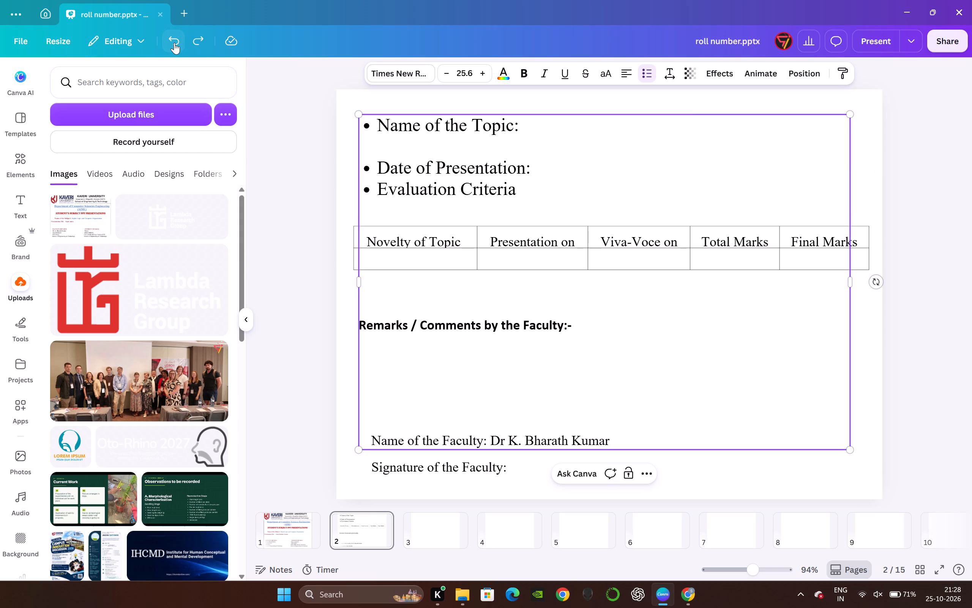
Enter "Octal Number System" after "Name of the Topic:" in slide 2's bulleted text, with a space after the colon.
click(280, 146)
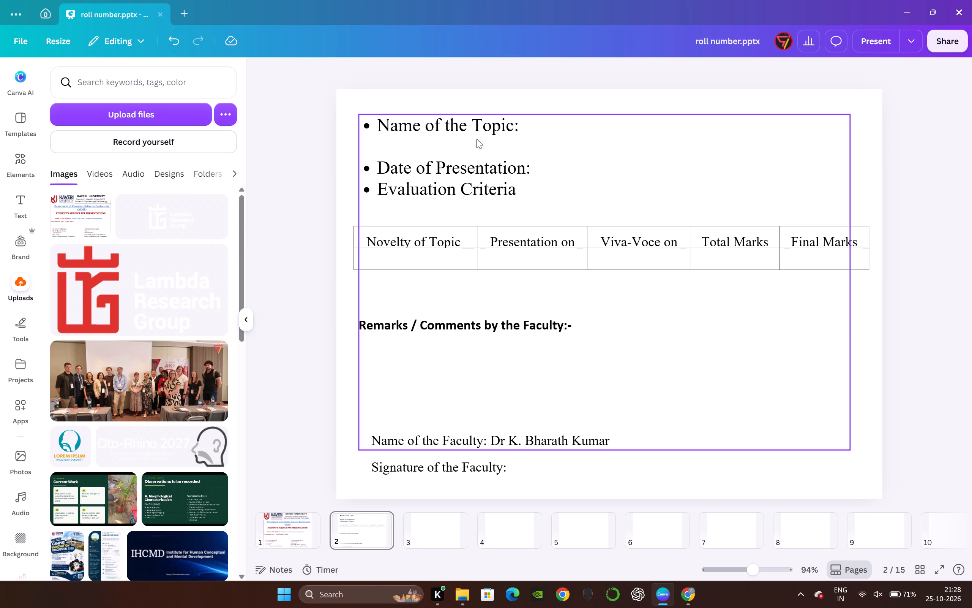
click(532, 120)
click(525, 122)
click(525, 122)
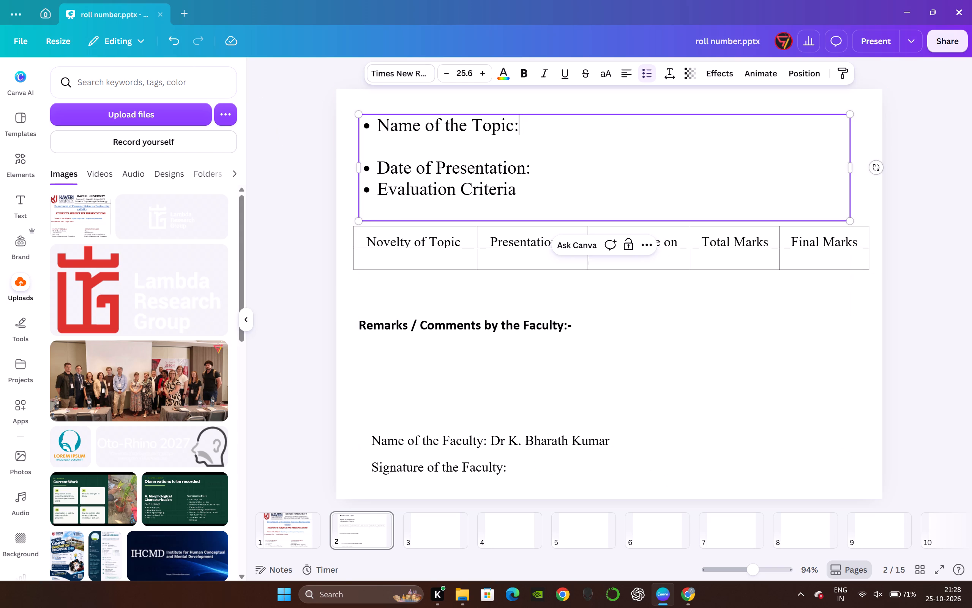
key(space)
key(ctrl+v)
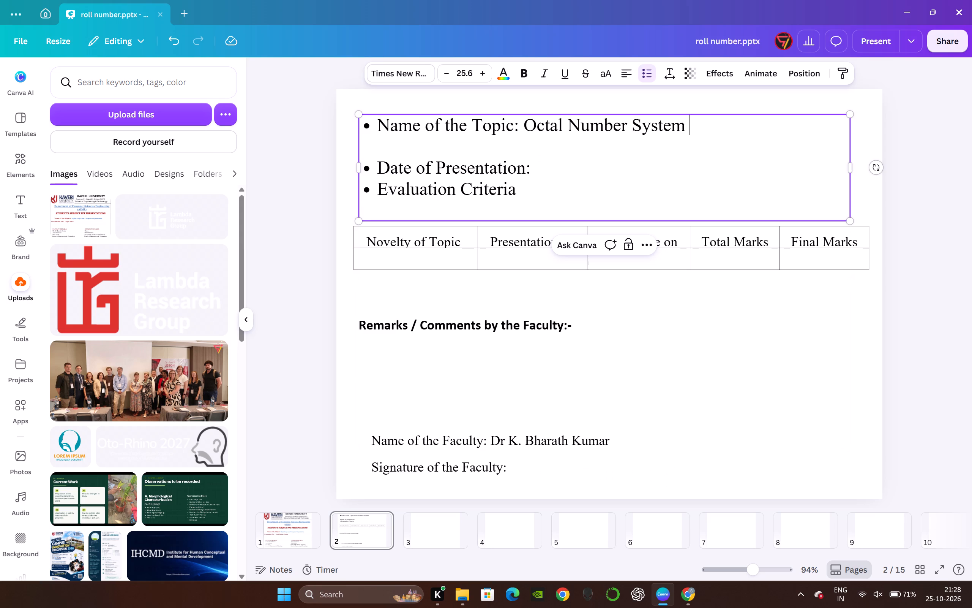
click(915, 155)
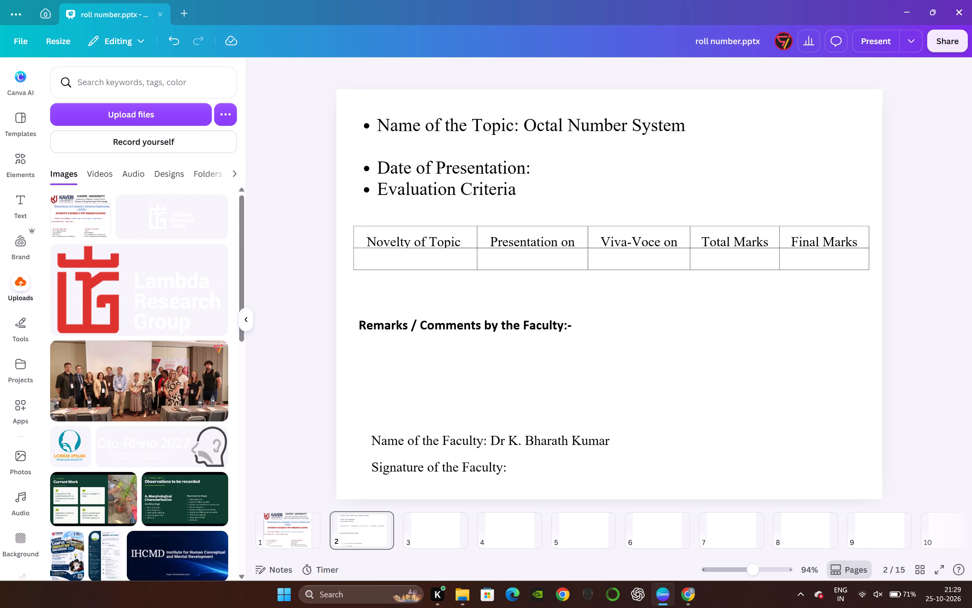
Go to the blank slide 3.
click(459, 534)
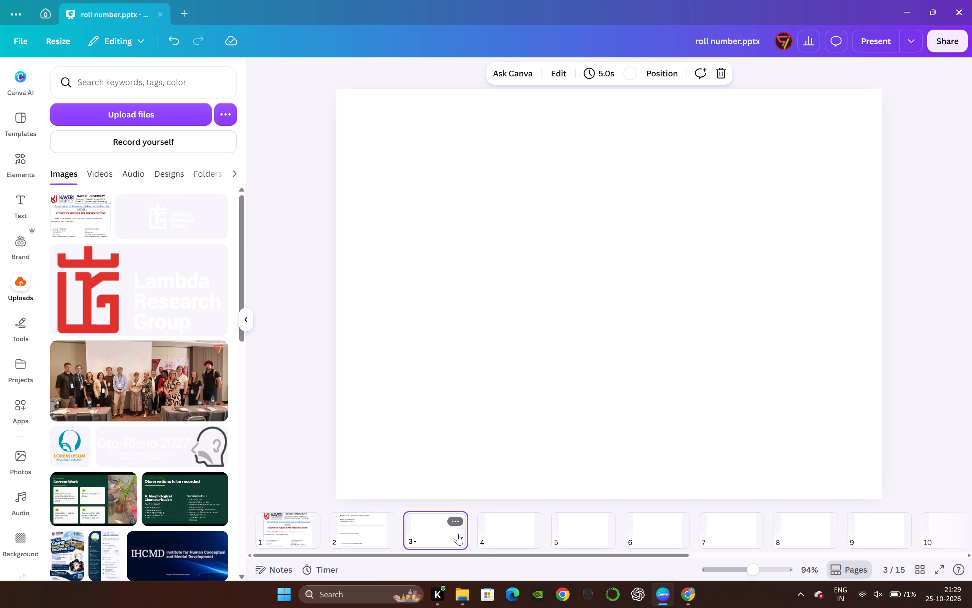
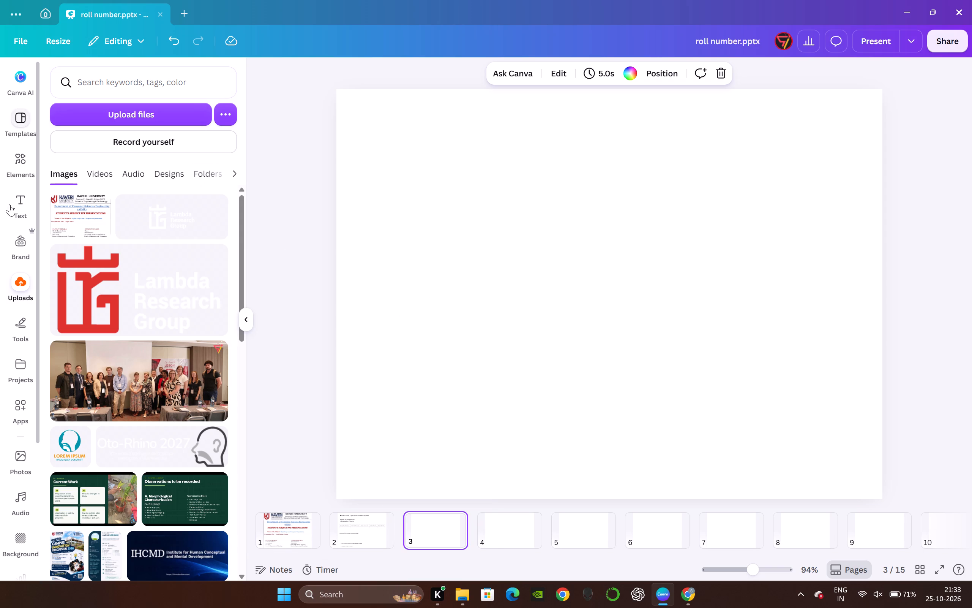
Duplicate the bold "Remarks / Comments by the Faculty:-" text from slide 2 and place the copy near slide 3's upper-left corner.
click(361, 531)
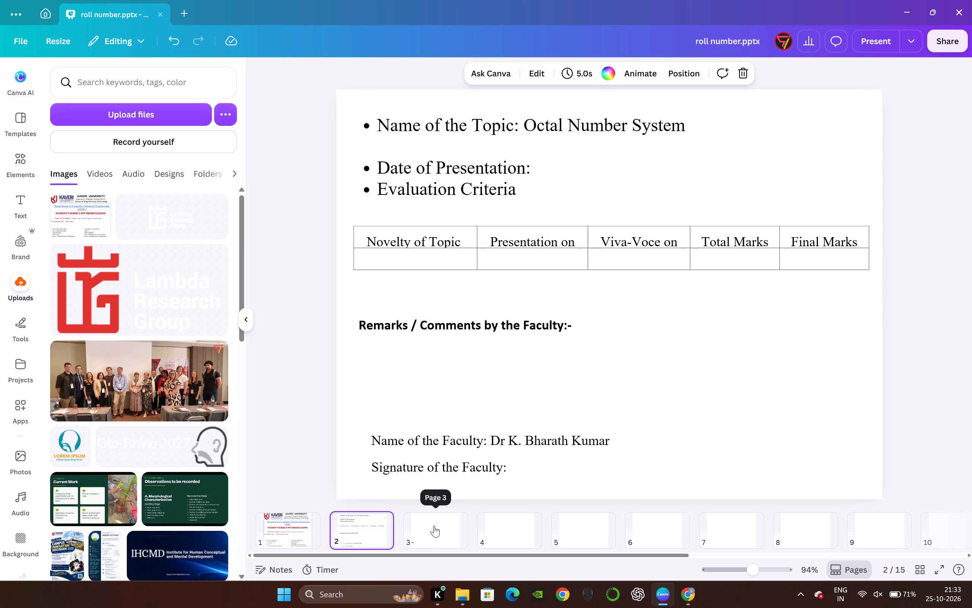
click(477, 329)
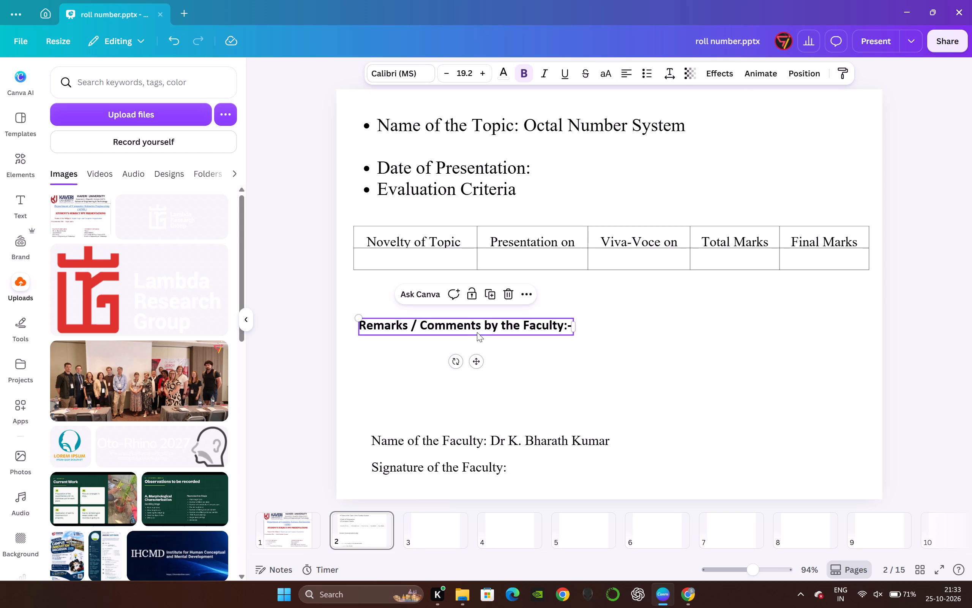
click(489, 294)
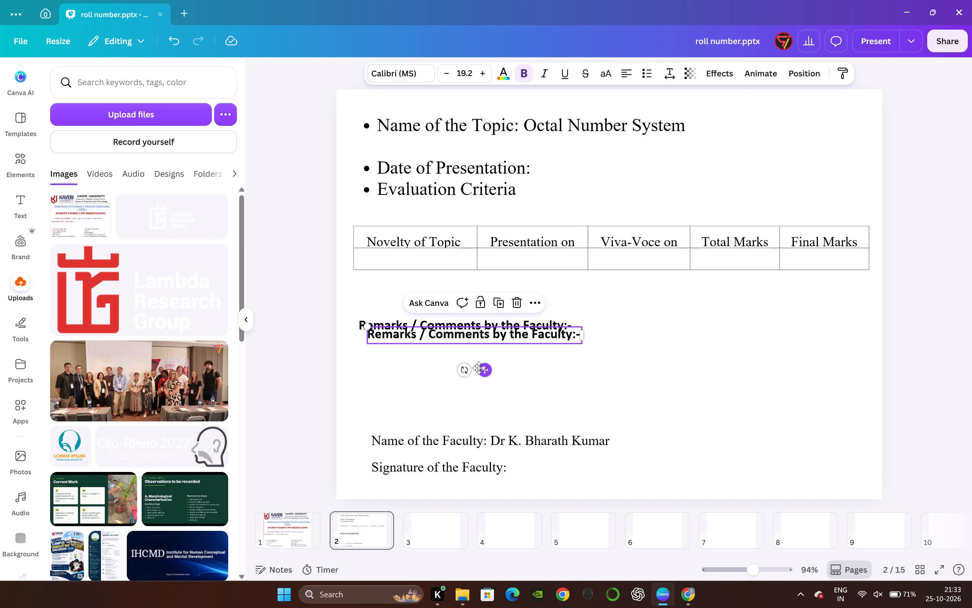
drag(484, 370, 447, 559)
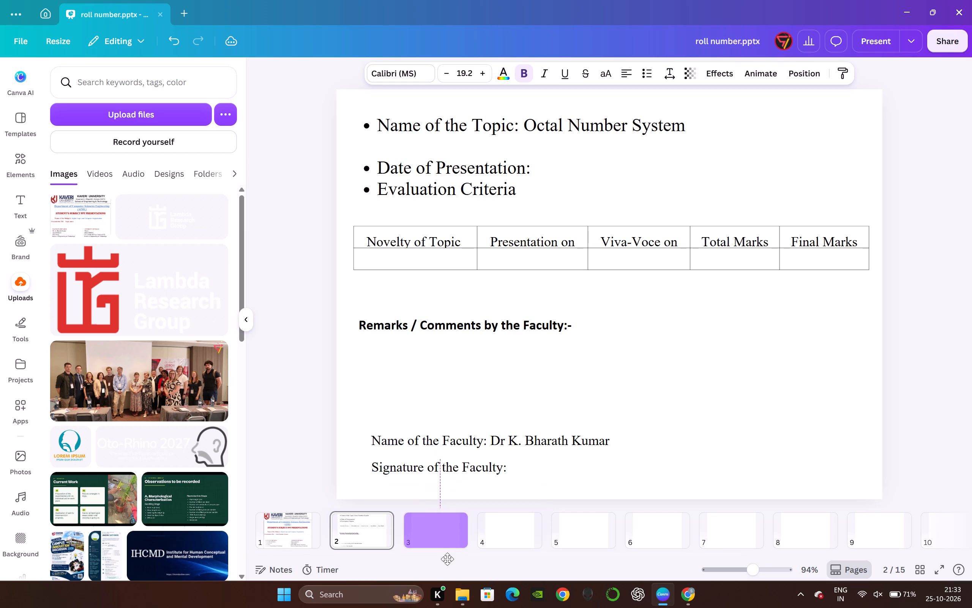
drag(447, 559, 447, 557)
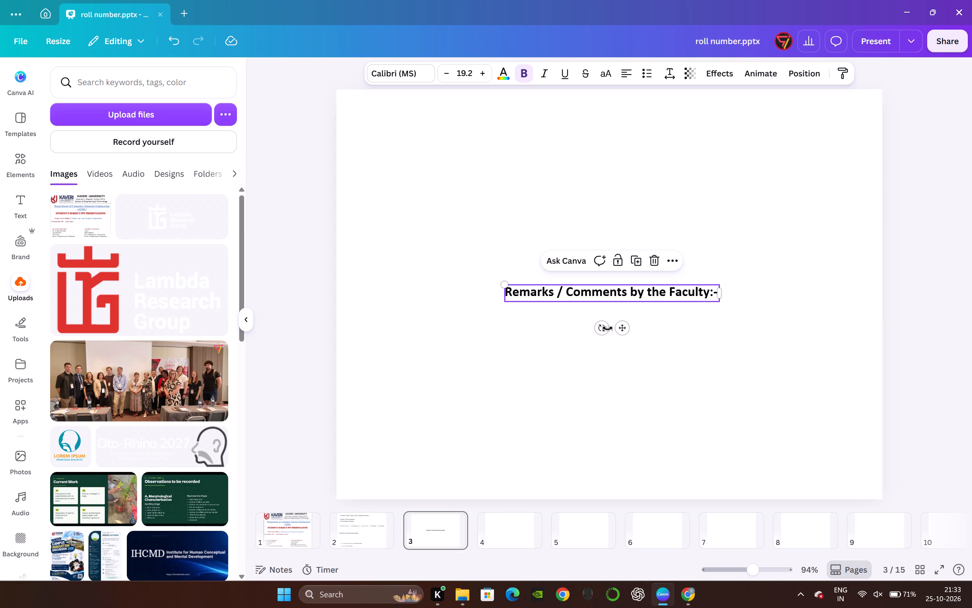
drag(620, 330, 496, 176)
click(634, 228)
Replace the copied bold text on slide 3 with "Number system :".
double_click(545, 143)
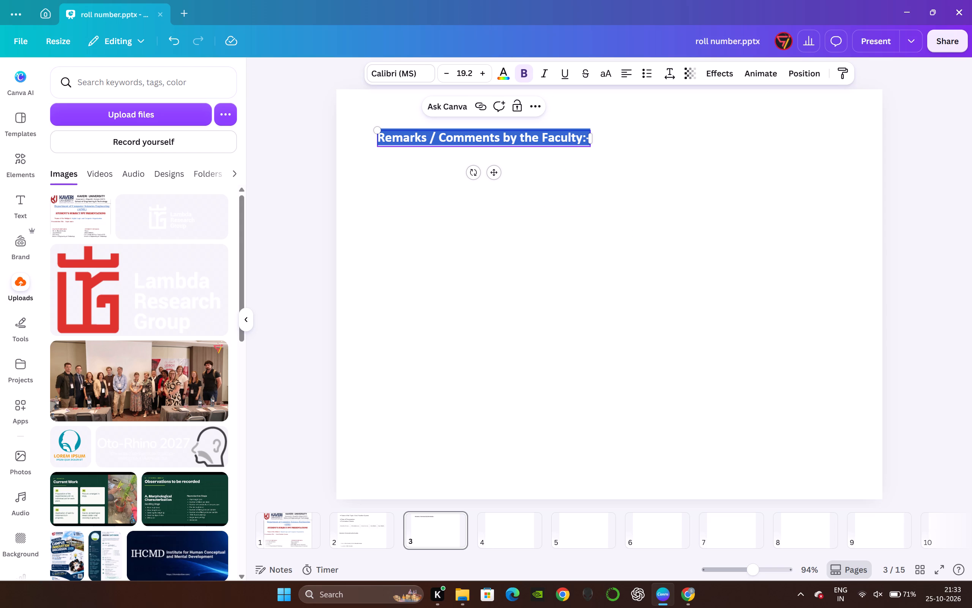
key(shift+n)
text(umber system :)
click(568, 168)
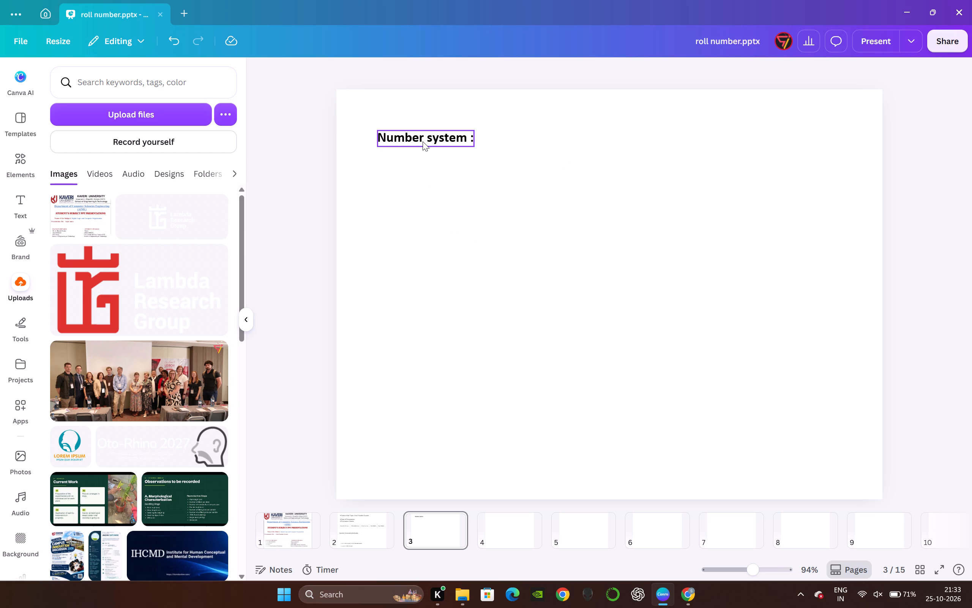
click(486, 209)
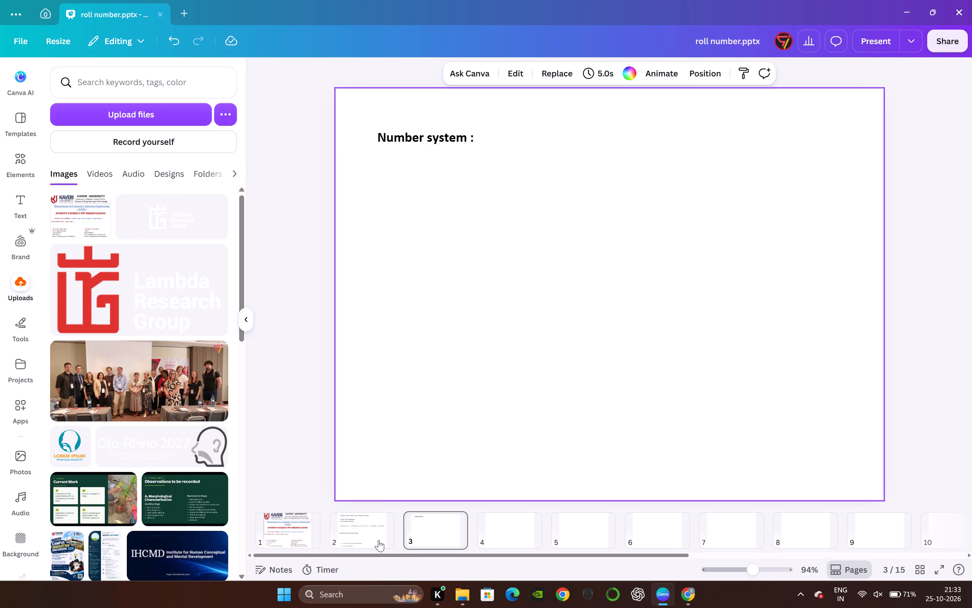
Duplicate the "Signature of the Faculty:" text from slide 2 and place the copy on slide 3, left-aligned just below the "Number system :" heading.
click(379, 539)
click(413, 468)
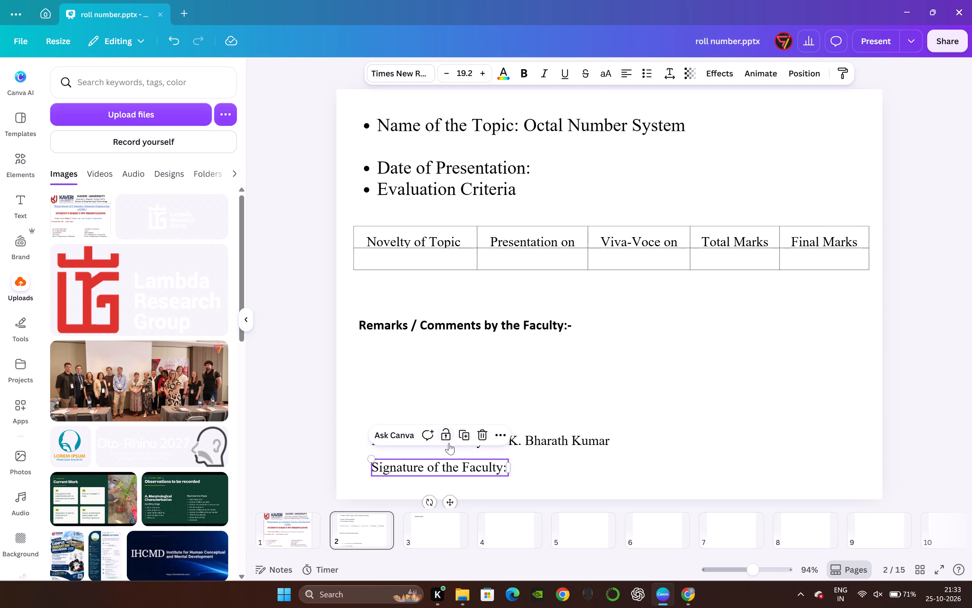
click(469, 439)
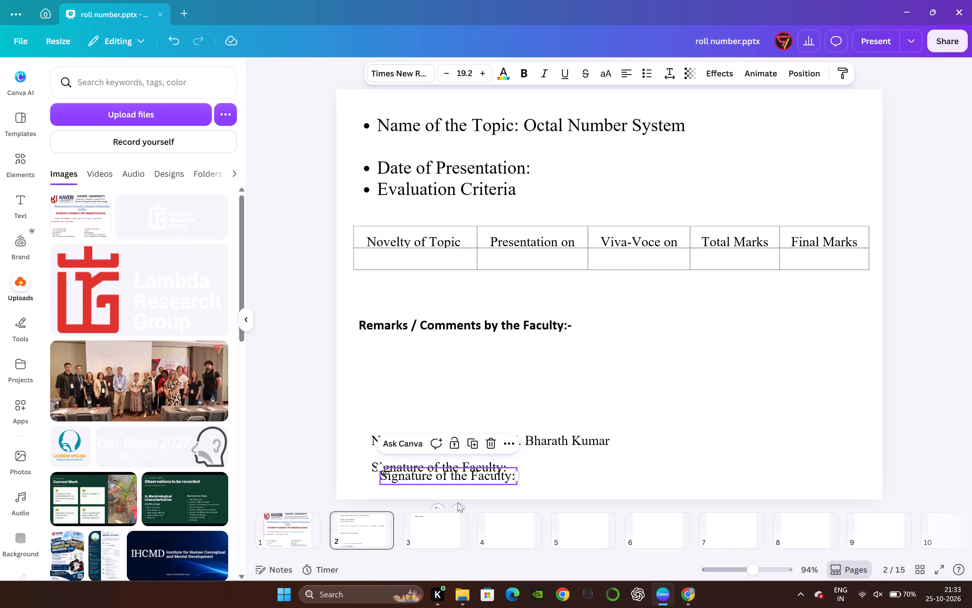
drag(458, 504, 440, 545)
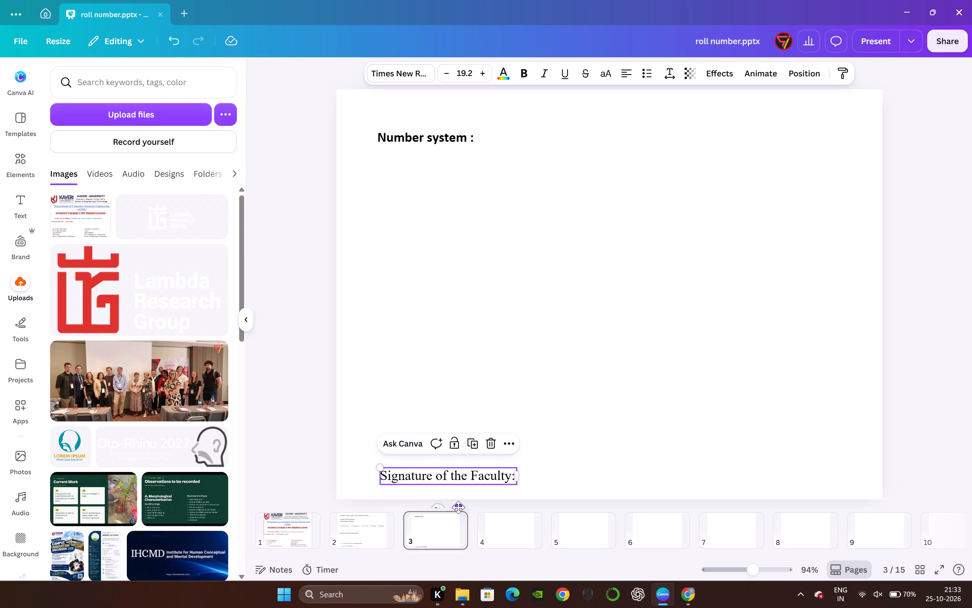
drag(458, 507, 453, 198)
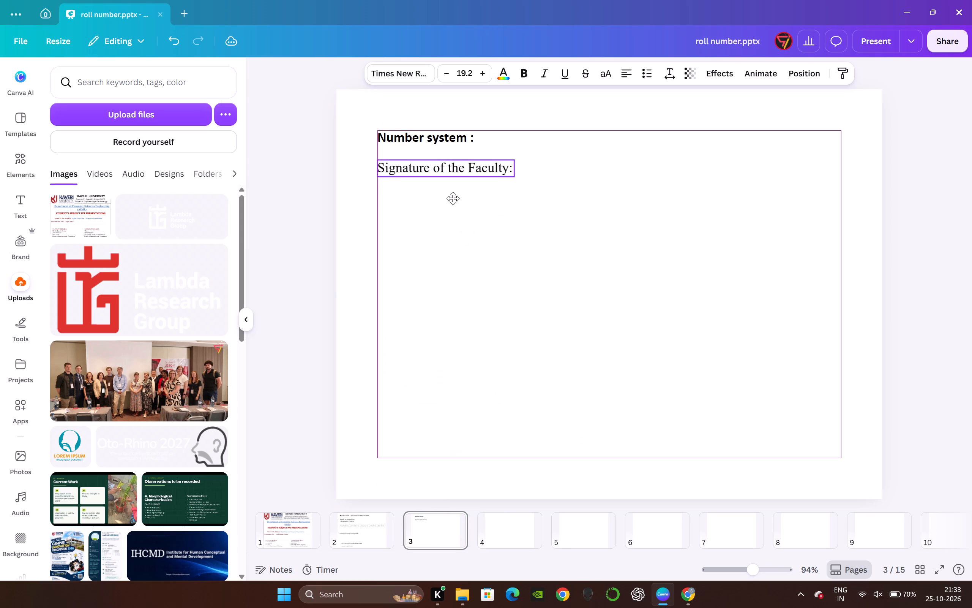
drag(453, 198, 454, 196)
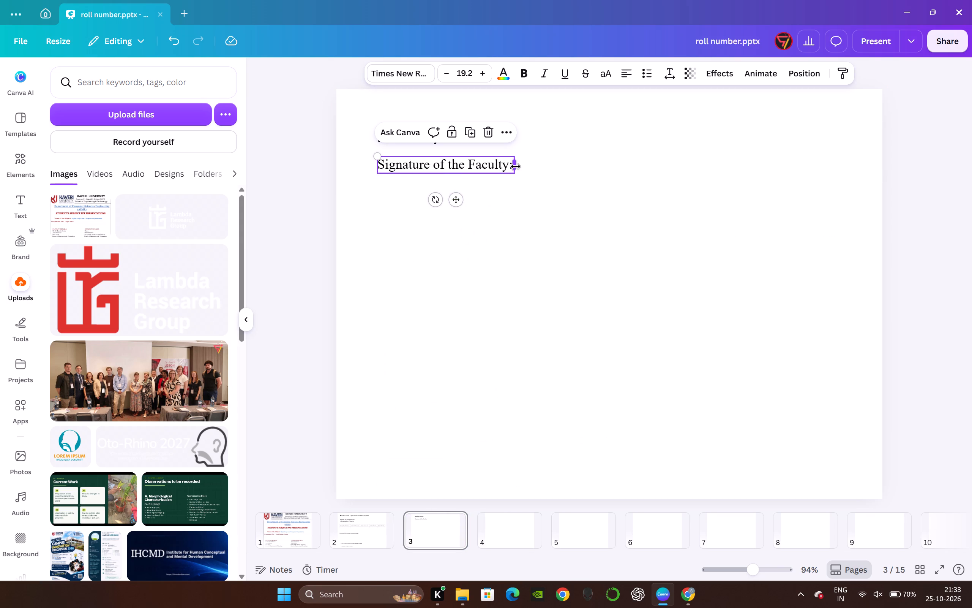
click(483, 217)
Increase the font size of the "Number system :" heading on slide 3 so it is clearly larger than the line below.
click(435, 138)
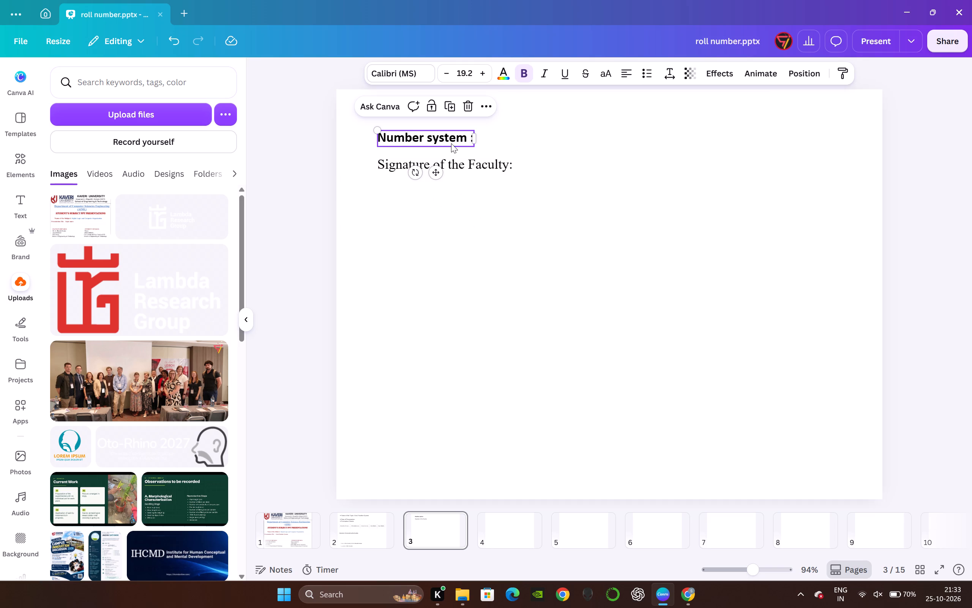
click(480, 163)
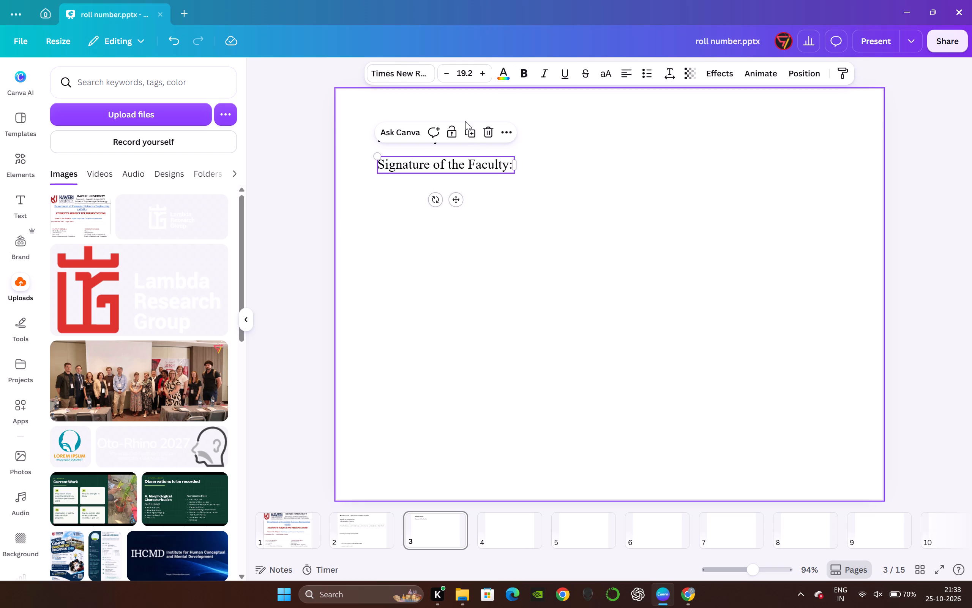
click(535, 165)
click(443, 137)
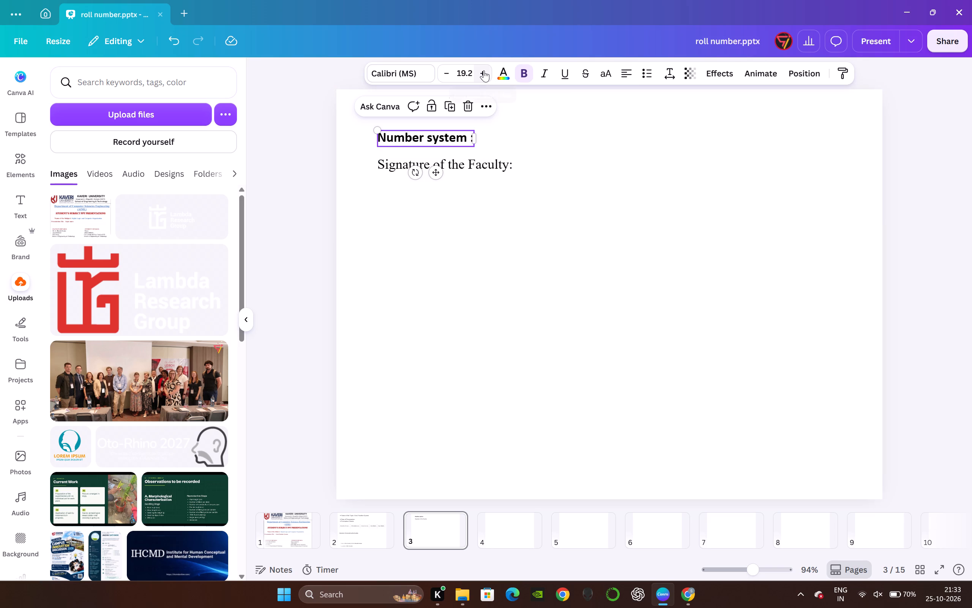
triple_click(484, 70)
click(484, 70)
double_click(481, 72)
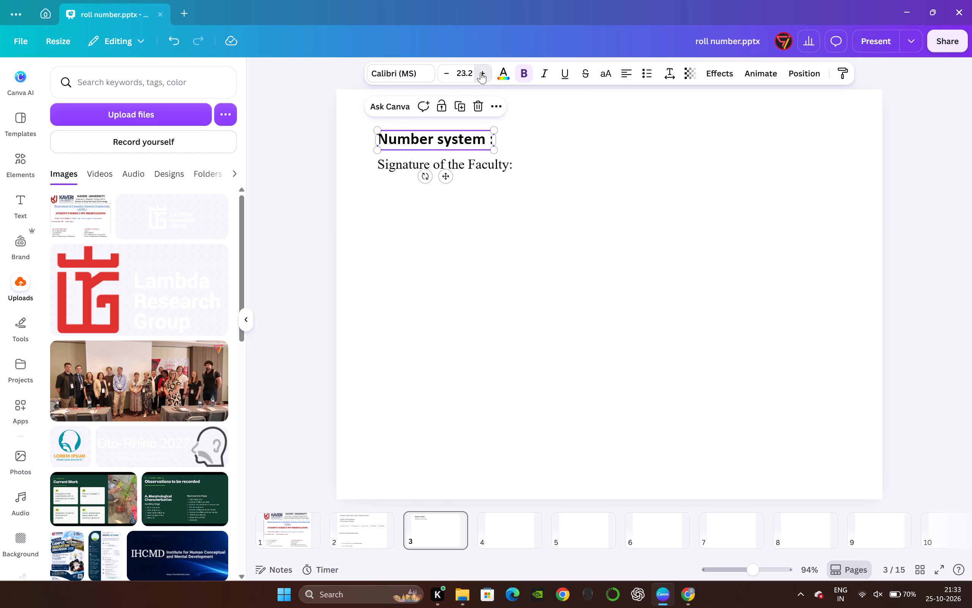
click(555, 156)
Reduce the font size of the copied "Signature of the Faculty:" text on slide 3 to 17.2.
click(493, 171)
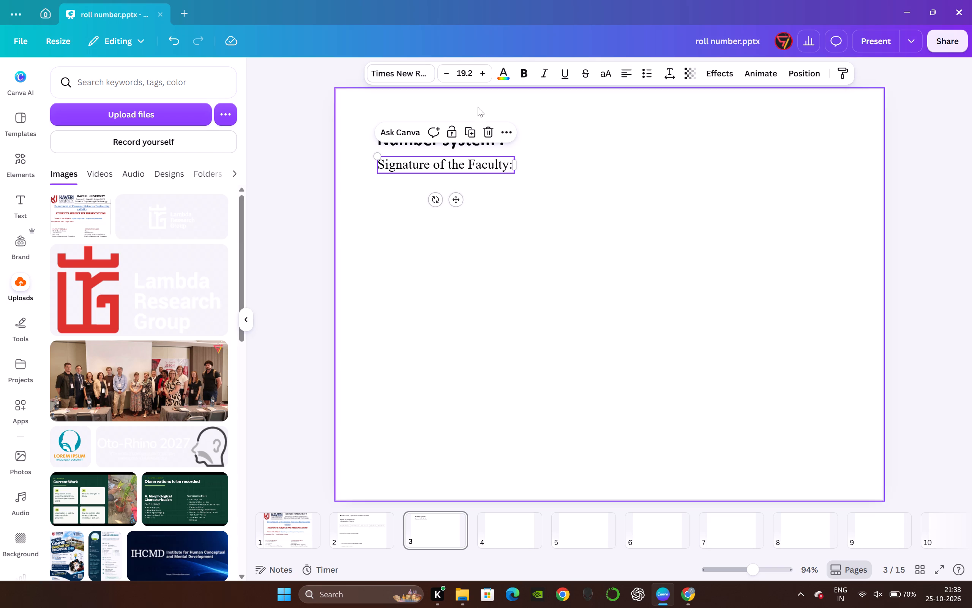
double_click(446, 72)
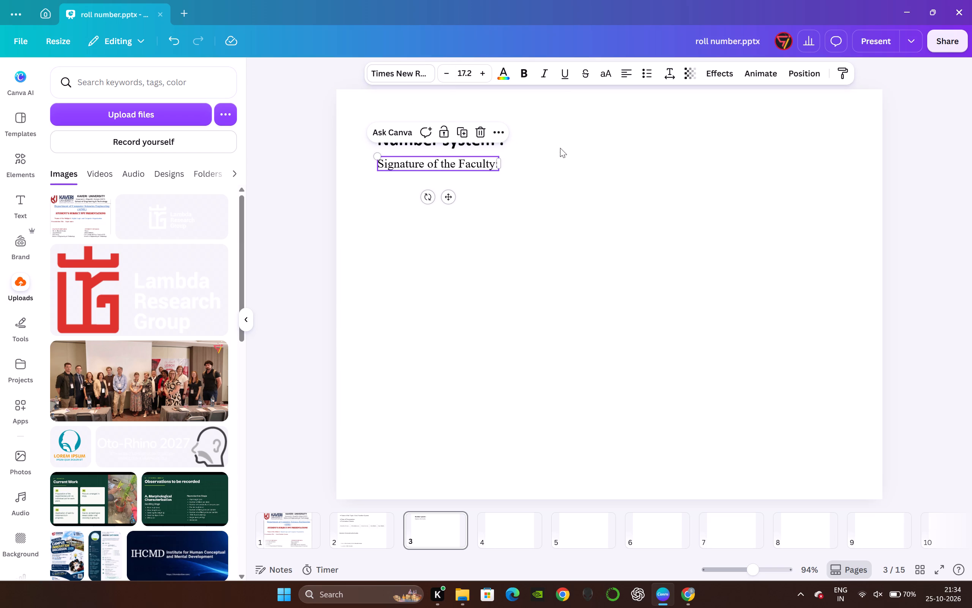
click(560, 148)
Replace the copied signature text on slide 3 with "Octal Number System:", leaving no space before the colon.
triple_click(486, 163)
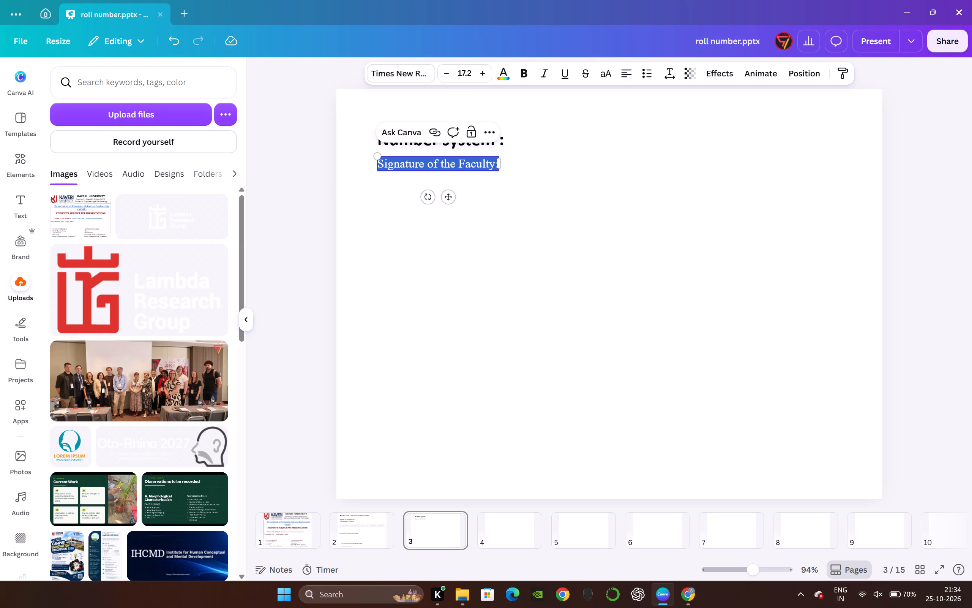
key(ctrl+v)
click(535, 146)
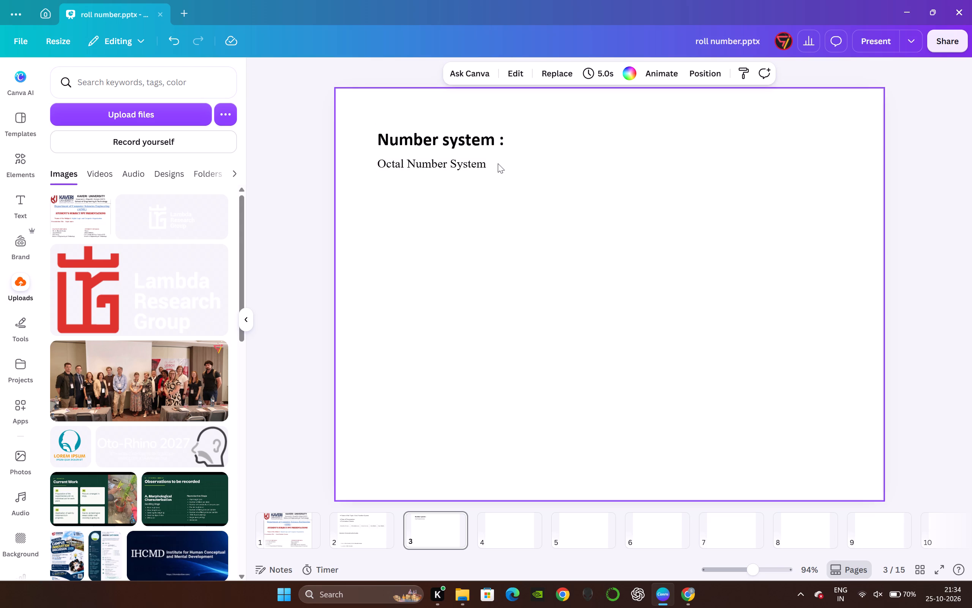
click(482, 165)
click(484, 163)
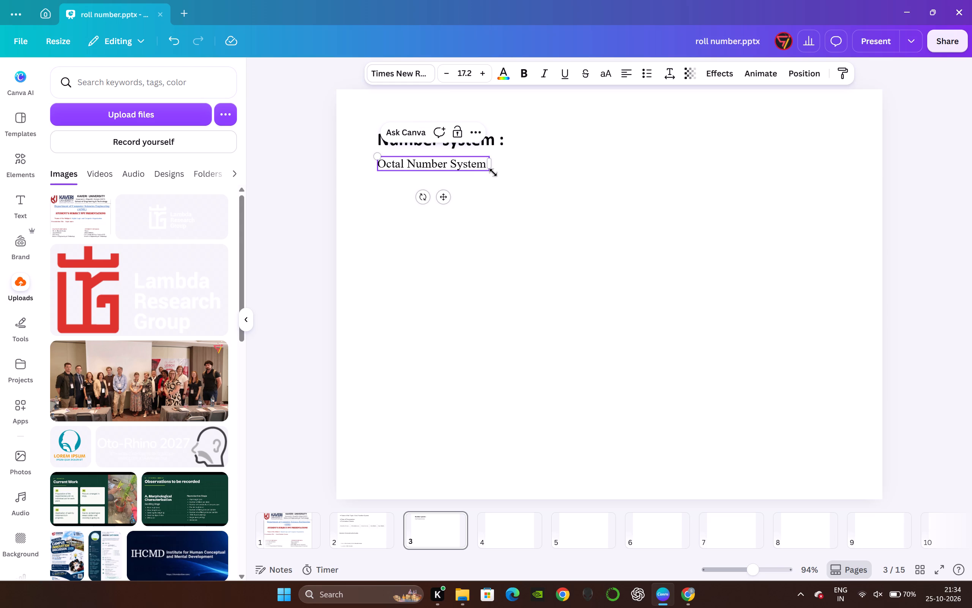
key(space)
key(shift+colon)
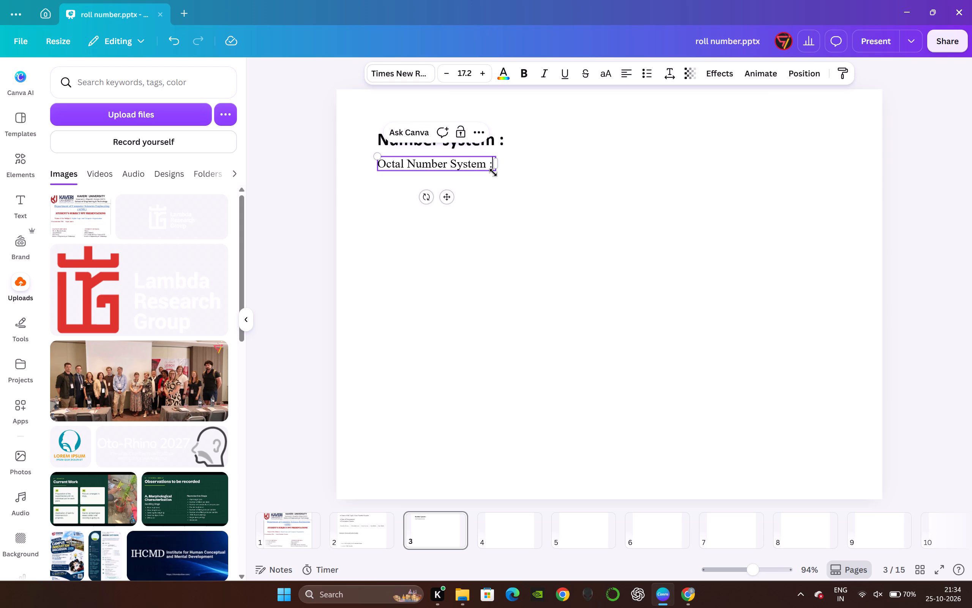
key(Left)
key(BackSpace)
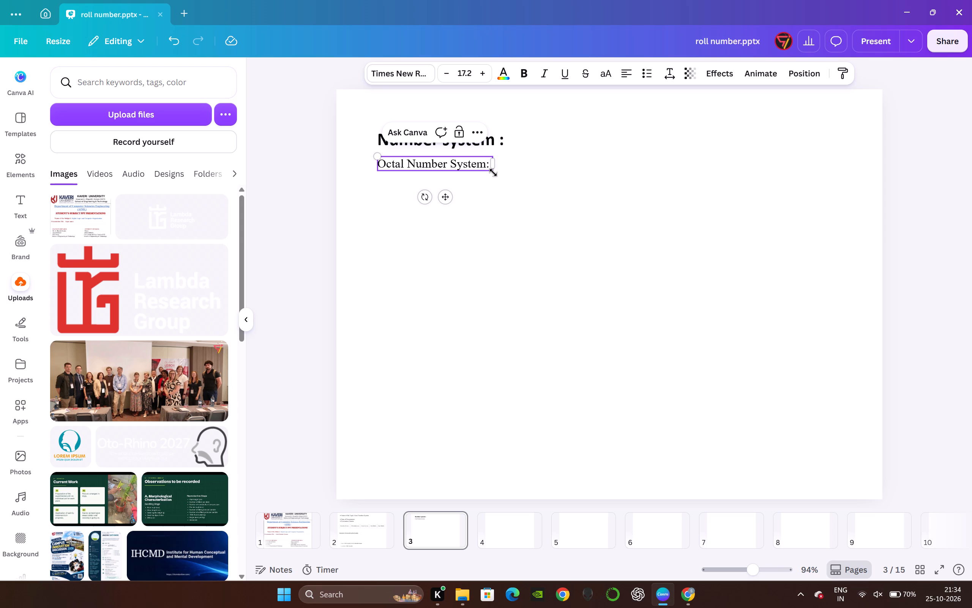
key(Down)
click(693, 207)
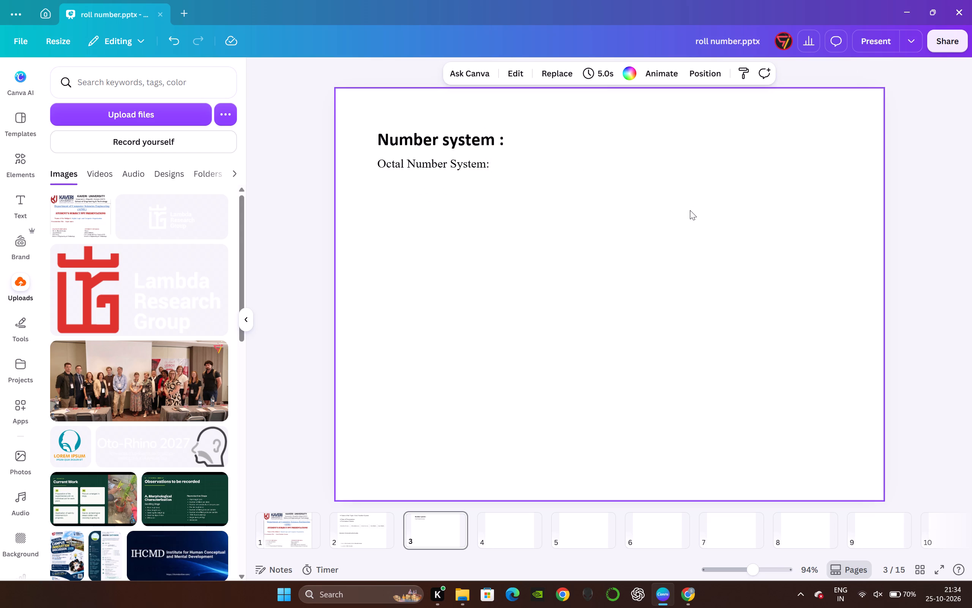
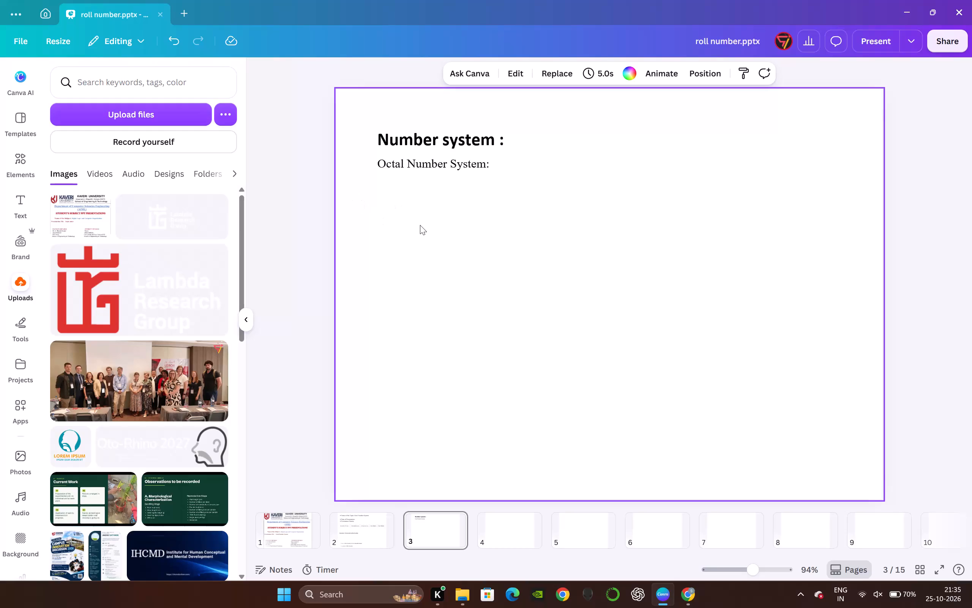
Duplicate the "Octal Number System:" line on slide 3 and place the copy directly beneath the original, left-aligned with it.
click(420, 225)
click(405, 162)
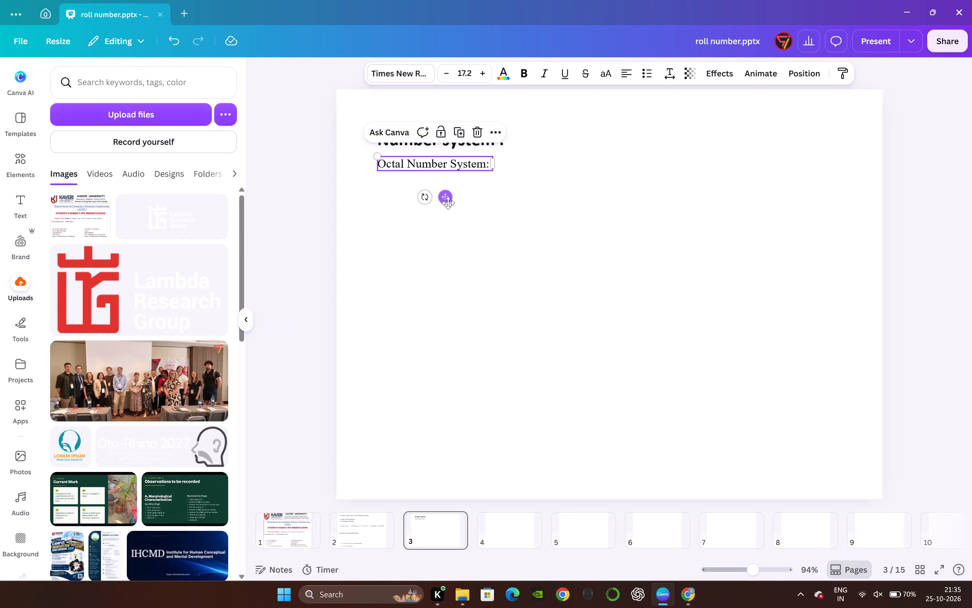
click(461, 128)
drag(454, 206, 453, 216)
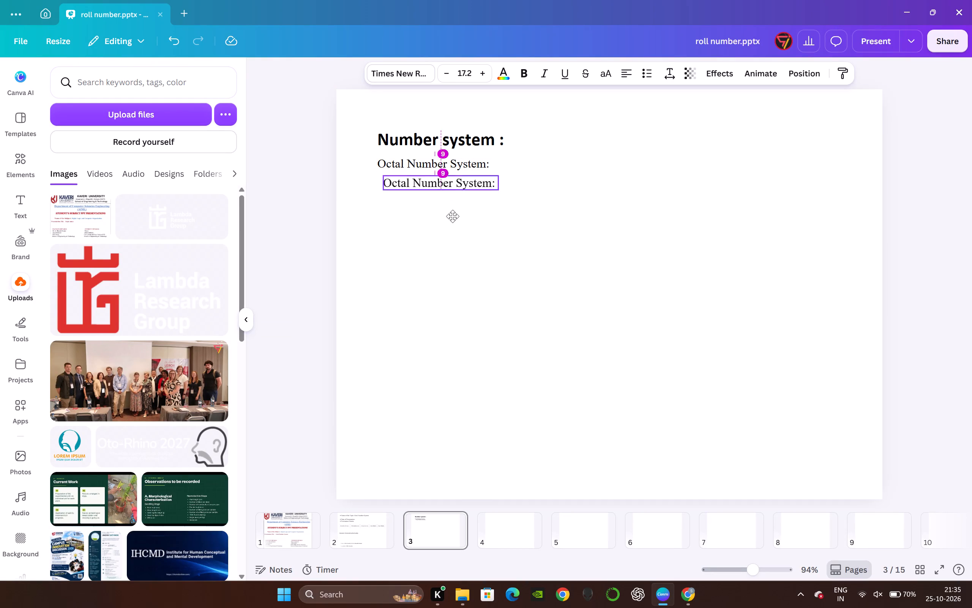
drag(453, 216, 445, 214)
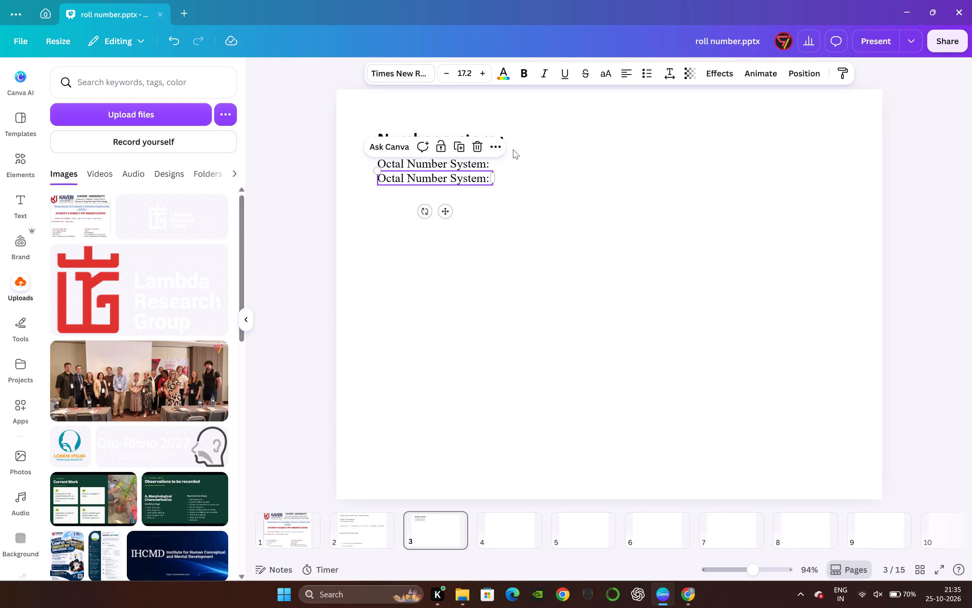
click(547, 153)
Set the font size of the "Number system :" heading on slide 3 to 30.
click(498, 142)
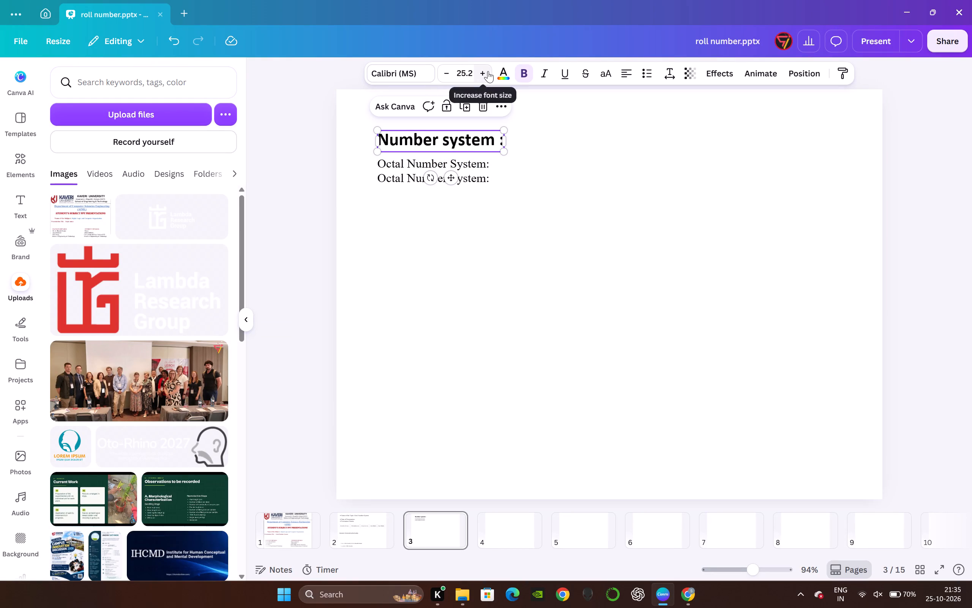
triple_click(488, 71)
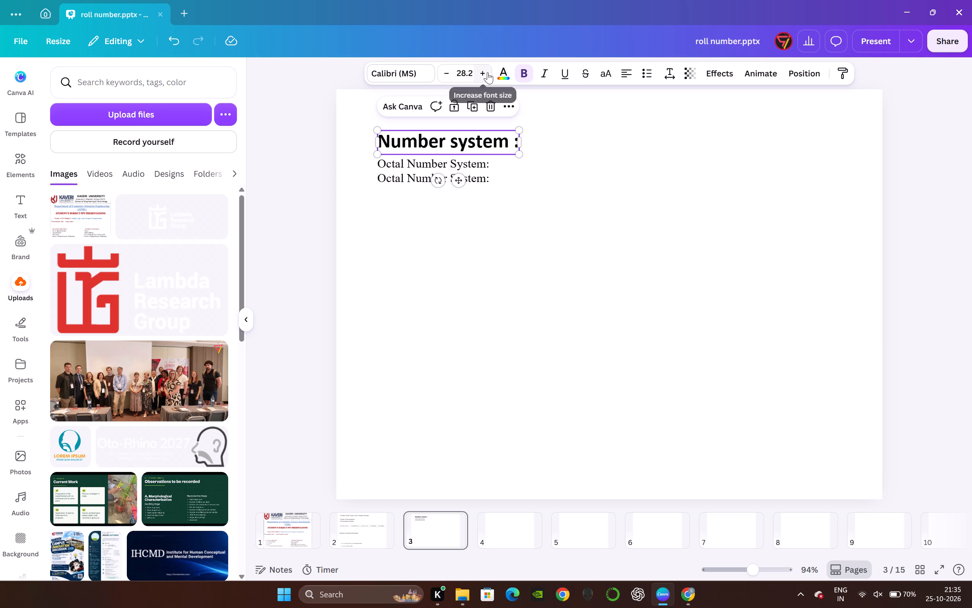
click(488, 72)
click(481, 74)
click(473, 72)
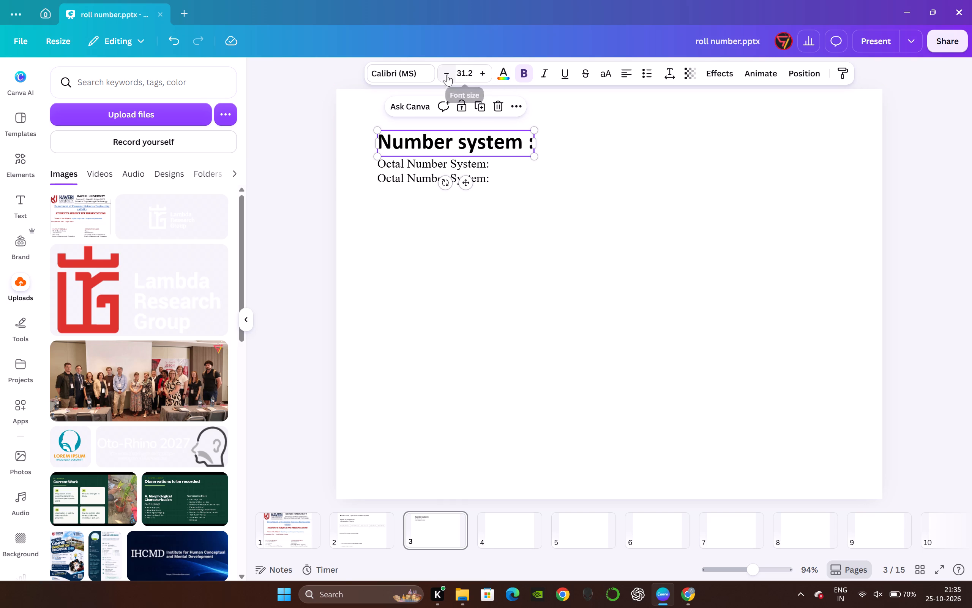
click(447, 74)
click(472, 74)
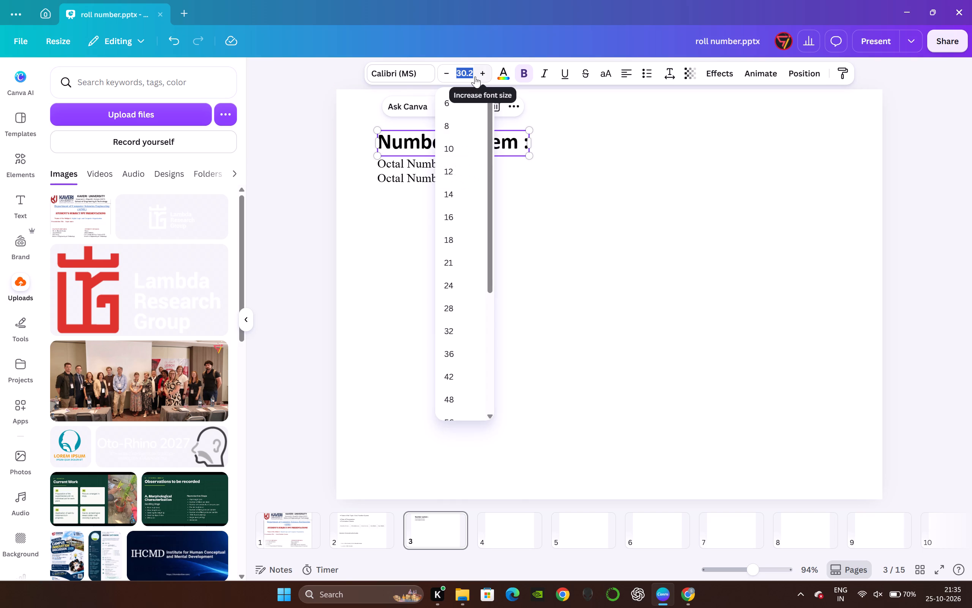
text(30)
key(Return)
click(601, 166)
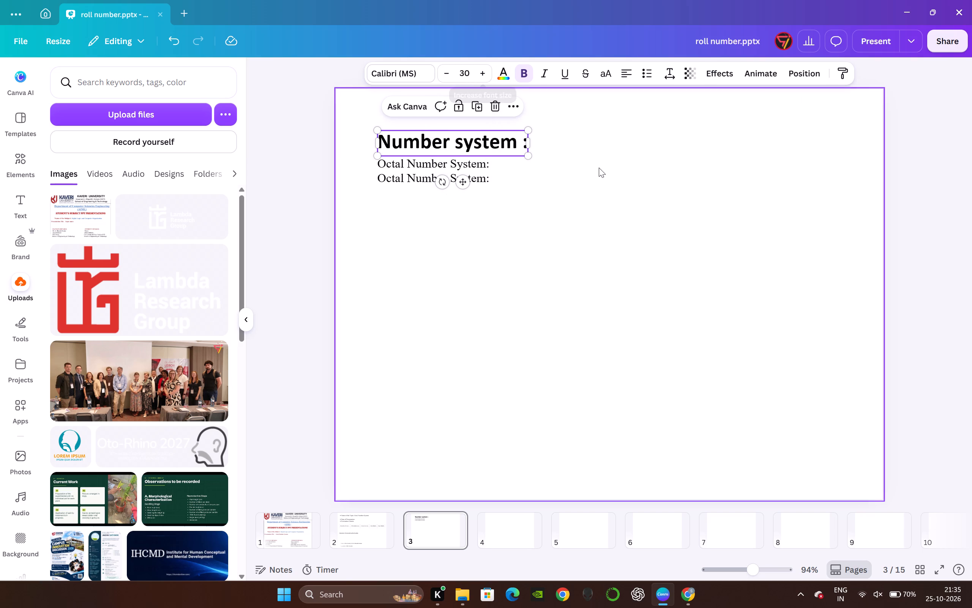
Set the font size of the upper "Octal Number System:" line on slide 3 to 20.
click(470, 164)
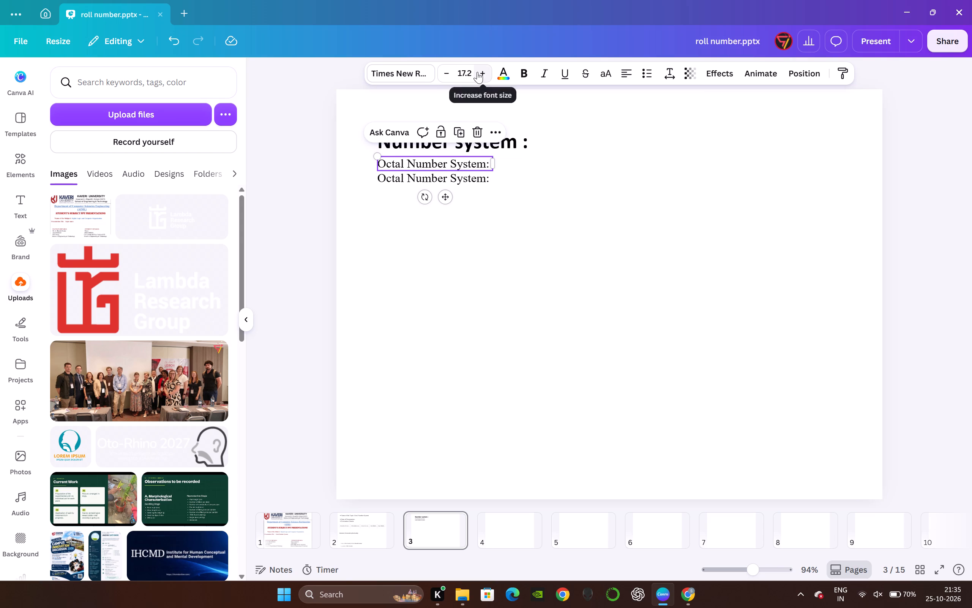
triple_click(477, 72)
click(477, 72)
click(469, 74)
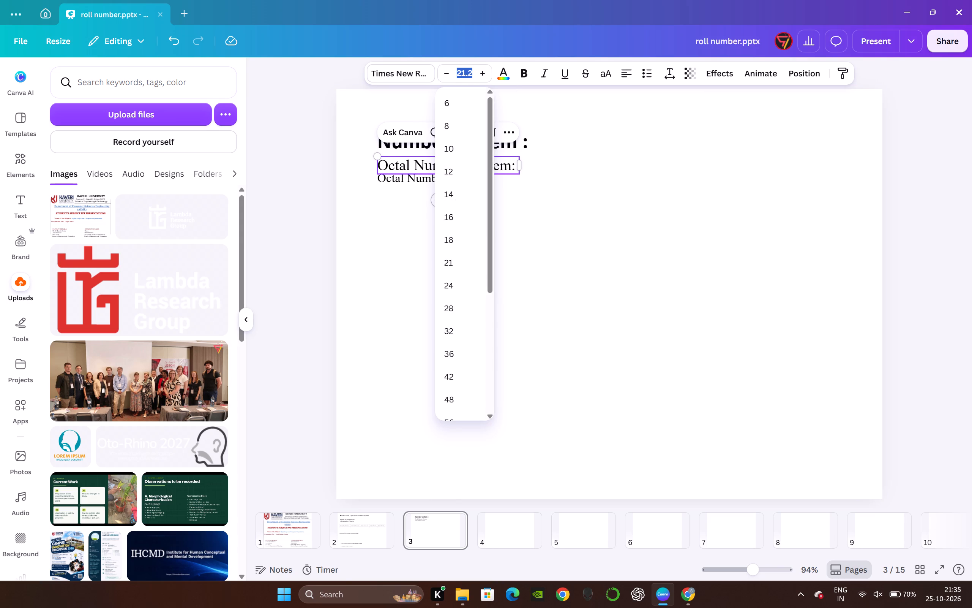
text(23)
key(Return)
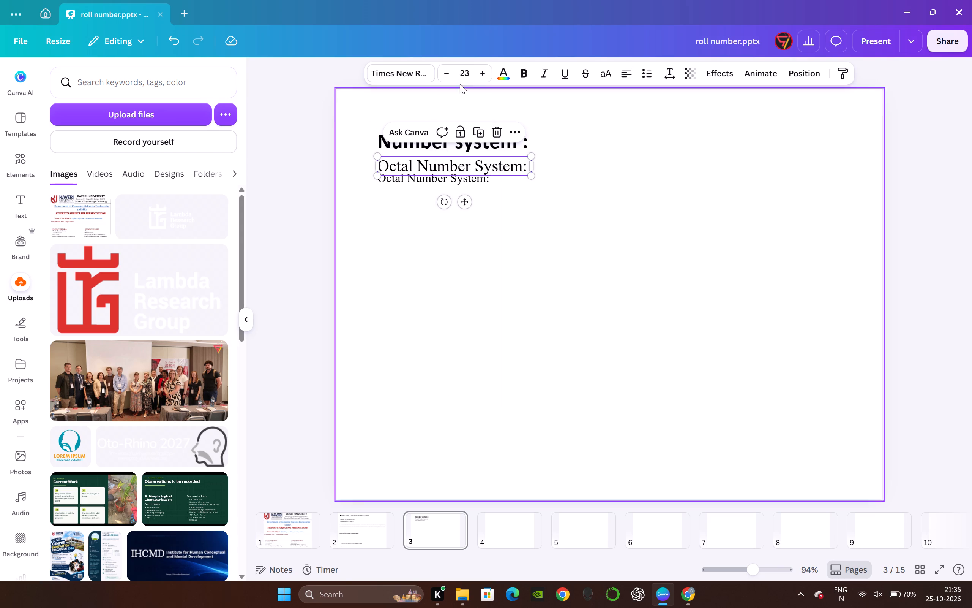
click(467, 71)
text(20.)
key(Return)
click(287, 212)
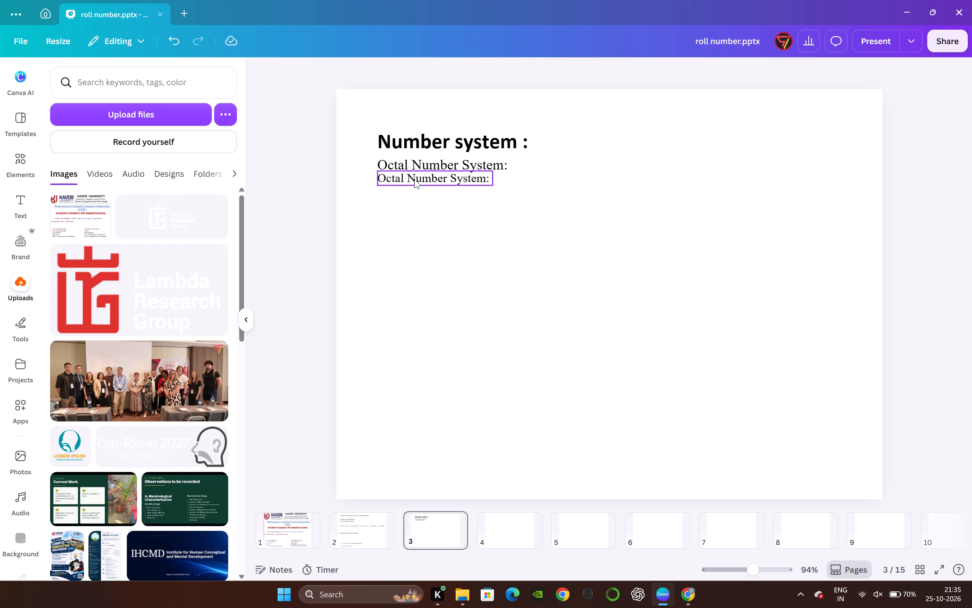
Move the smaller "Octal Number System:" copy slightly down so it clears the enlarged line above, keeping it left-aligned.
click(414, 179)
drag(445, 212, 448, 222)
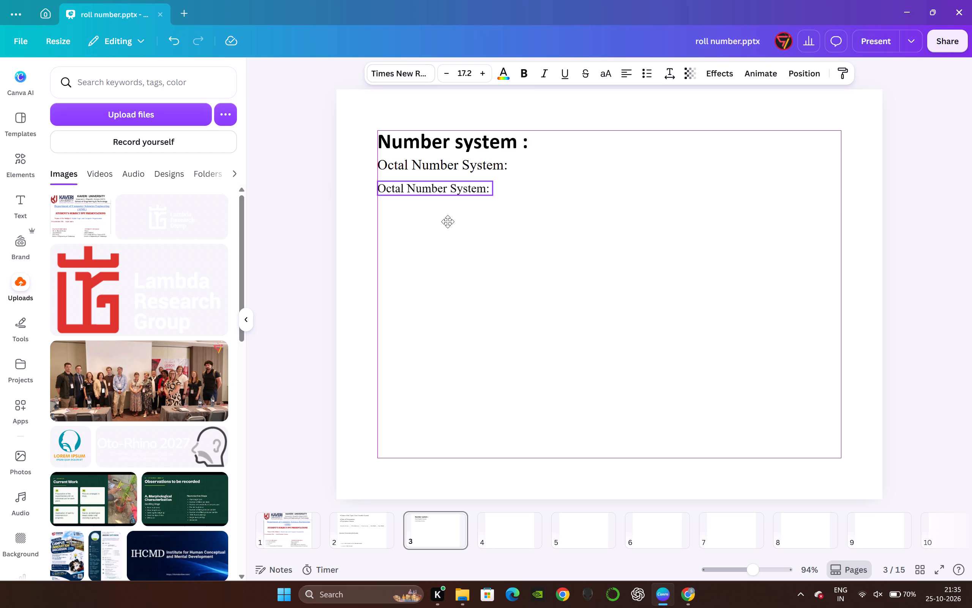
drag(448, 222, 448, 220)
Replace the text of the smaller copy with "The Octal Number System has", keeping single spaces between the words.
double_click(450, 185)
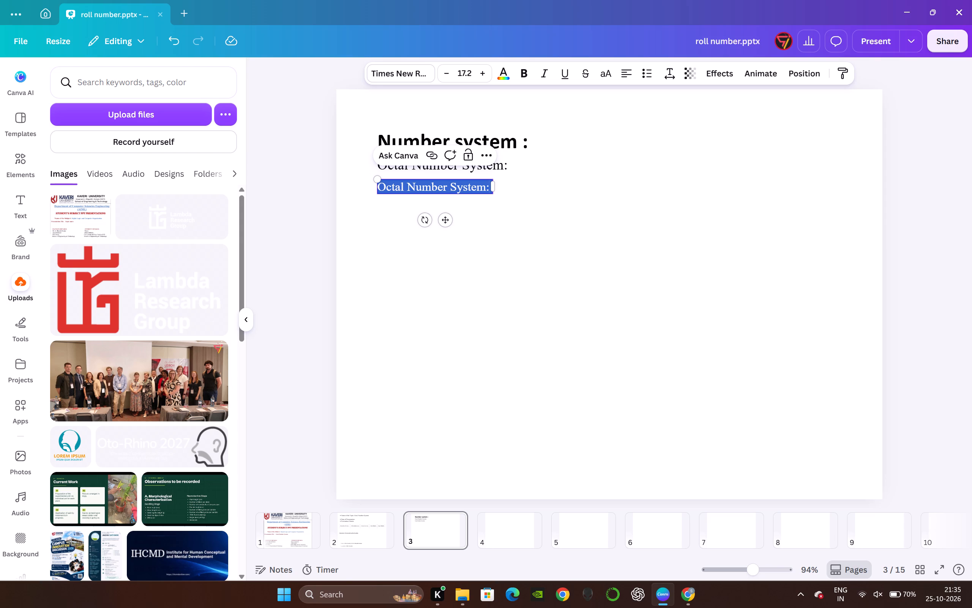
text(The)
key(space)
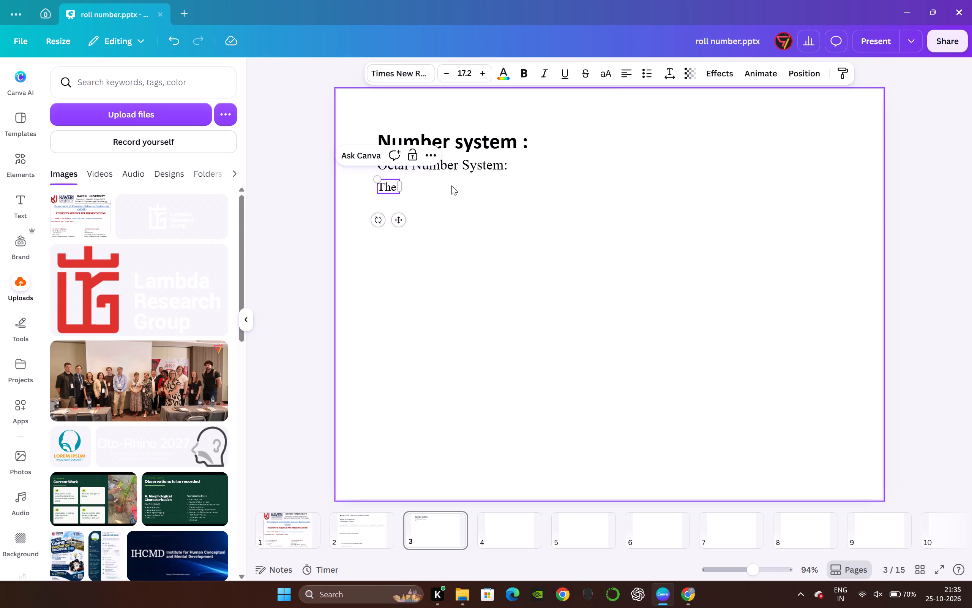
key(ctrl+v)
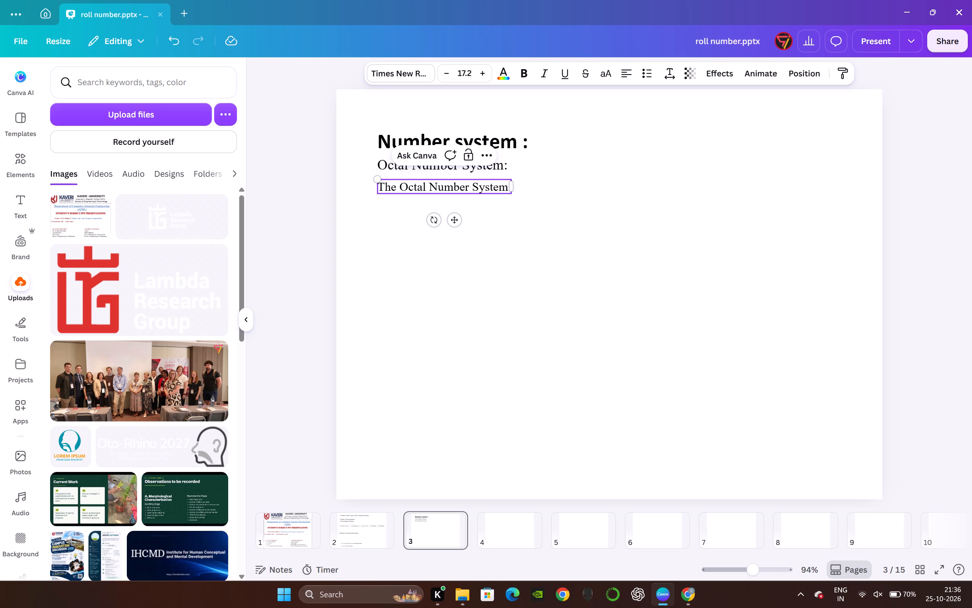
key(space)
text(has)
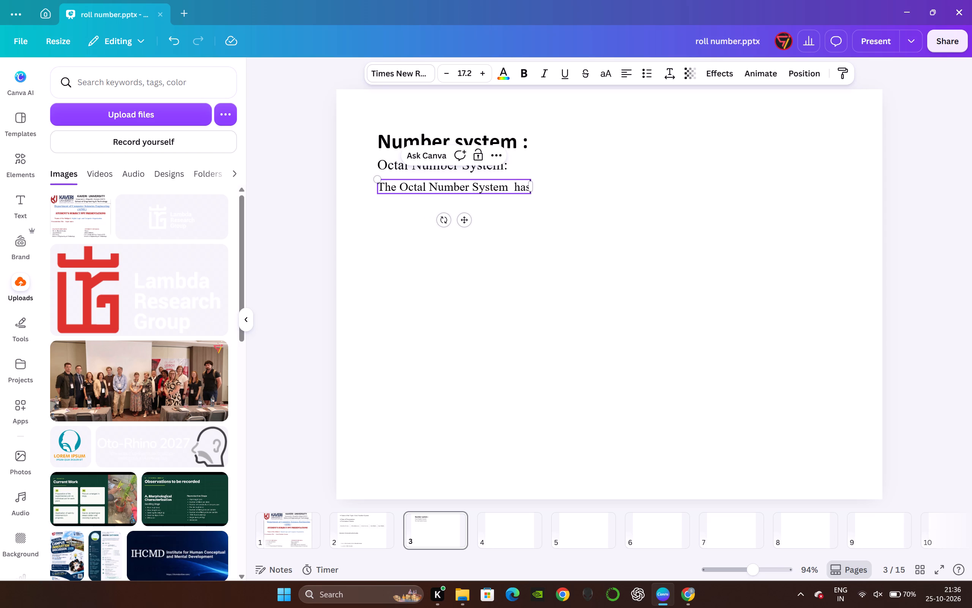
key(space)
key(Left)
key(Left)
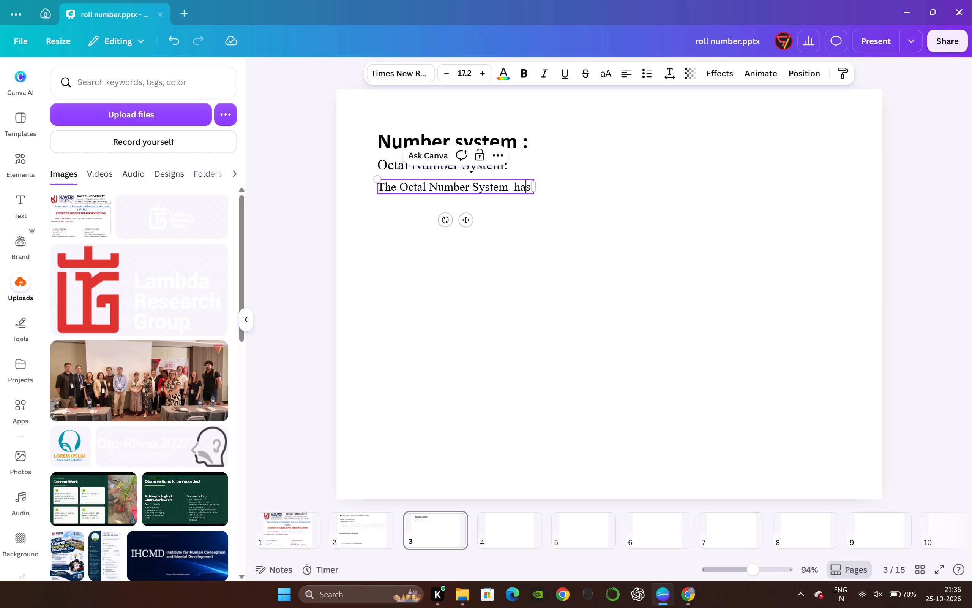
key(Left)
key(Left)
key(Left)
key(BackSpace)
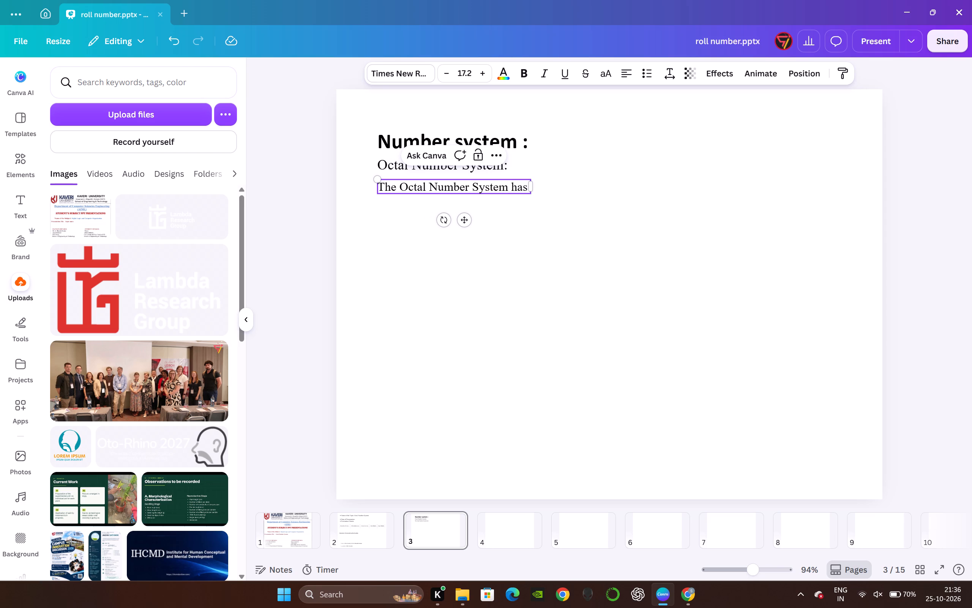
key(Down)
key(Down)
Complete the sentence on slide 3 with "base-8 and the digits are 0-7.".
text(base)
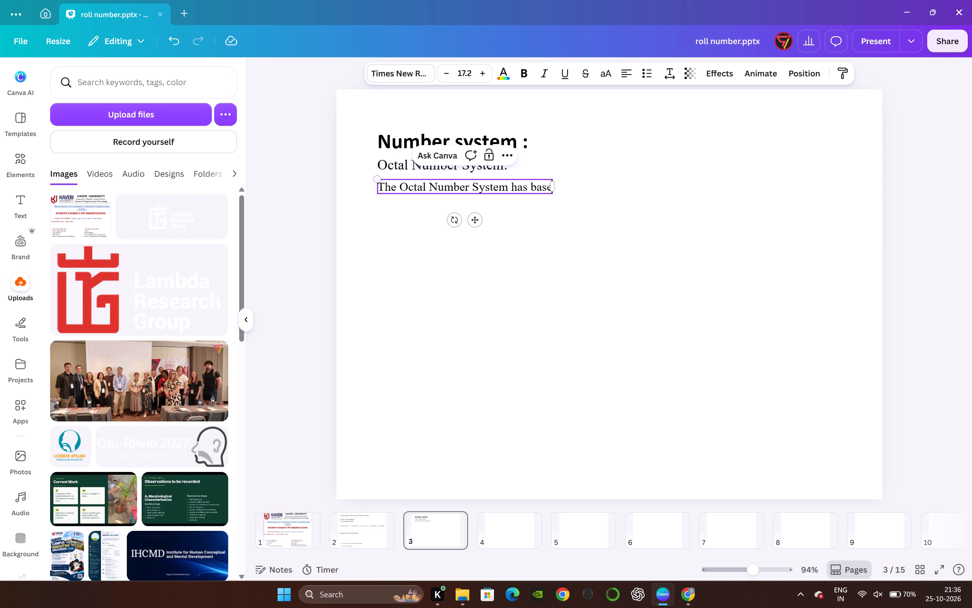
key(minus)
text(8)
key(space)
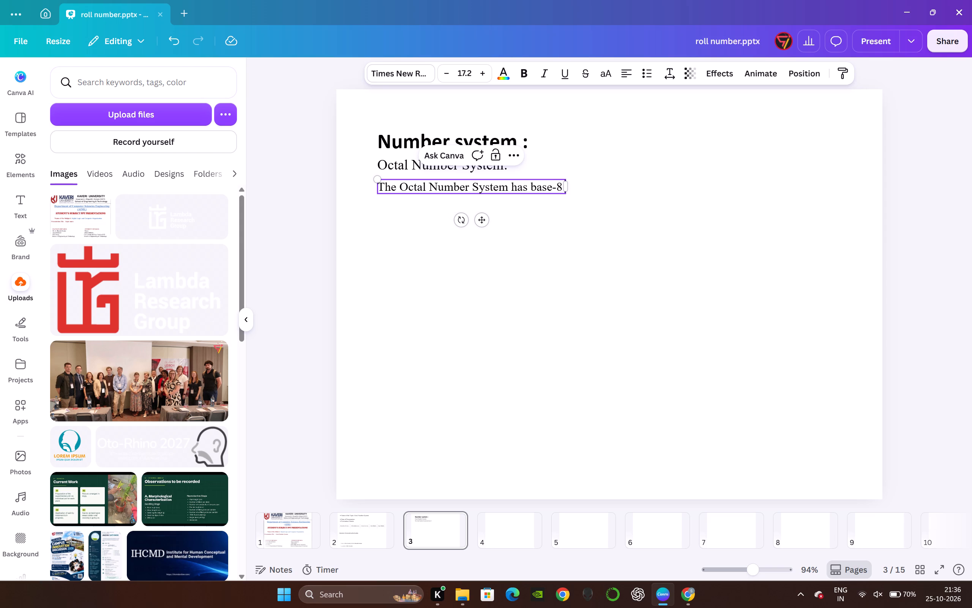
text(and the digitd)
key(space)
key(BackSpace)
key(BackSpace)
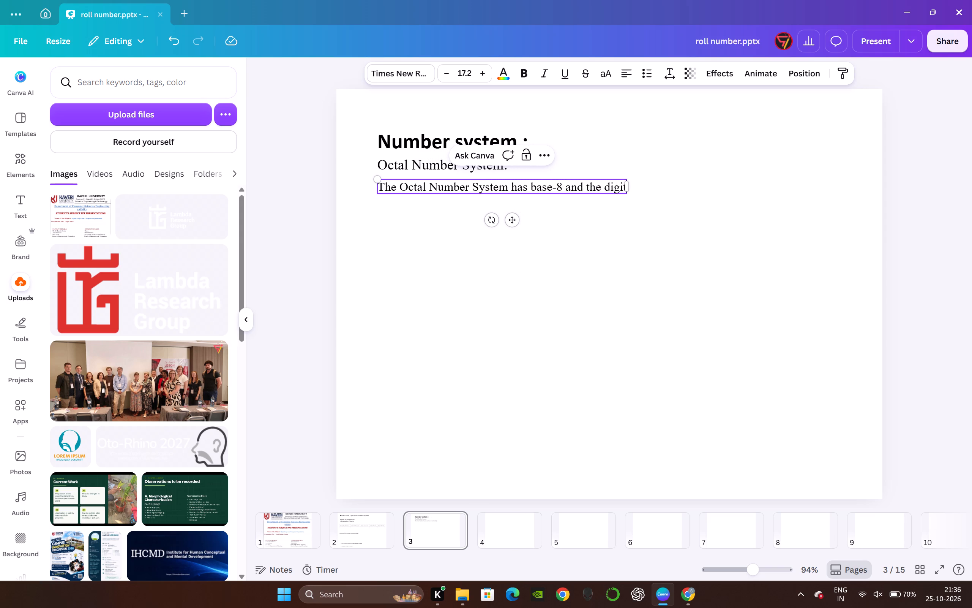
text(s are)
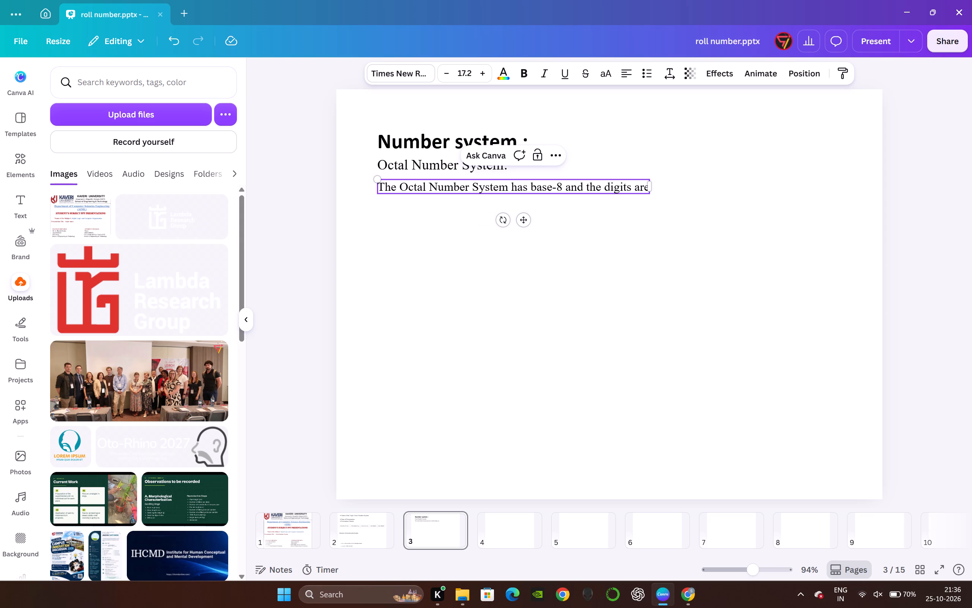
key(space)
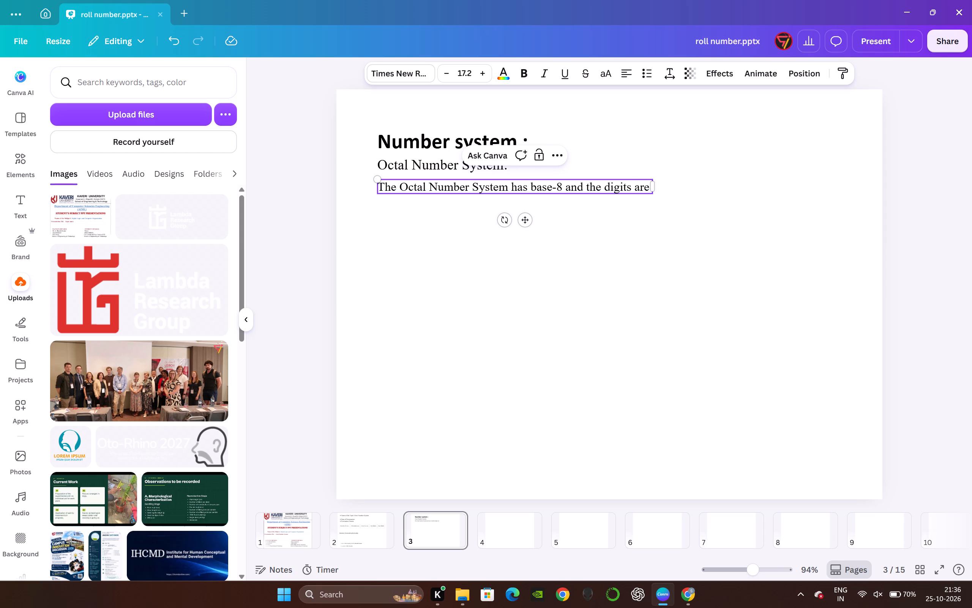
text(0-)
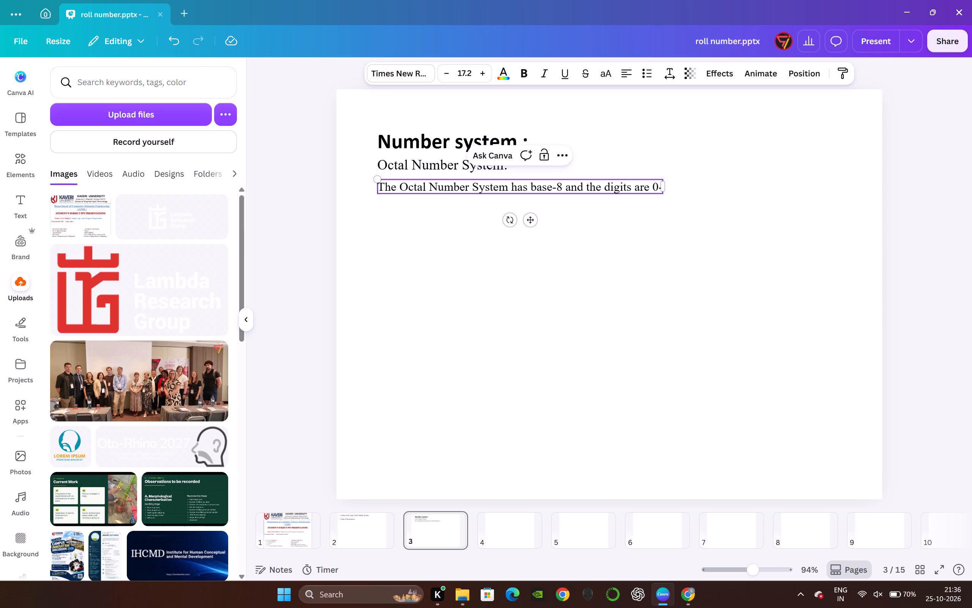
key(7)
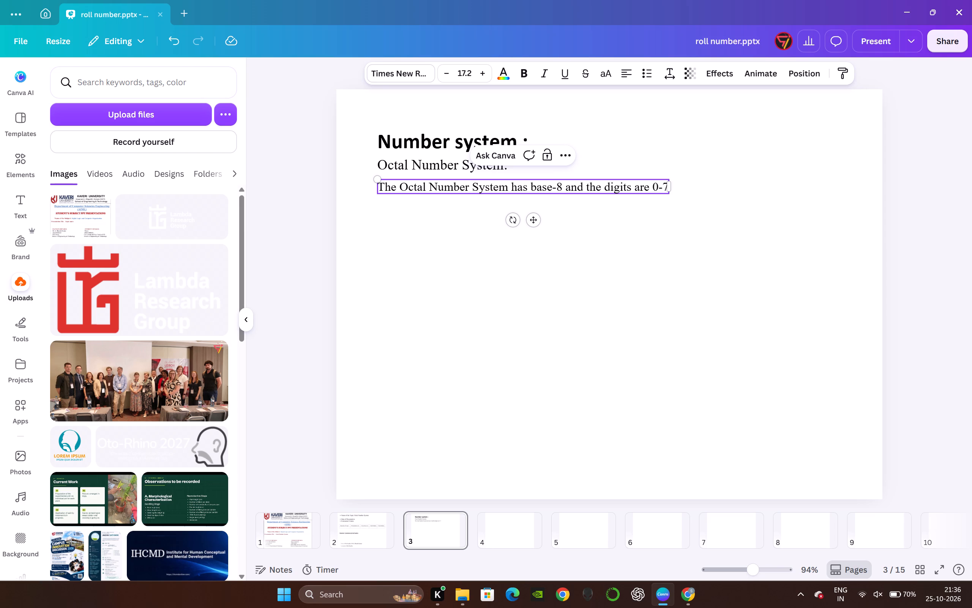
key(period)
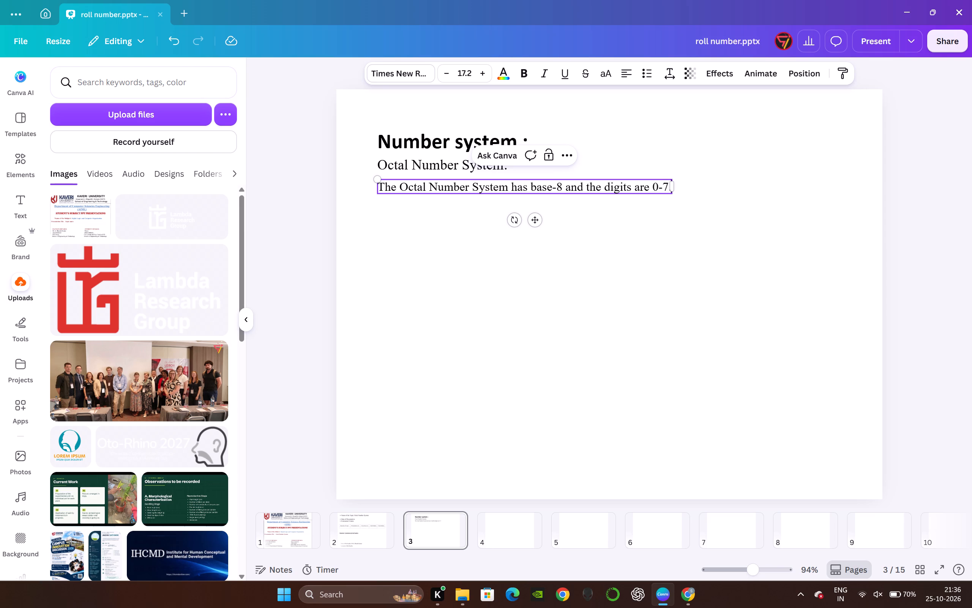
click(405, 297)
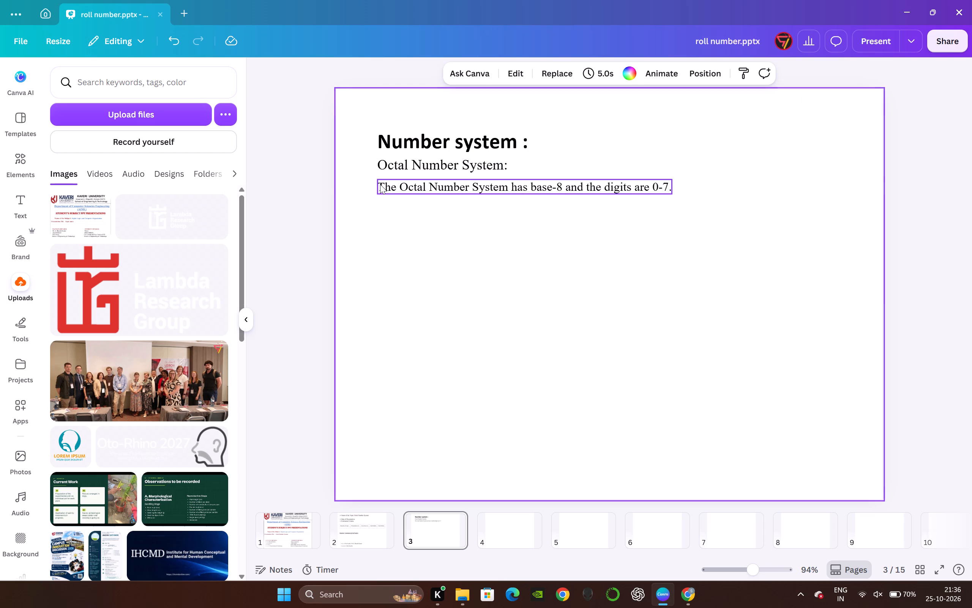
Make the base-8 sentence a bulleted item and shift it left so its text lines up under the "Octal Number System:" line.
click(380, 184)
click(648, 78)
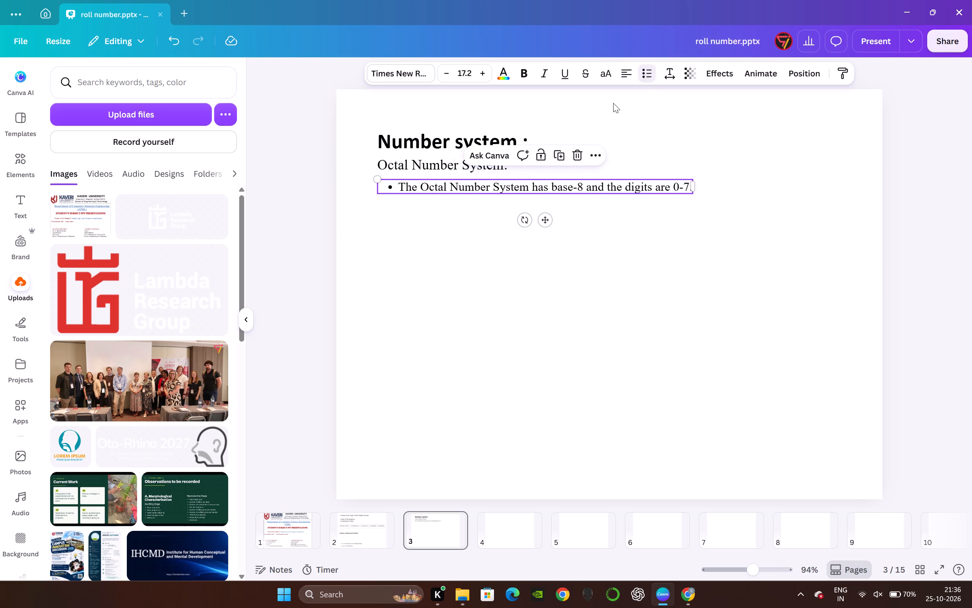
click(310, 235)
drag(445, 191, 445, 191)
drag(445, 191, 426, 192)
click(296, 206)
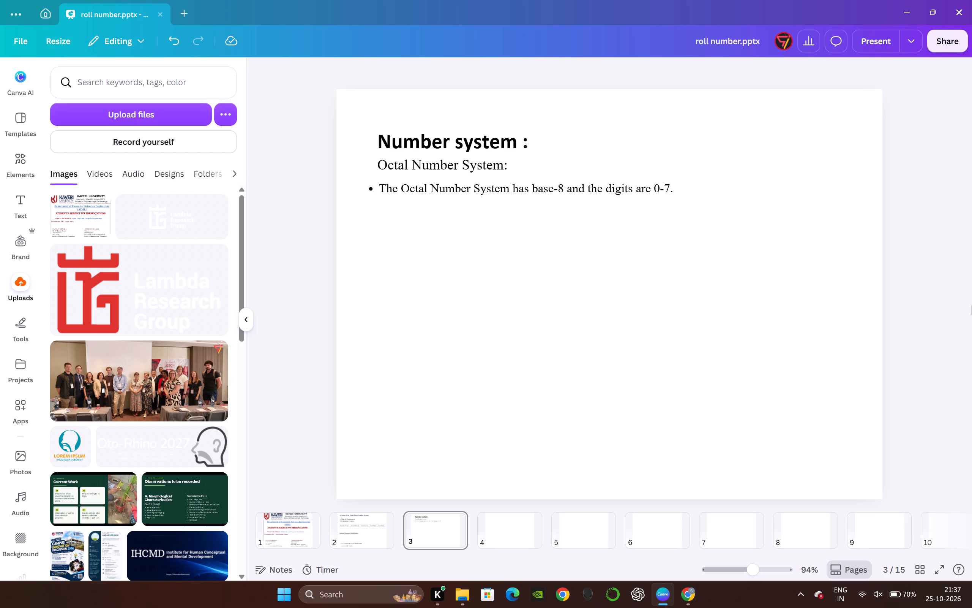
Duplicate the bulleted base-8 sentence and place the copy below the original with a small gap, left-aligned with it.
click(428, 195)
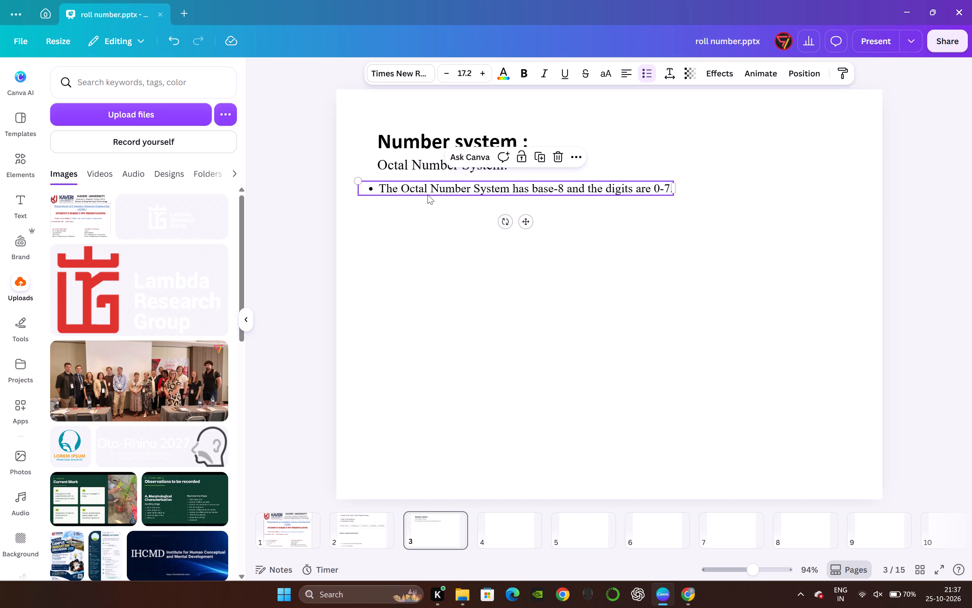
click(538, 156)
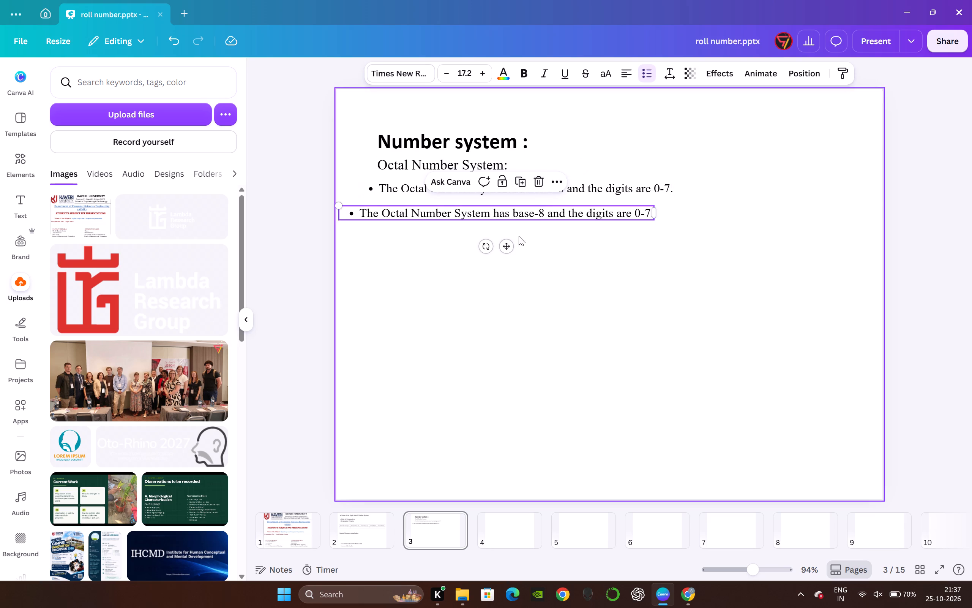
drag(508, 251, 527, 258)
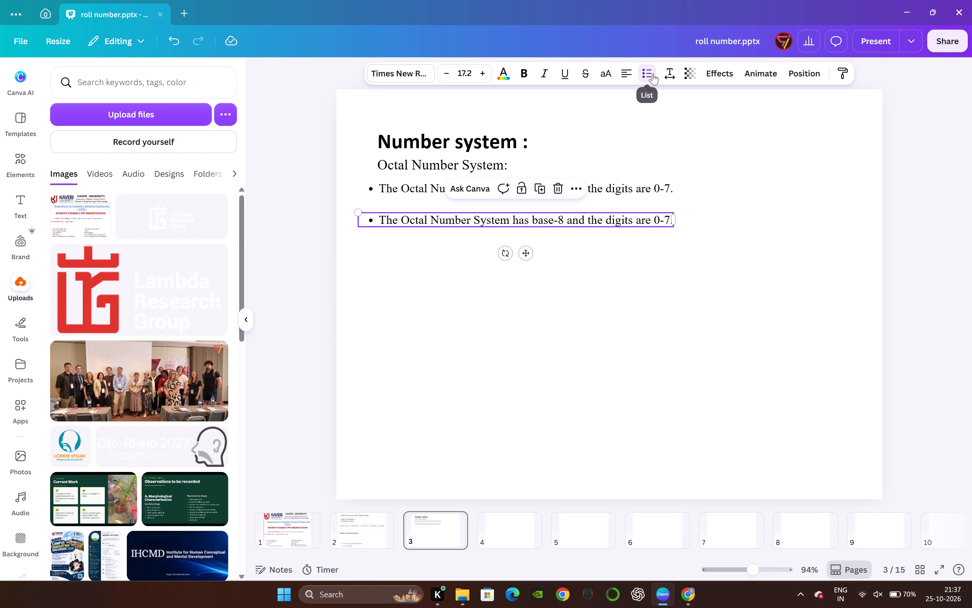
Remove the bullet from the lower copy of the base-8 sentence and left-align its text with the "Octal Number System:" line.
click(653, 73)
click(653, 73)
drag(513, 256, 526, 253)
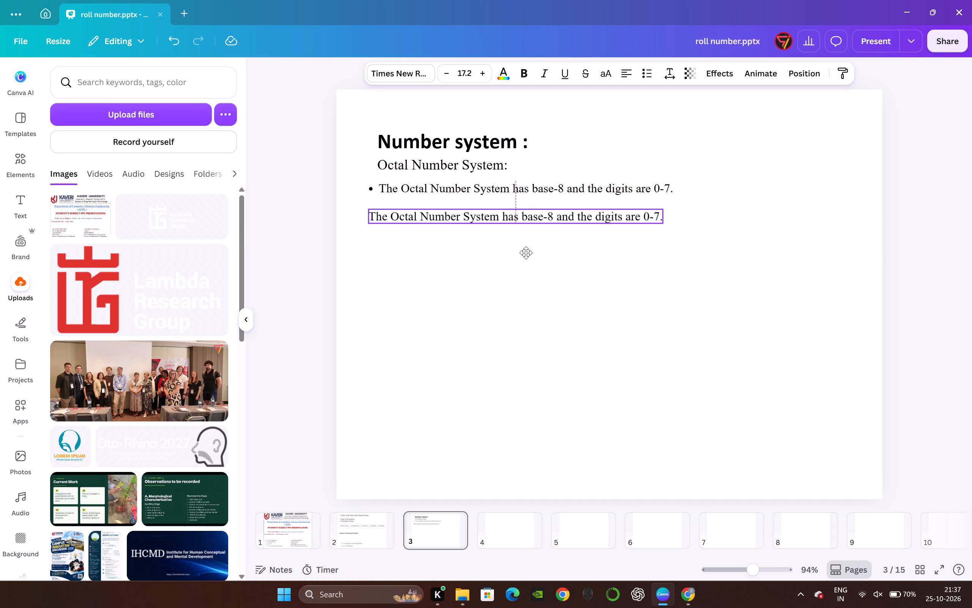
drag(526, 253, 533, 253)
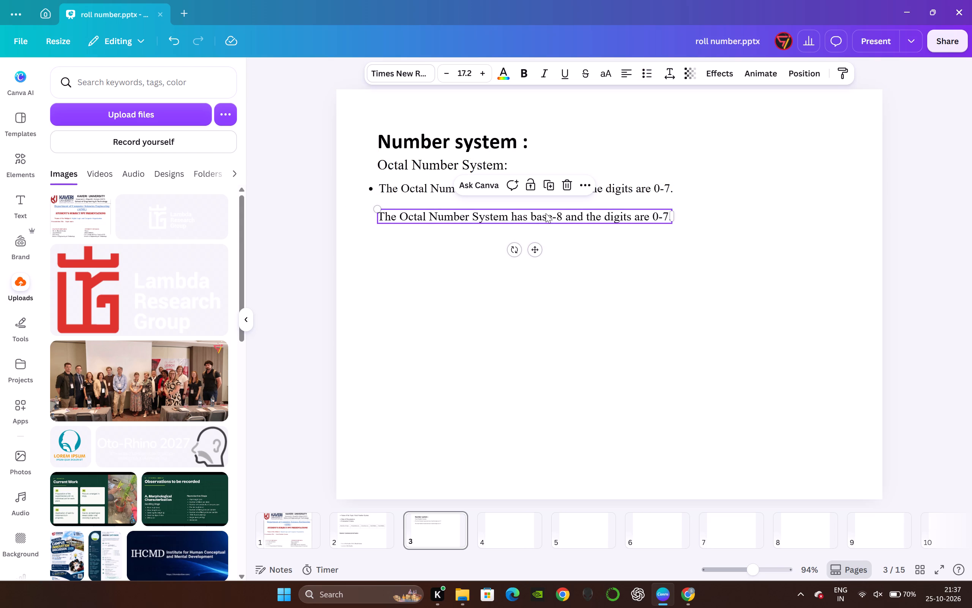
Replace the lower copy's sentence with "Ex:" and start a new line beneath it.
double_click(546, 213)
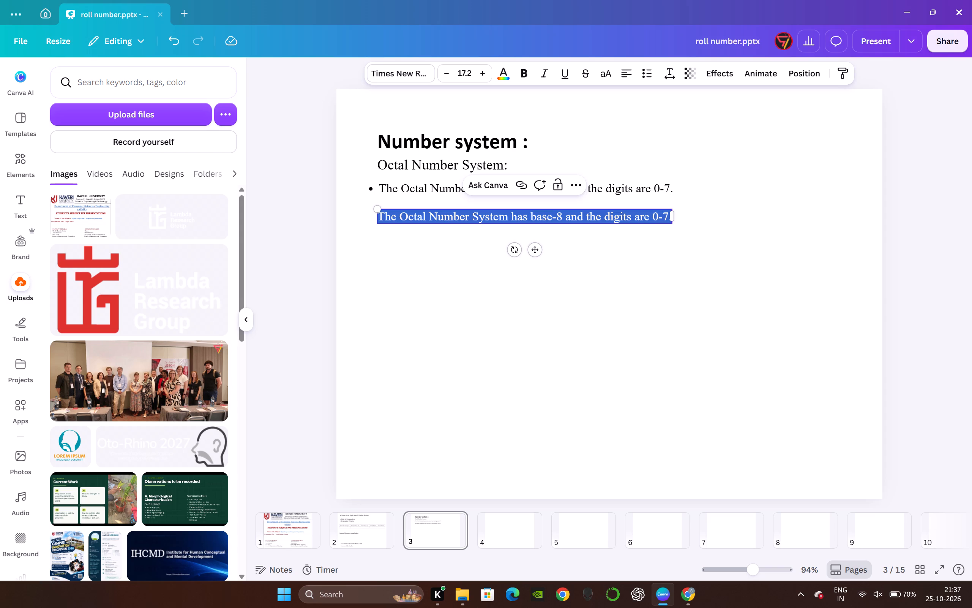
key(BackSpace)
text(Ex)
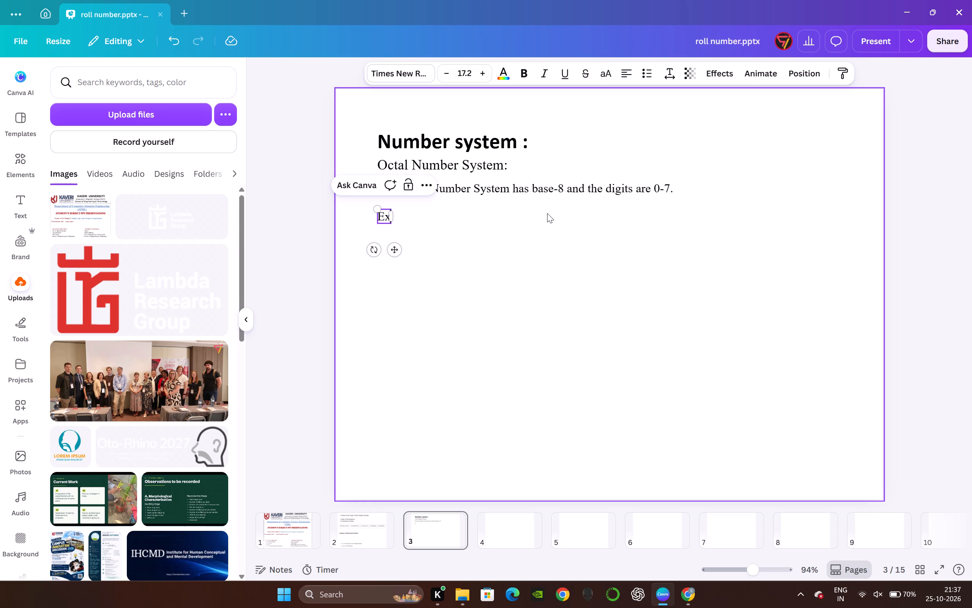
key(semicolon)
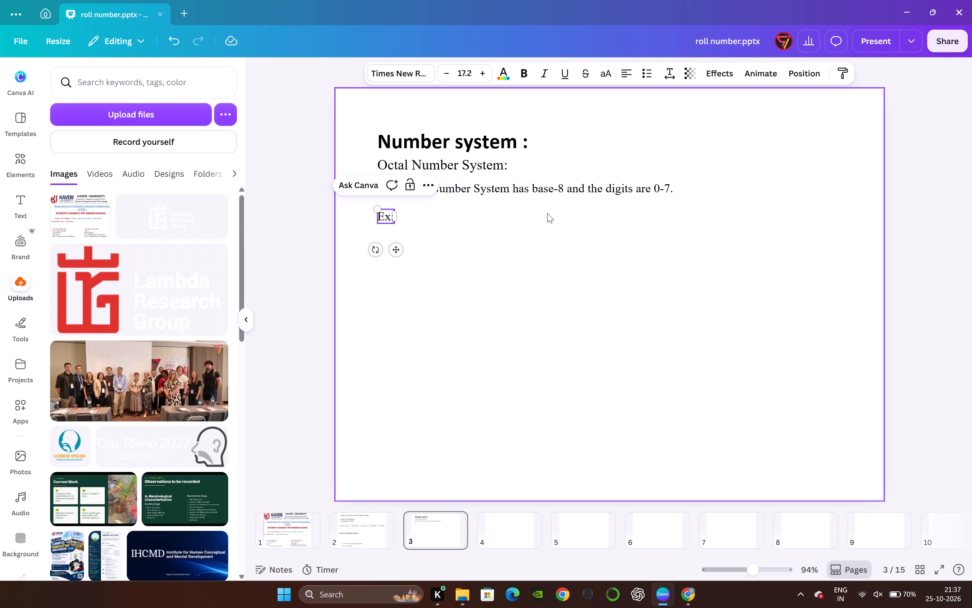
key(Return)
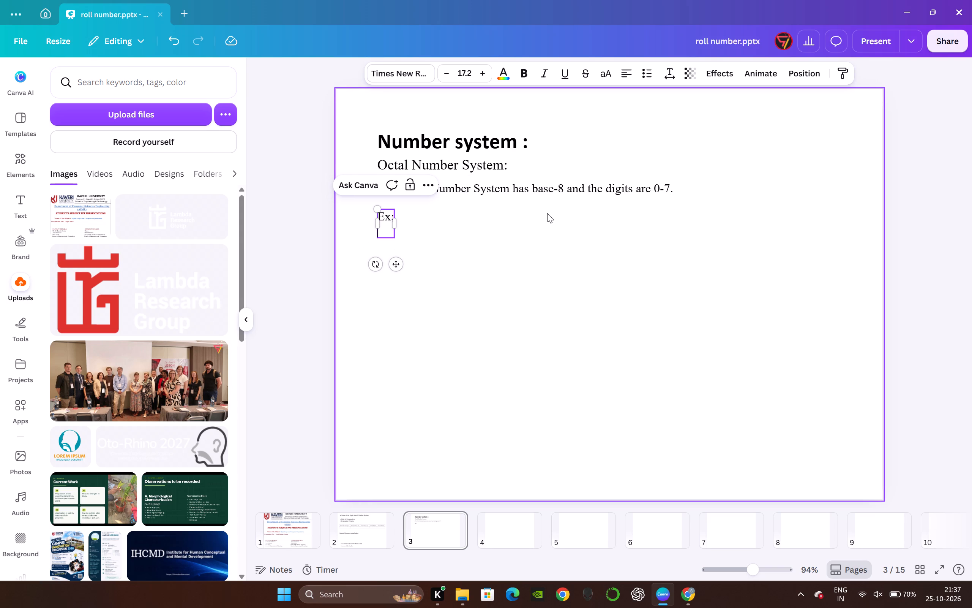
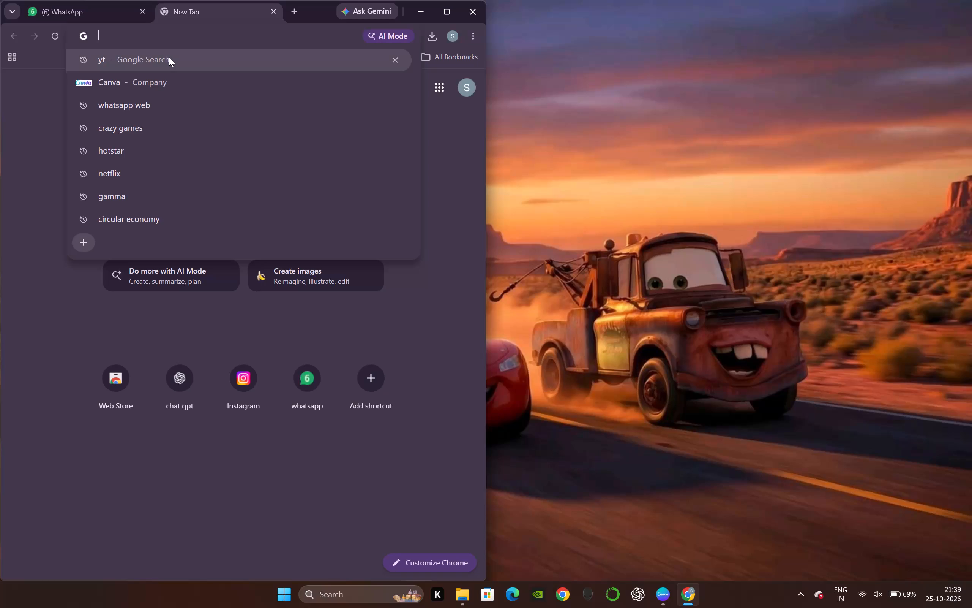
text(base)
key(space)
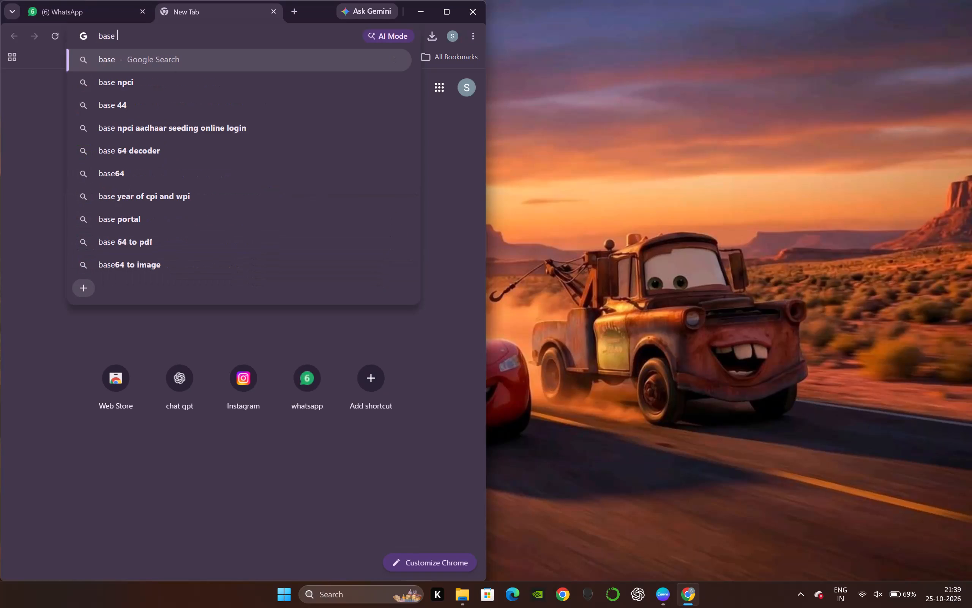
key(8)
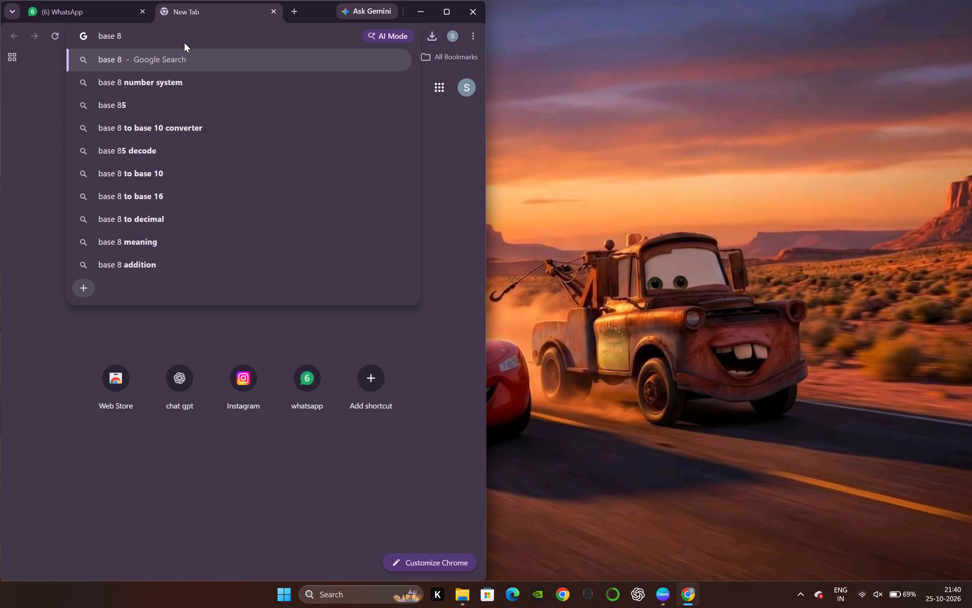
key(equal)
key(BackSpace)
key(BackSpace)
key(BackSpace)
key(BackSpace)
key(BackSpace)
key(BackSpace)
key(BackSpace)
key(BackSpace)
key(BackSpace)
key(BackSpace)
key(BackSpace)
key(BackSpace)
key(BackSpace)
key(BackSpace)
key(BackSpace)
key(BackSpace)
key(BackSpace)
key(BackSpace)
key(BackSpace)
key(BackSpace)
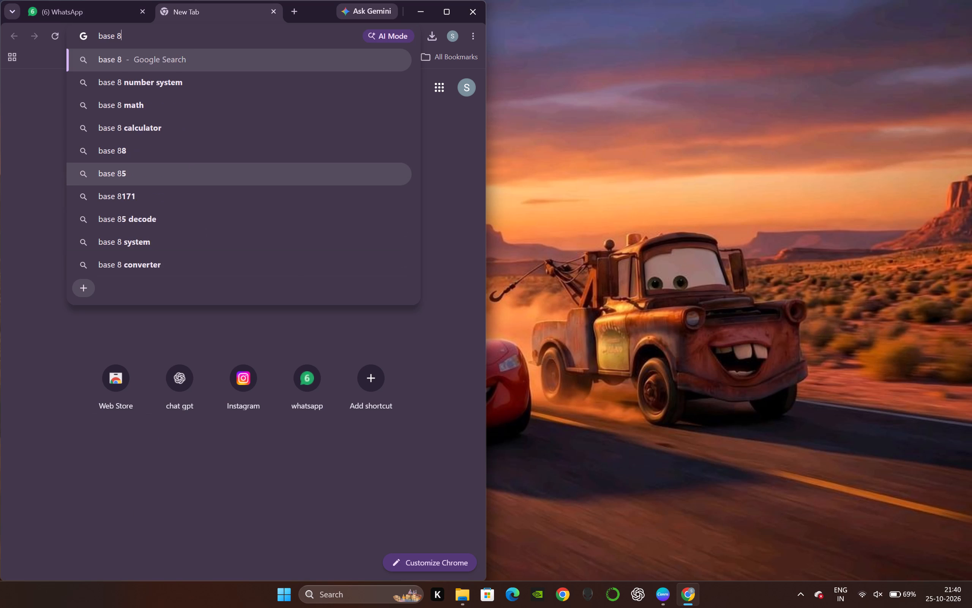
Search Google for "Octal Number System" and look over the results.
key(ctrl+v)
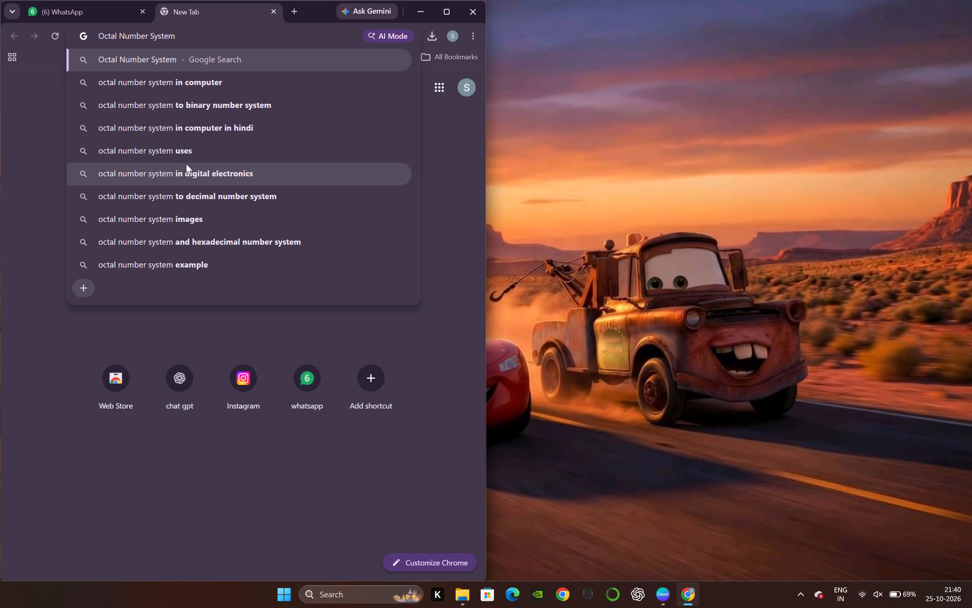
key(Return)
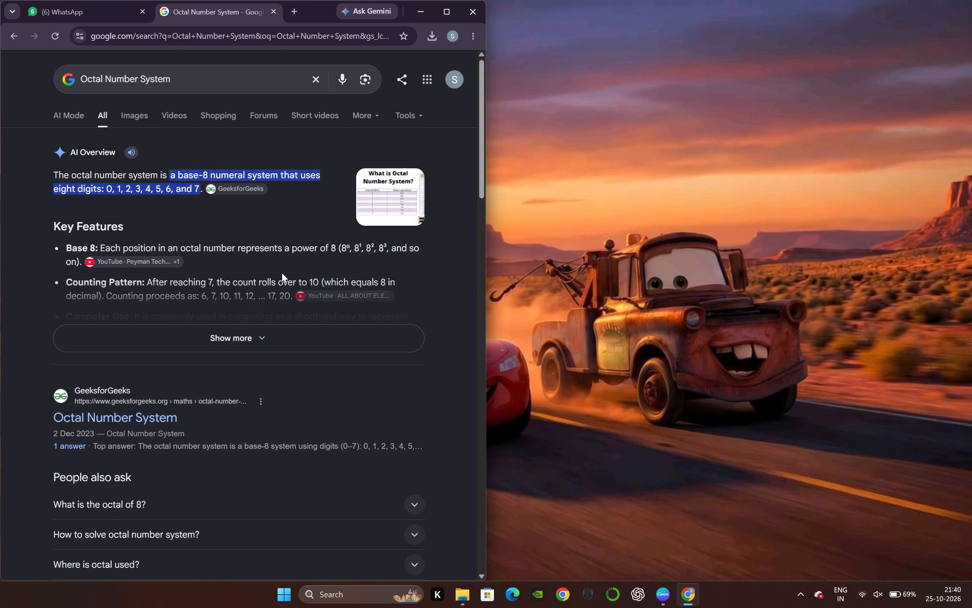
scroll(275, 263, down, 3)
scroll(272, 259, up, 4)
Switch to Canva and add a second bullet reading "the Digits are 0-1-2-3-4-5-6-7 ." below the base-8 sentence on slide 3.
click(664, 593)
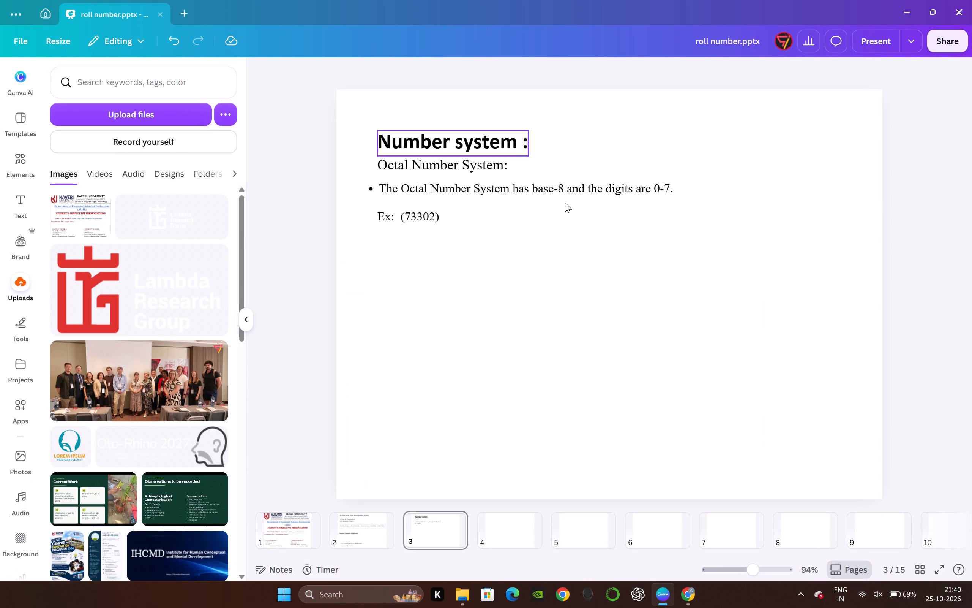
click(577, 187)
click(637, 188)
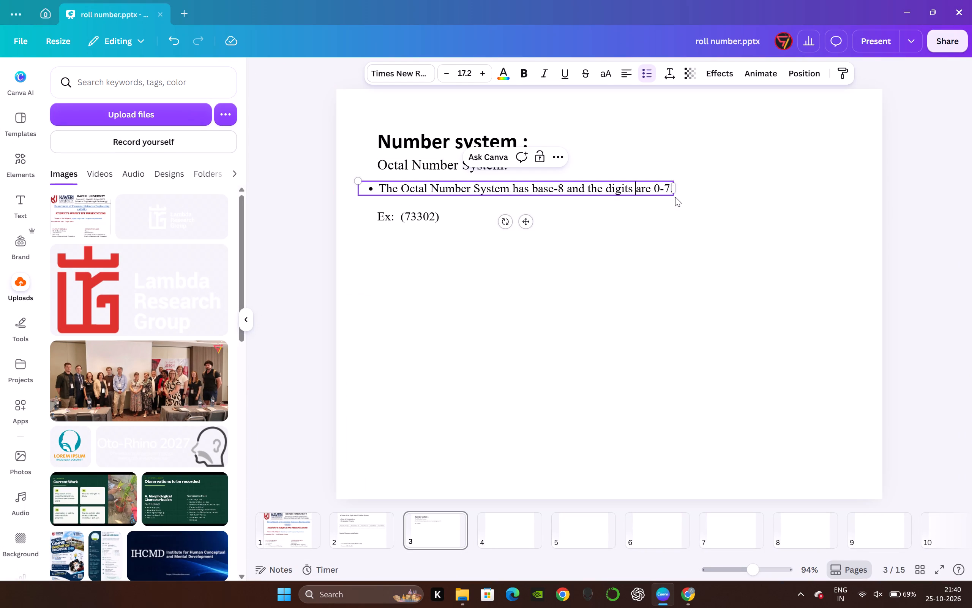
click(704, 212)
click(655, 187)
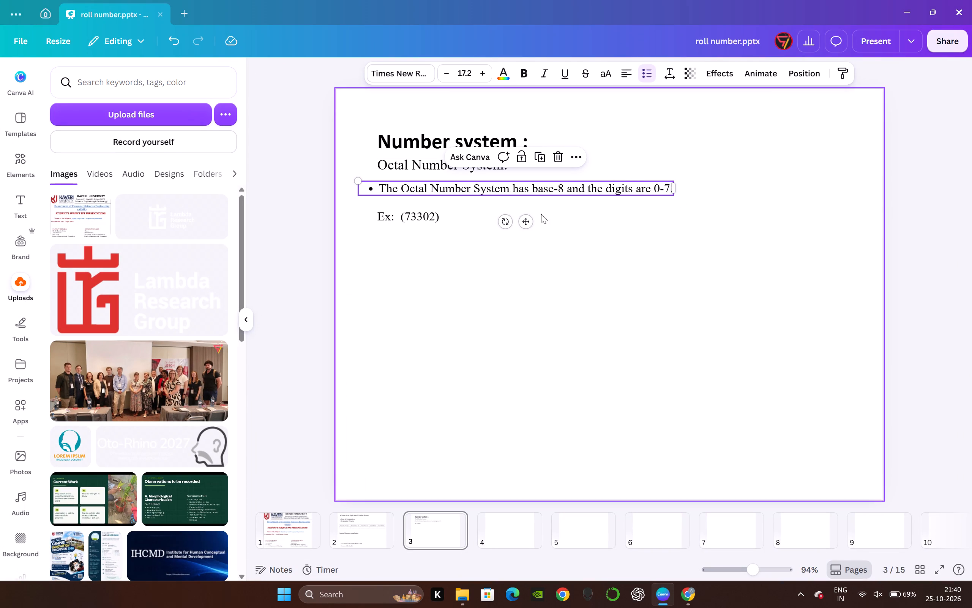
click(667, 188)
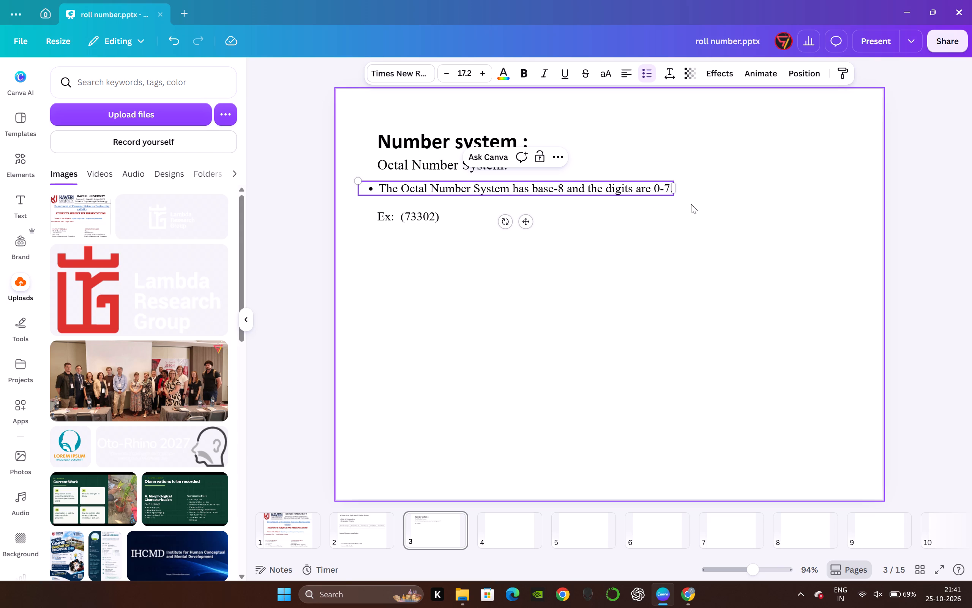
key(Right)
key(Right)
key(Return)
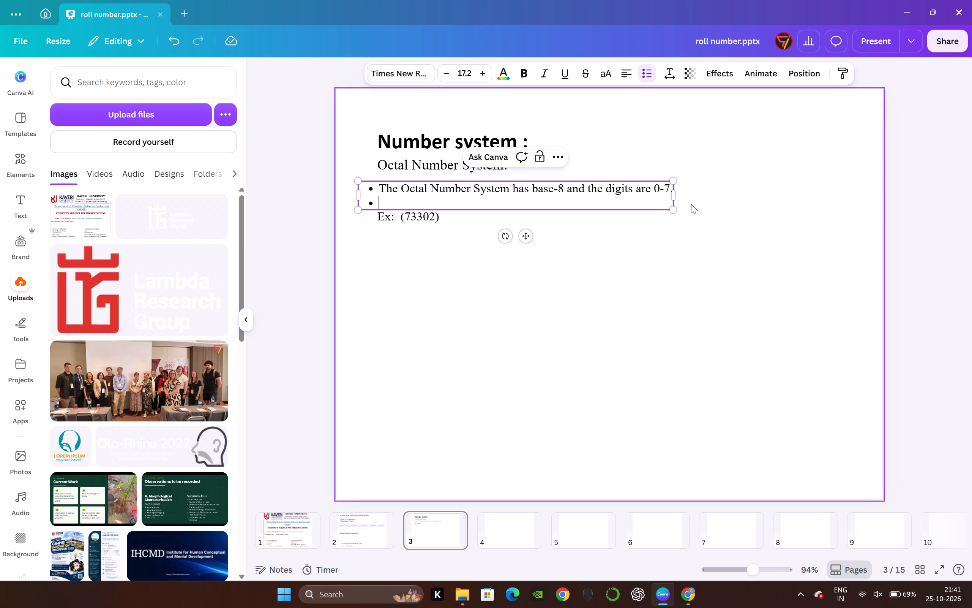
text(the d)
key(BackSpace)
text(Digitd)
key(space)
key(BackSpace)
key(BackSpace)
text(s are)
key(space)
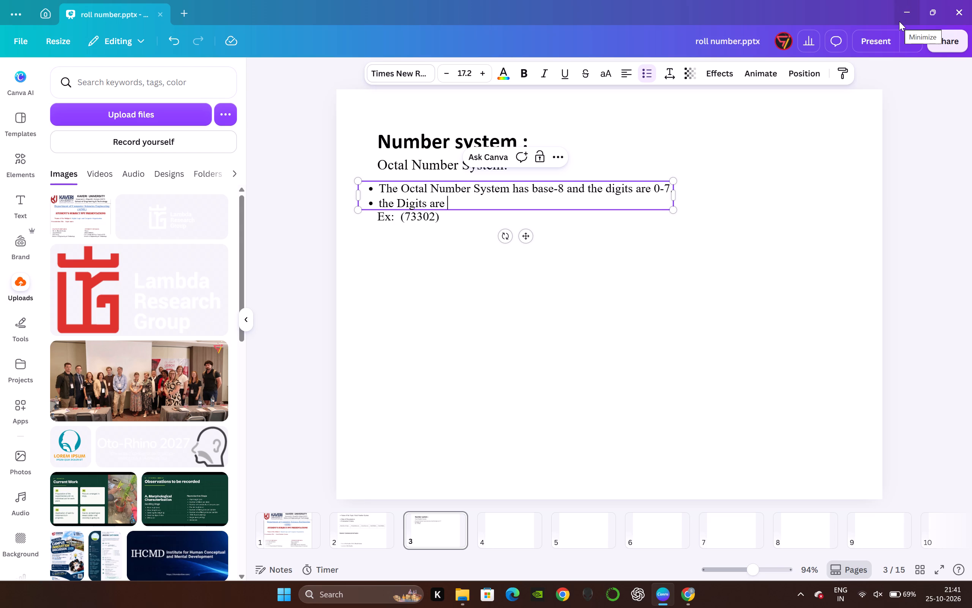
text(0-1-2-3-4-56-7)
key(BackSpace)
key(BackSpace)
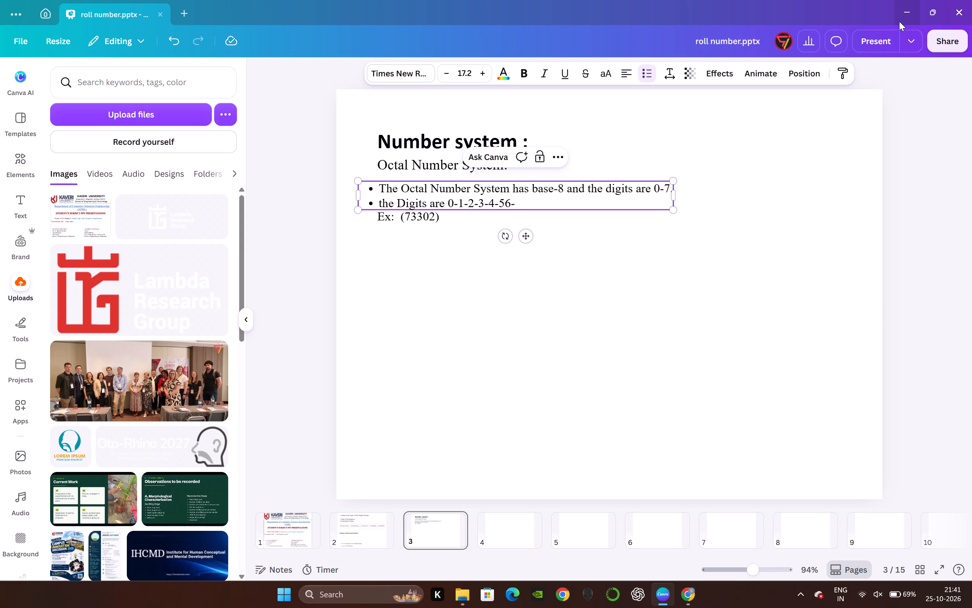
key(BackSpace)
key(BackSpace)
text(5-6-7)
key(space)
key(period)
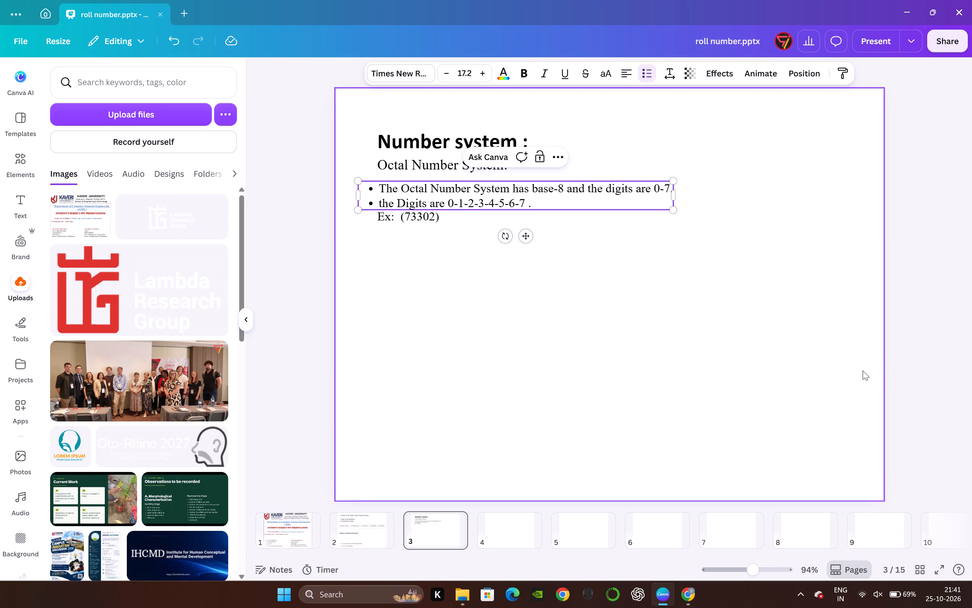
click(922, 301)
Move the "Ex: (73302)" line down slightly to leave a small gap below the second bullet, keeping it left-aligned with the headings.
click(424, 217)
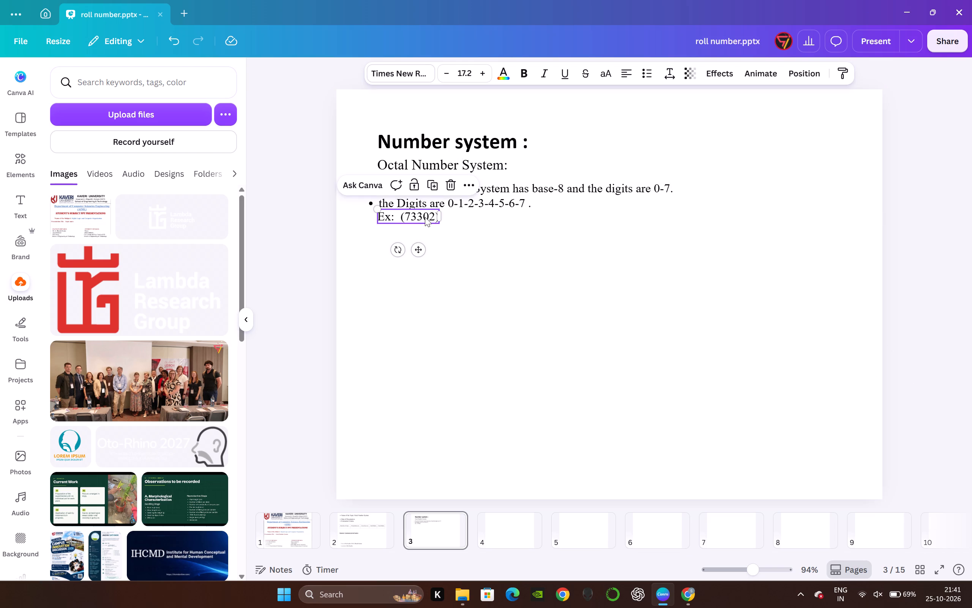
drag(418, 250, 418, 269)
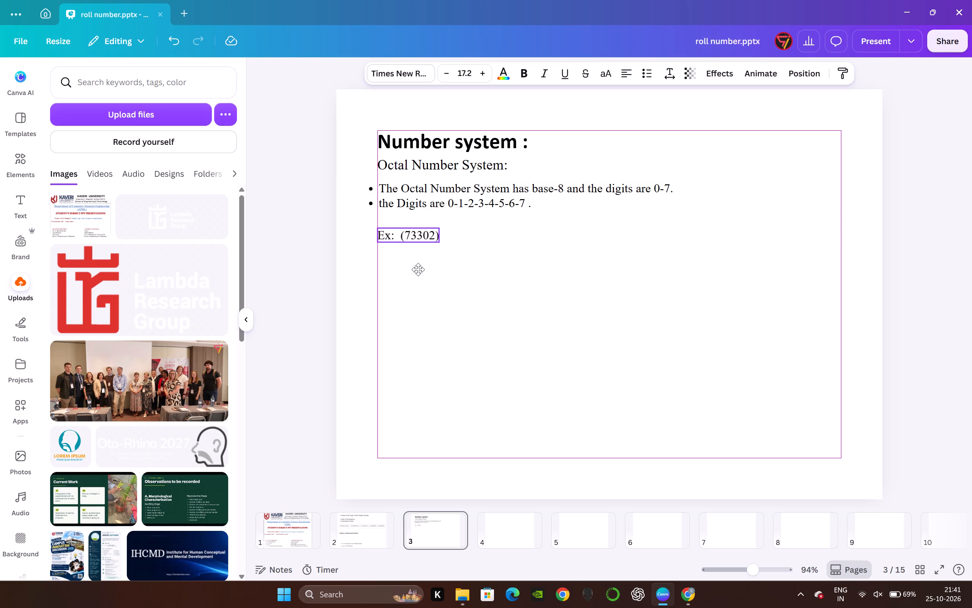
drag(418, 269, 418, 261)
click(318, 255)
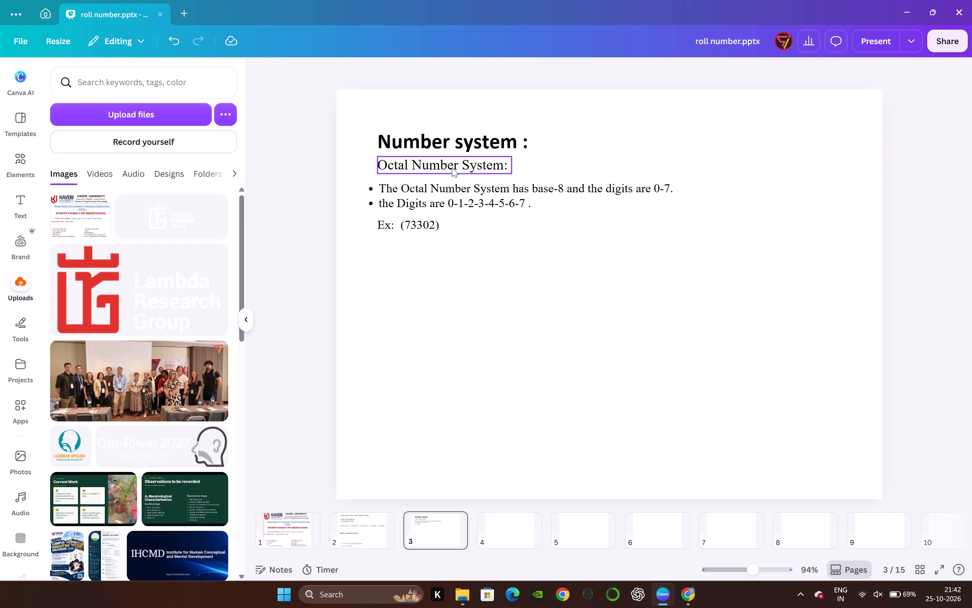
Switch to Chrome and look through the Octal Number System results, expanding the AI Overview to examine its conversion examples.
click(681, 594)
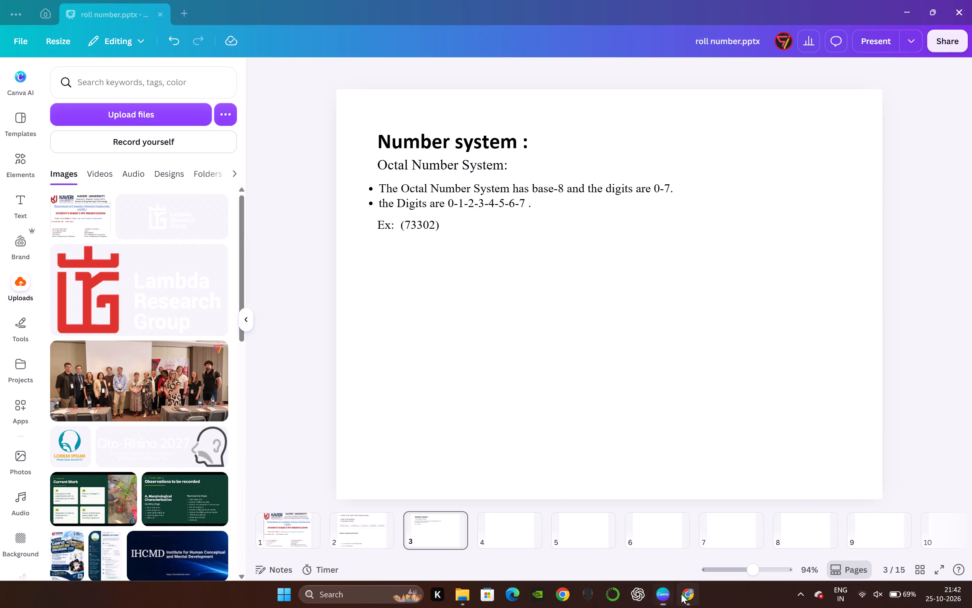
scroll(248, 232, down, 2)
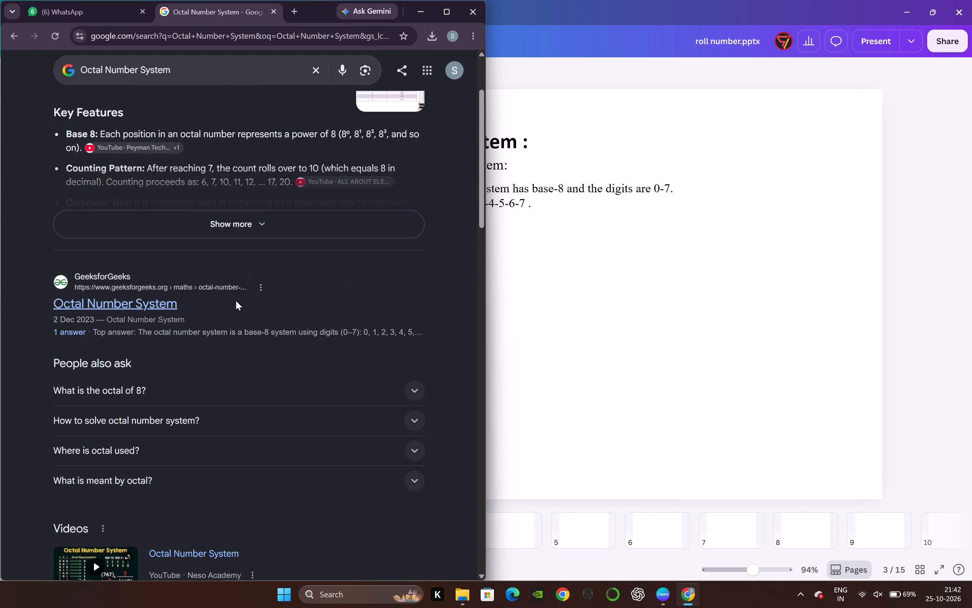
scroll(214, 394, down, 3)
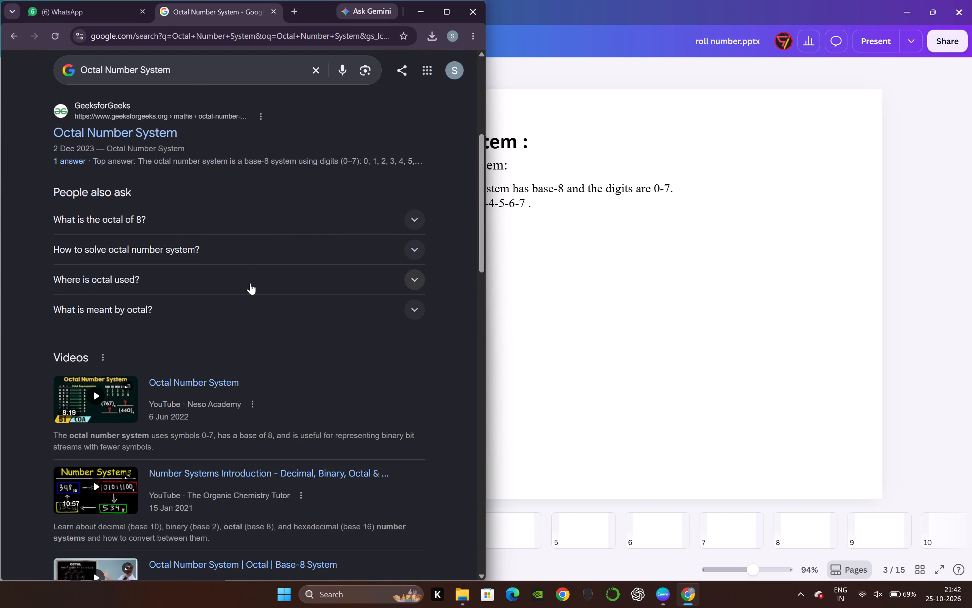
scroll(260, 273, down, 7)
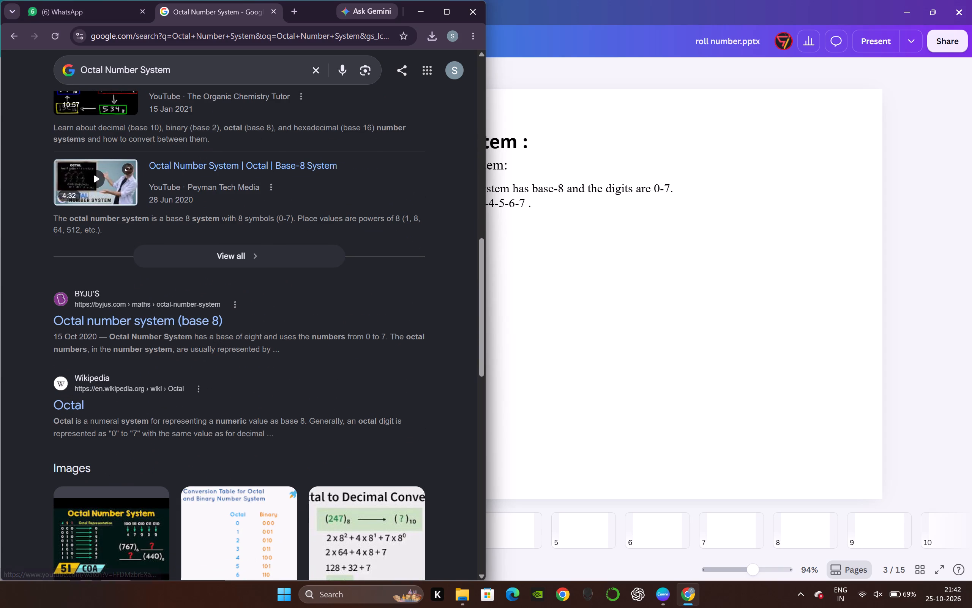
scroll(225, 336, down, 3)
scroll(207, 348, up, 20)
scroll(207, 348, up, 4)
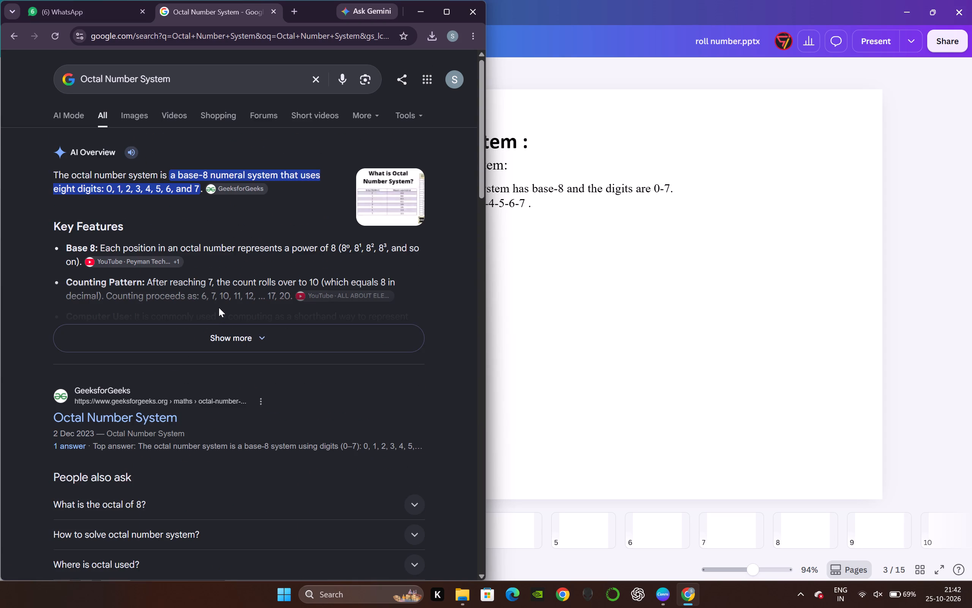
click(259, 335)
scroll(247, 348, down, 4)
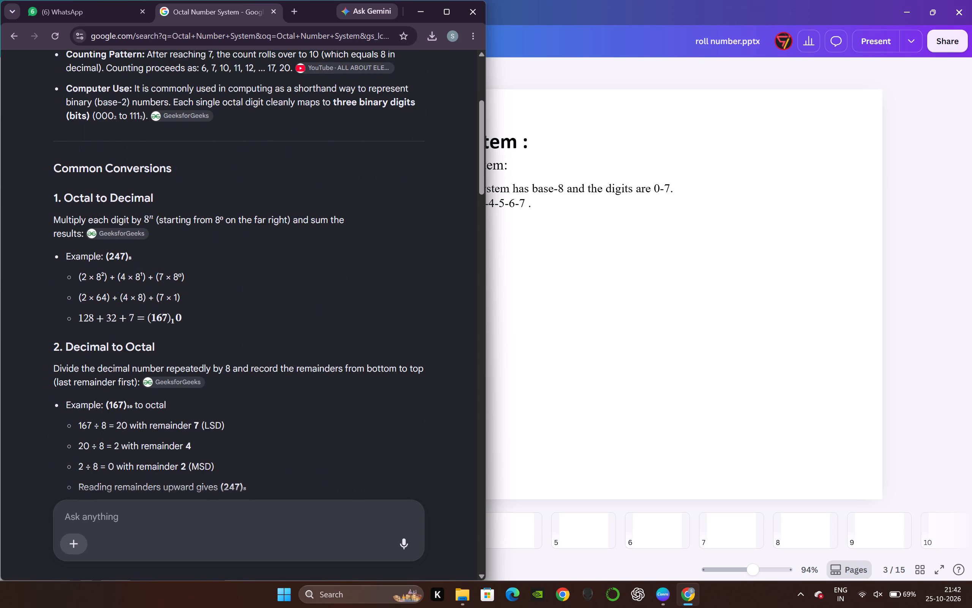
Try to select the example number (247) with its subscript 8 under Octal to Decimal.
drag(106, 258, 153, 251)
click(137, 253)
drag(134, 255, 126, 256)
click(126, 256)
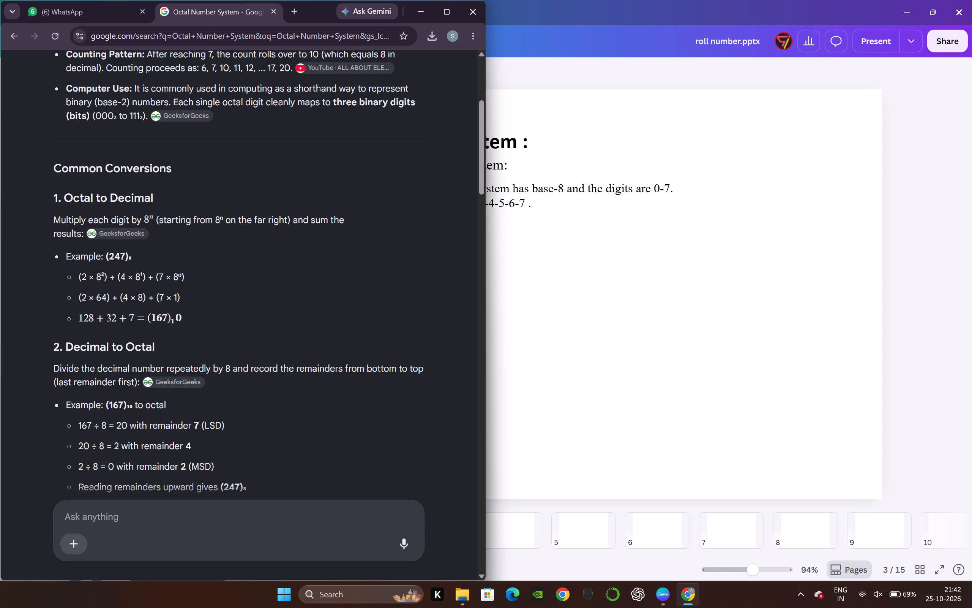
drag(106, 255, 129, 258)
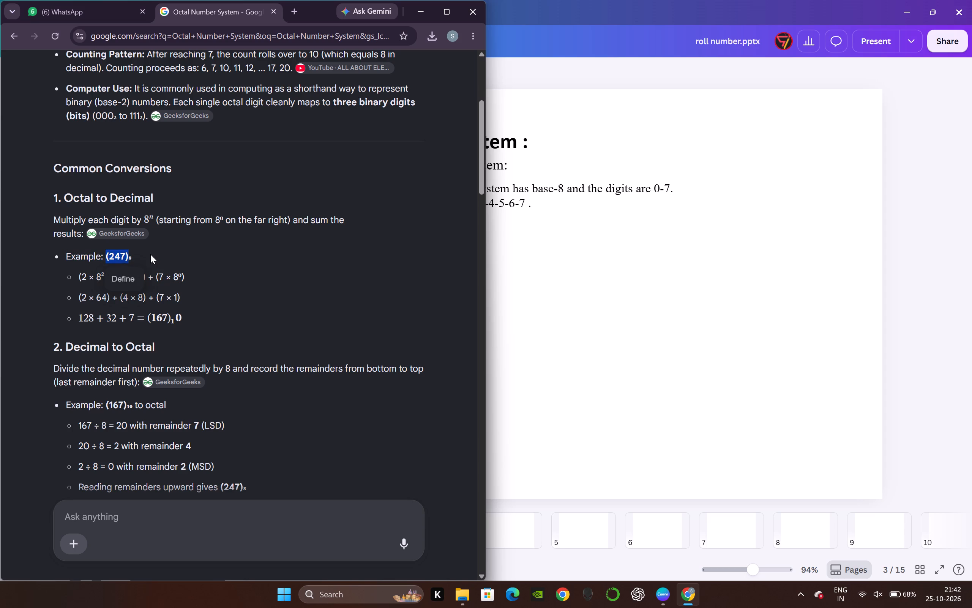
click(150, 254)
Search Google for "octal number system base 8 to copy and paste" and expand the AI Overview.
scroll(186, 256, up, 4)
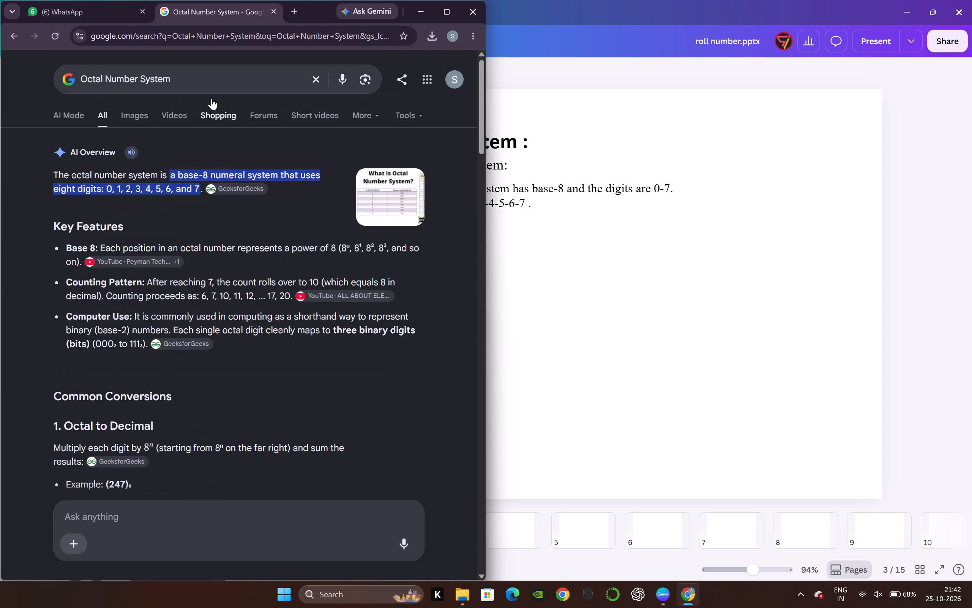
click(199, 75)
key(space)
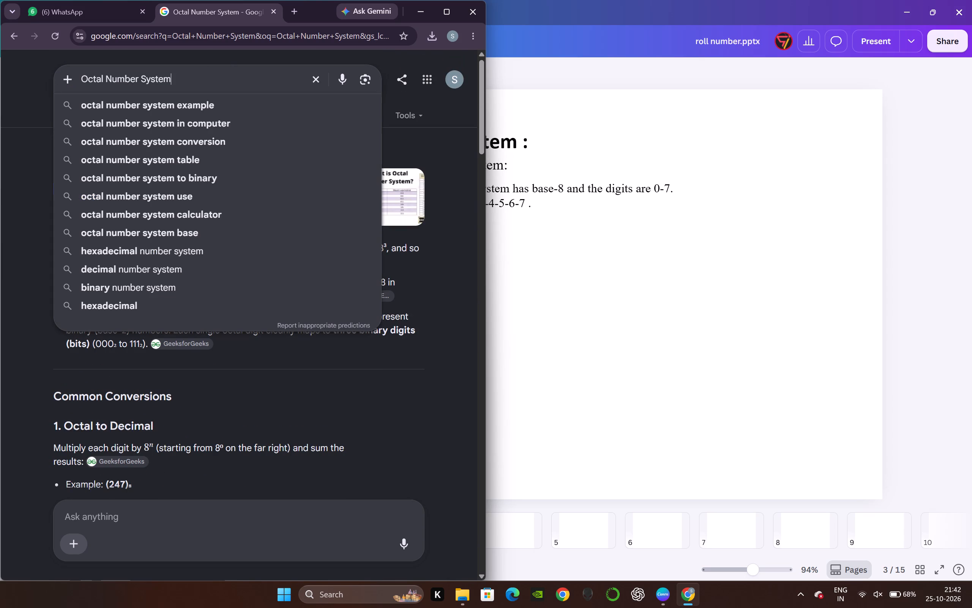
text(b)
text(as)
text(e)
key(space)
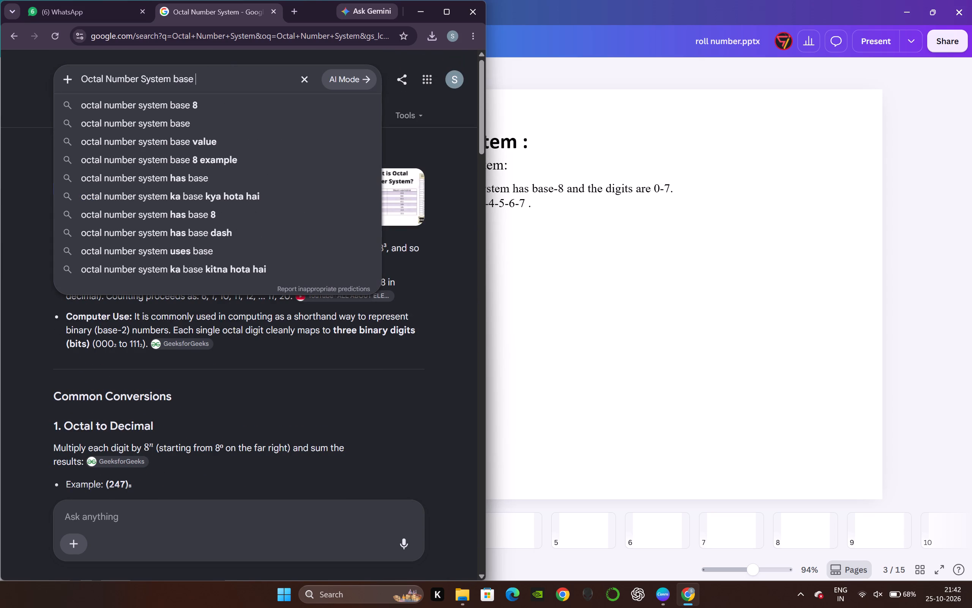
text(8 to copy)
key(space)
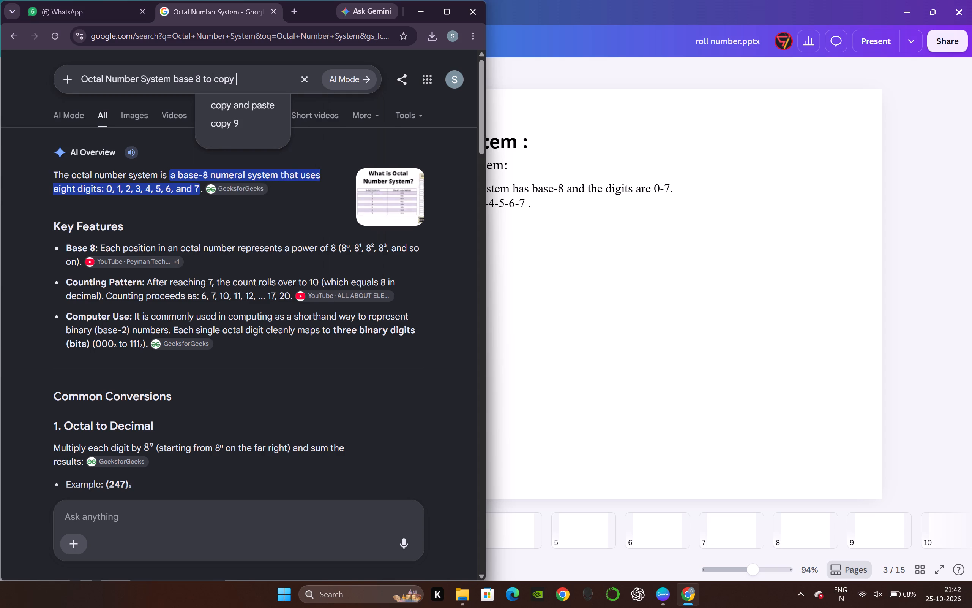
click(258, 108)
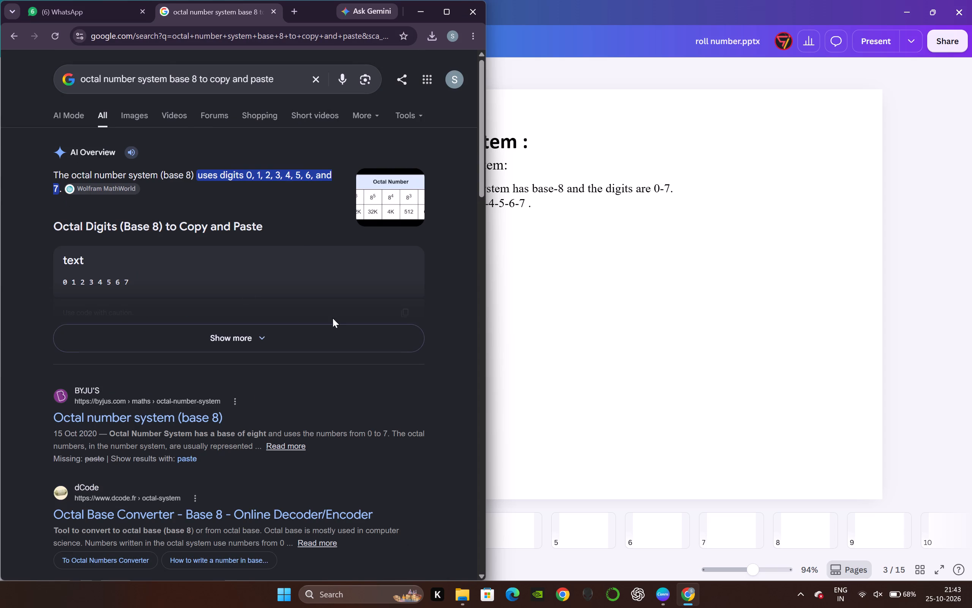
click(251, 331)
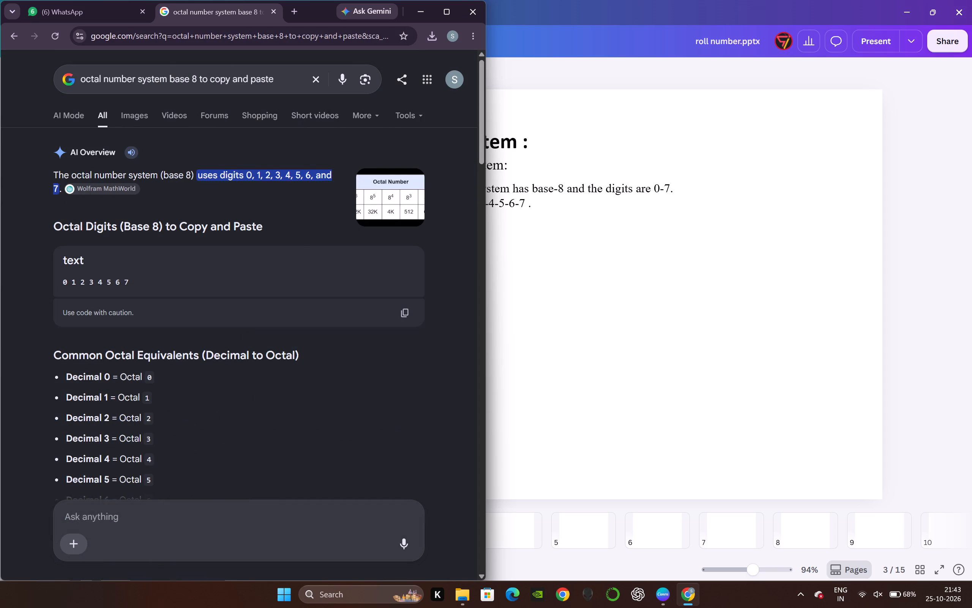
Shorten the query to "base 8 to copy and paste" and search Google for it.
scroll(220, 355, down, 6)
scroll(236, 310, up, 7)
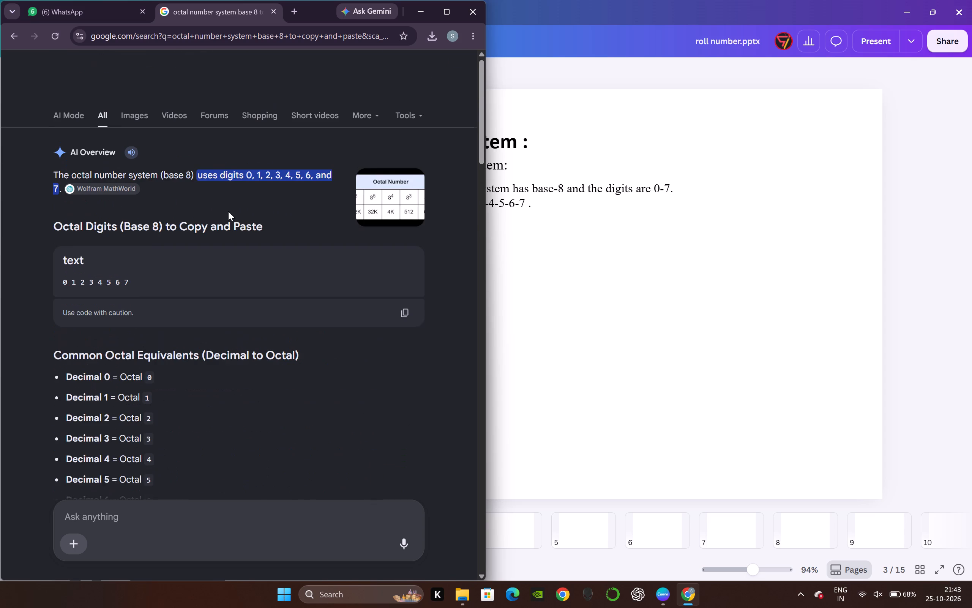
scroll(229, 209, up, 3)
scroll(229, 209, down, 2)
scroll(229, 209, up, 2)
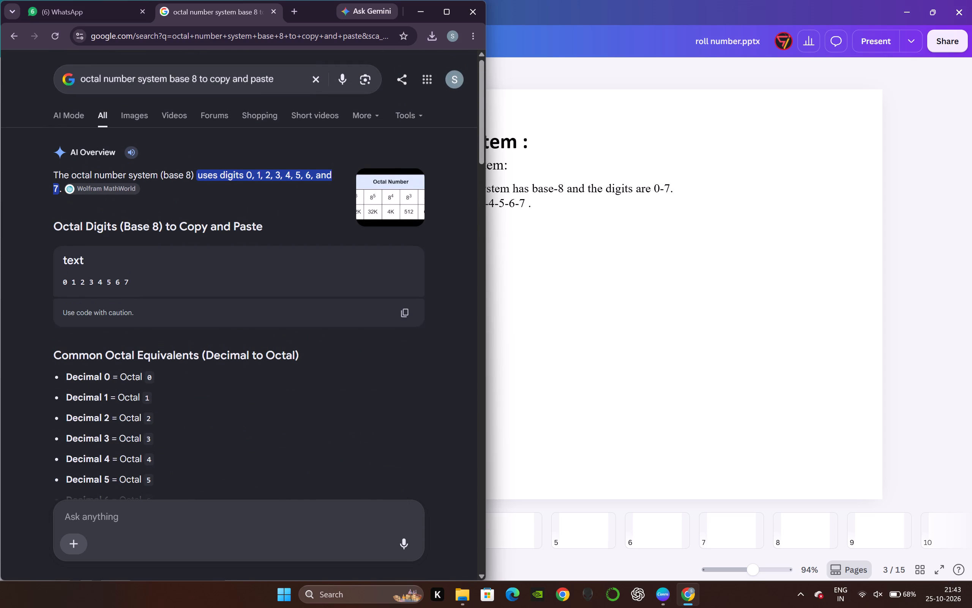
click(169, 80)
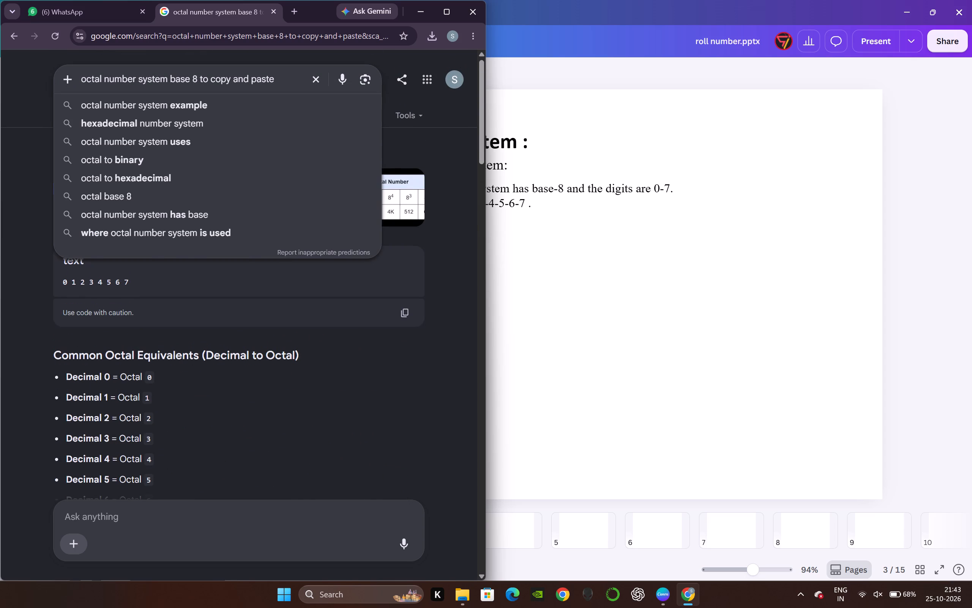
key(BackSpace)
key(BackSpace)
key(BackSpace)
key(BackSpace)
key(BackSpace)
key(BackSpace)
key(BackSpace)
key(BackSpace)
key(BackSpace)
key(BackSpace)
key(BackSpace)
key(BackSpace)
key(BackSpace)
key(BackSpace)
key(BackSpace)
key(BackSpace)
key(BackSpace)
key(BackSpace)
key(BackSpace)
key(BackSpace)
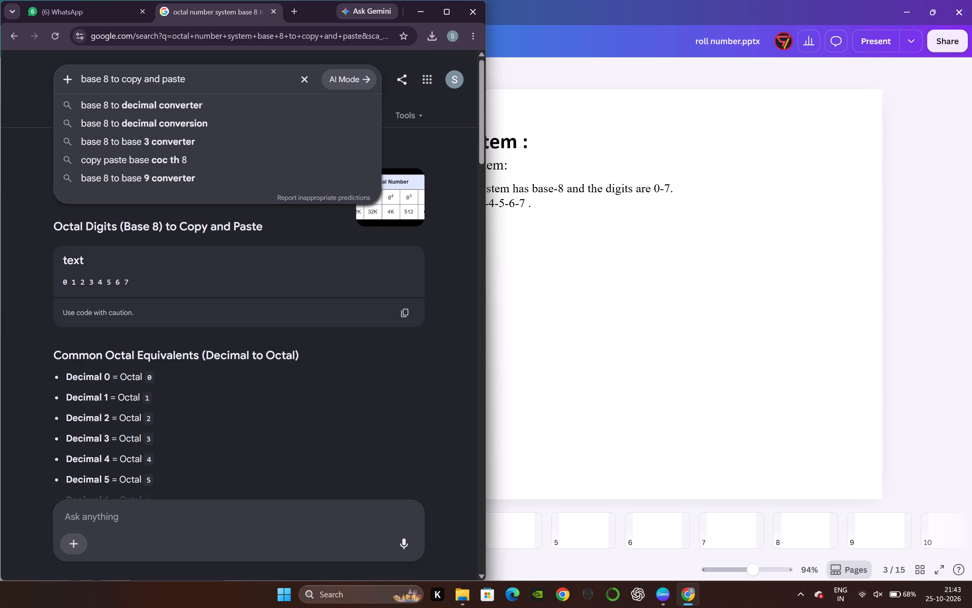
key(Return)
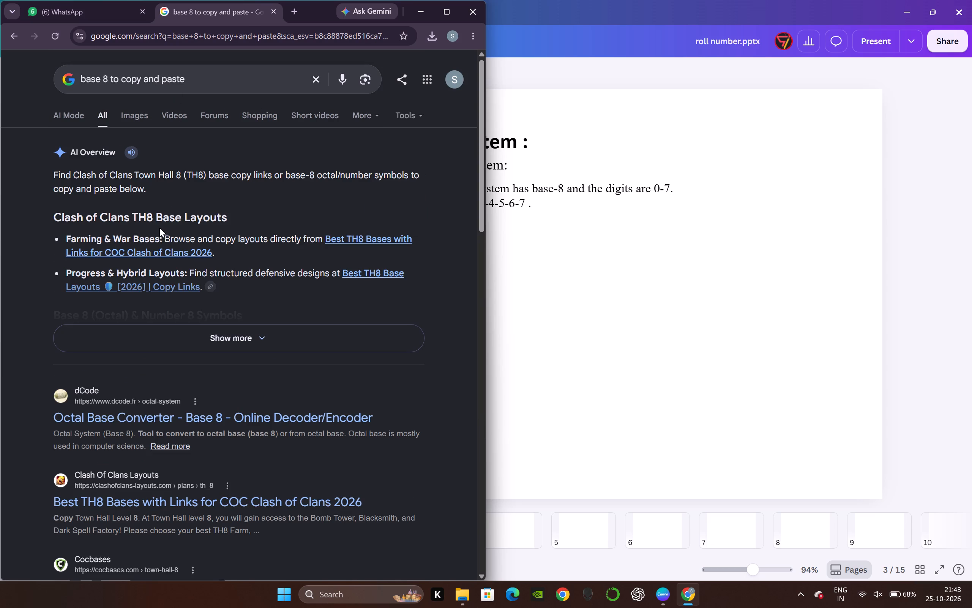
Add "Octal Number System" in front of the query and search Google for "Octal Number System base 8 to copy and paste".
click(80, 76)
key(space)
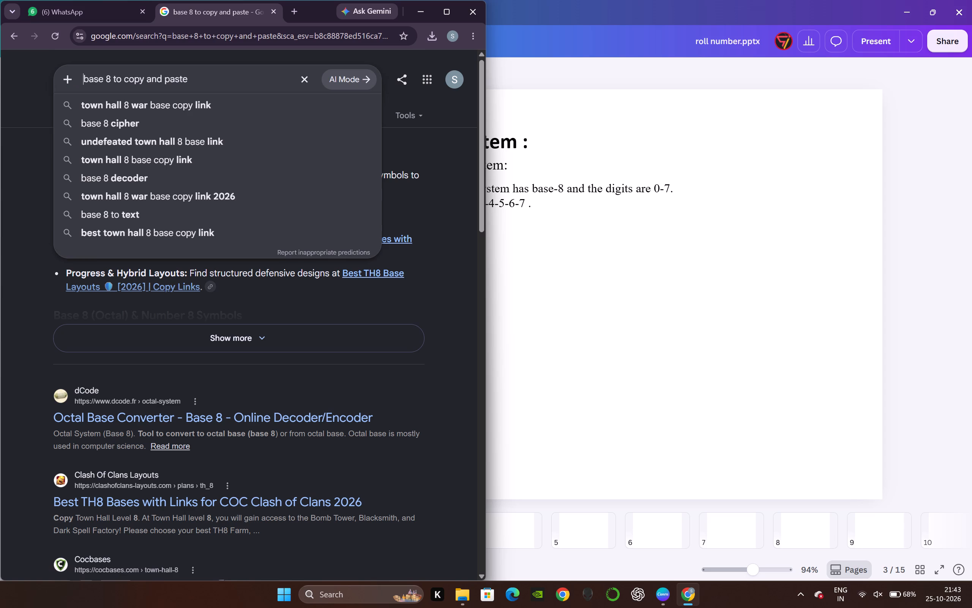
key(ctrl+v)
key(space)
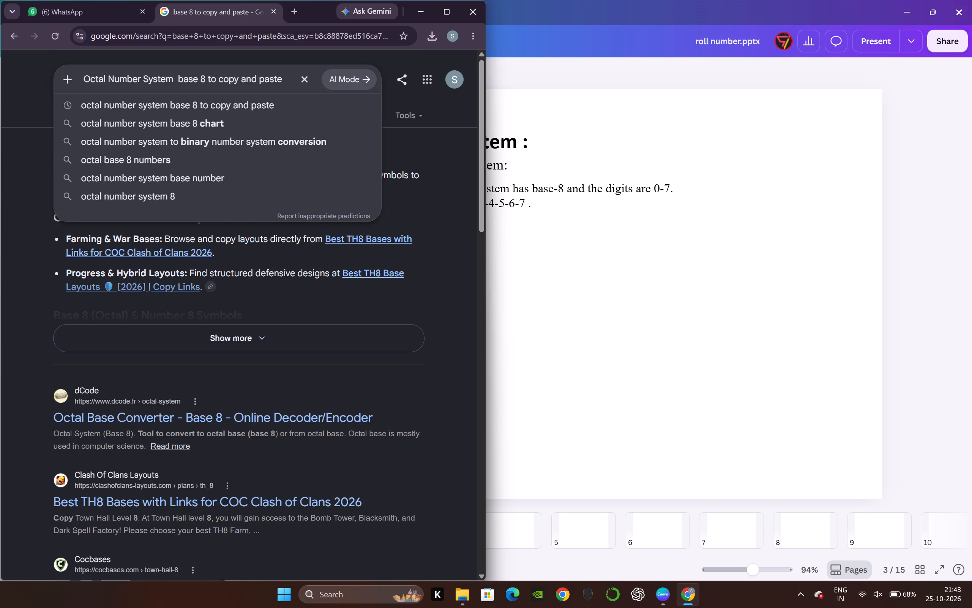
key(BackSpace)
key(BackSpace)
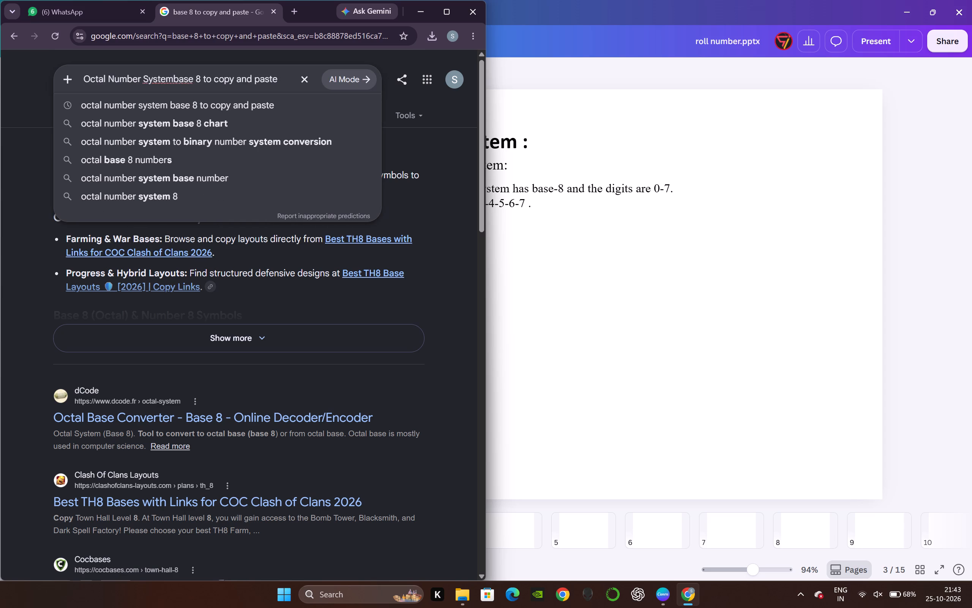
key(space)
key(Return)
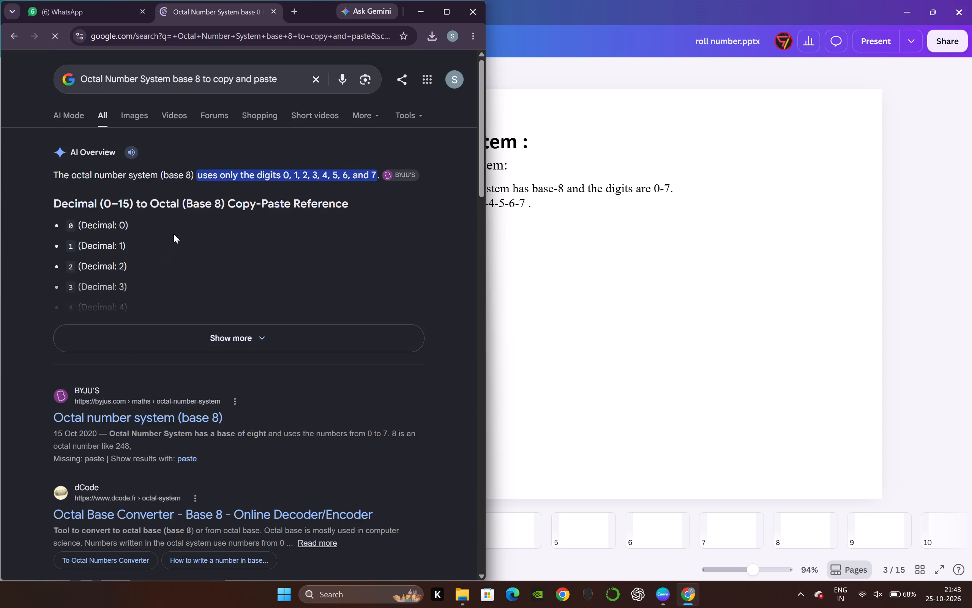
Expand the AI Overview and examine its octal reference list, digit sequence and key rules for a copyable base-8 subscript.
click(244, 341)
scroll(230, 339, down, 5)
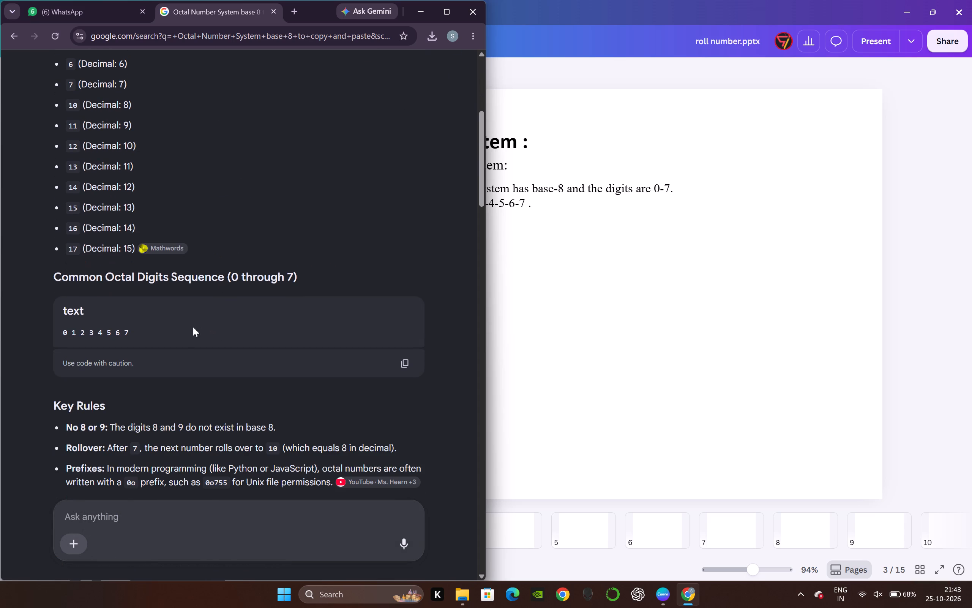
scroll(188, 333, down, 3)
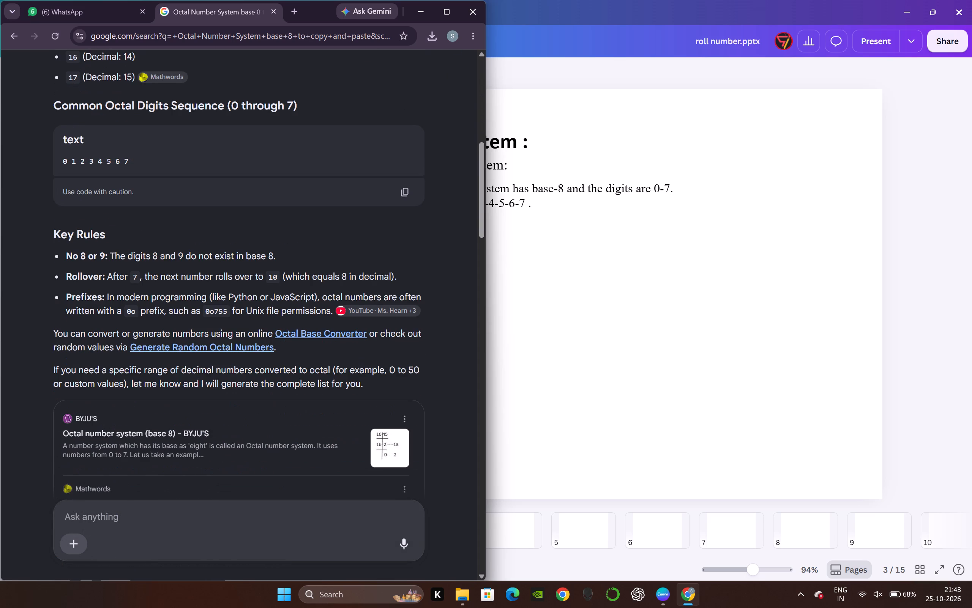
scroll(187, 331, down, 2)
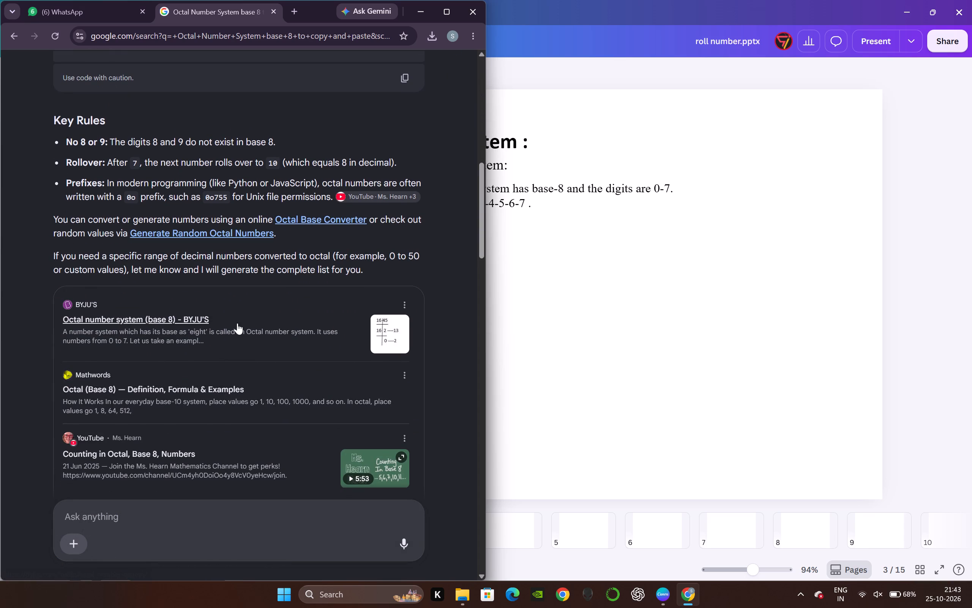
scroll(238, 331, down, 4)
scroll(262, 392, up, 11)
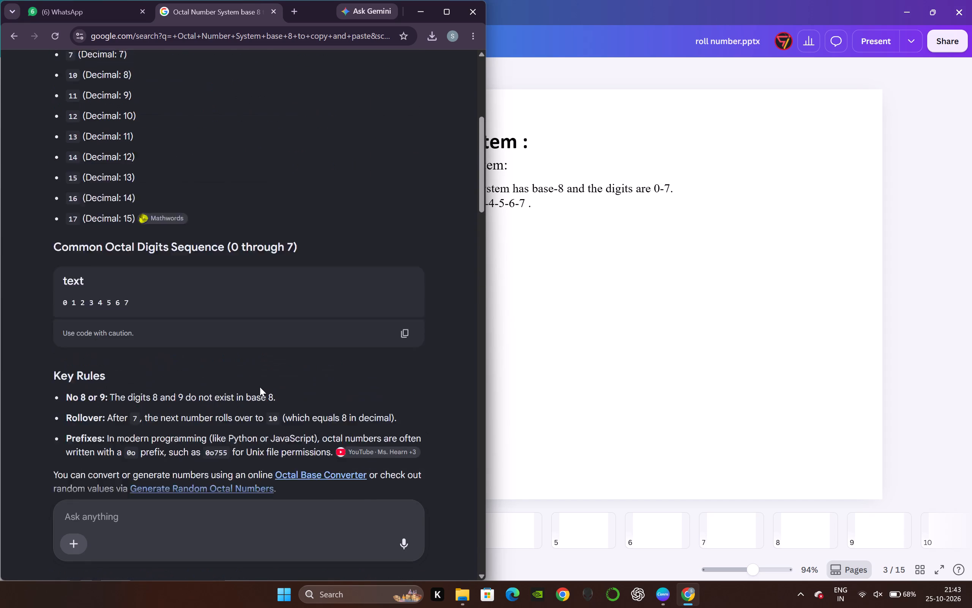
scroll(260, 387, up, 15)
Replace the Google query with one starting "8 down" to look for a subscript 8.
click(280, 85)
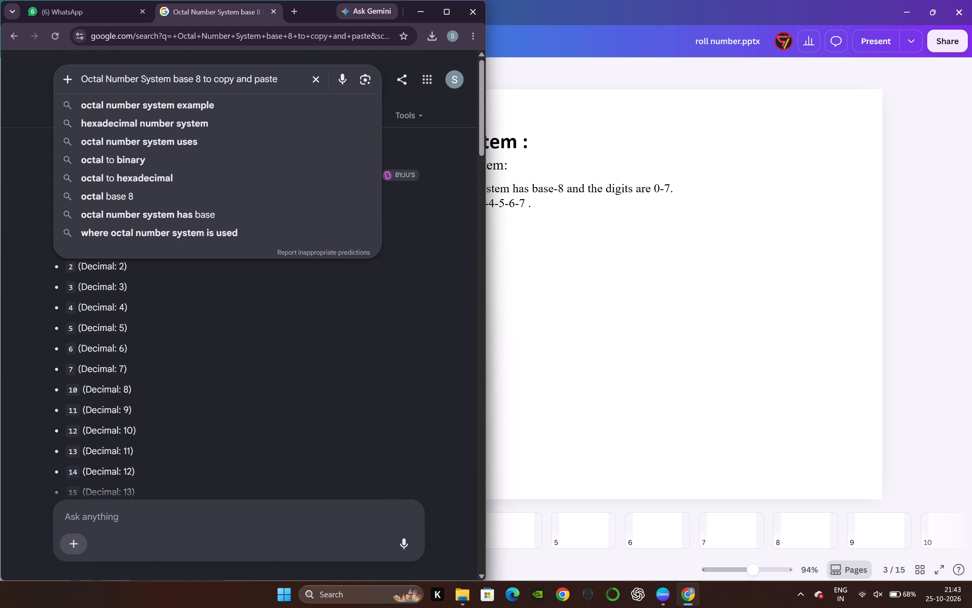
key(BackSpace)
key(BackSpace)
key(BackSpace)
key(BackSpace)
key(BackSpace)
key(BackSpace)
key(BackSpace)
key(BackSpace)
key(BackSpace)
key(BackSpace)
key(BackSpace)
key(BackSpace)
key(BackSpace)
key(BackSpace)
key(BackSpace)
key(BackSpace)
key(BackSpace)
key(BackSpace)
key(BackSpace)
key(BackSpace)
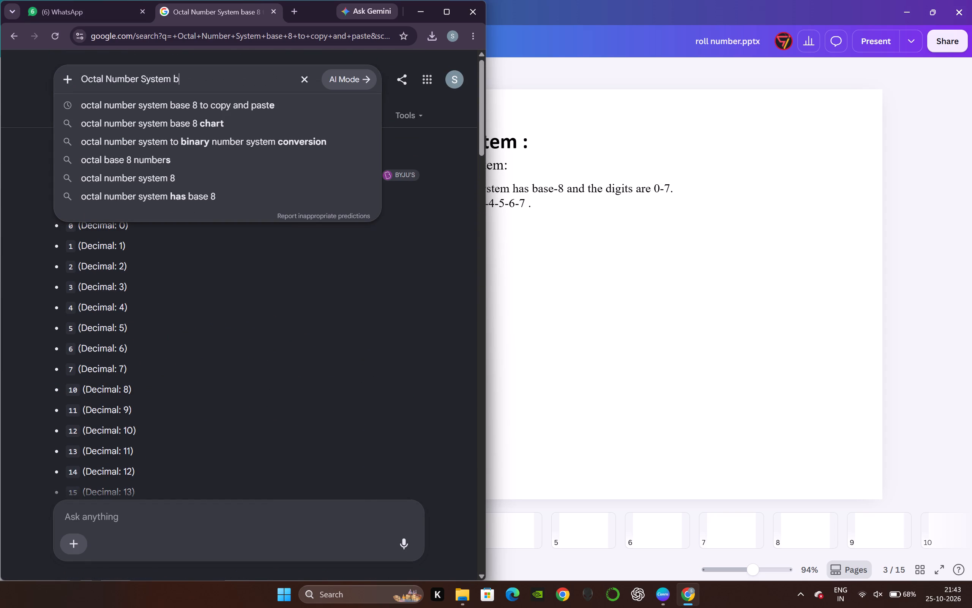
text(8 down)
key(space)
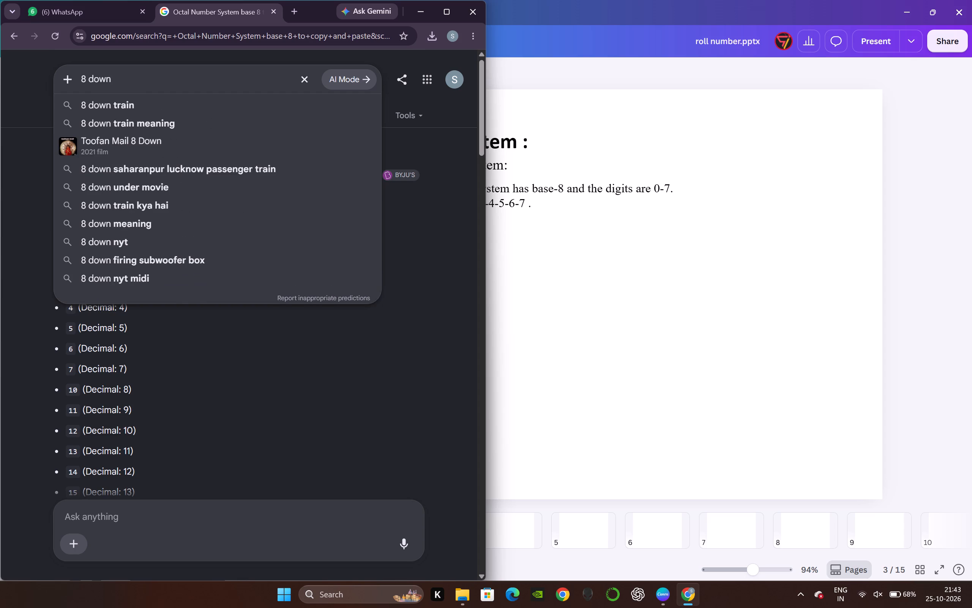
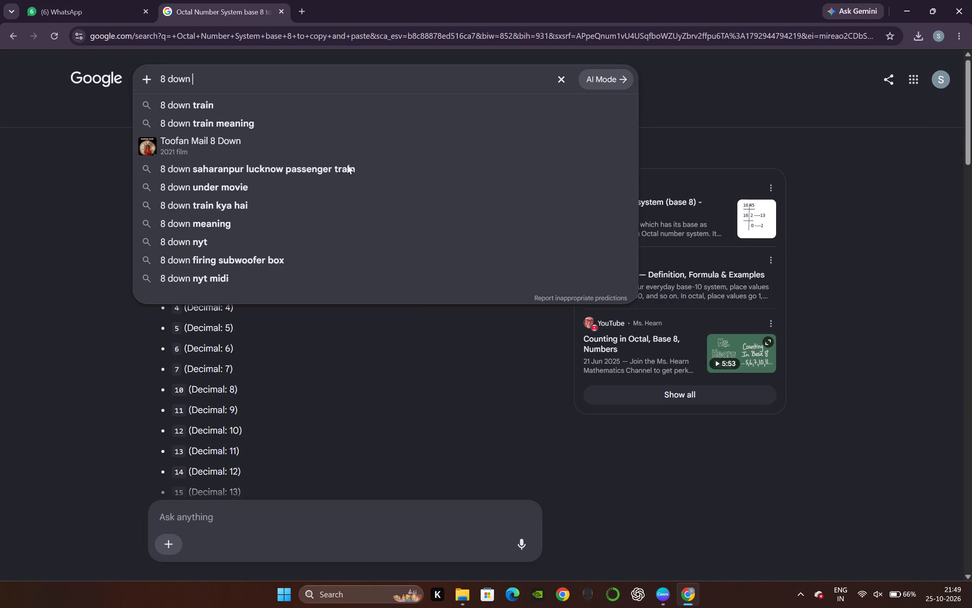
Extend the Google query to "8 down of the bracket" to look for a subscript 8.
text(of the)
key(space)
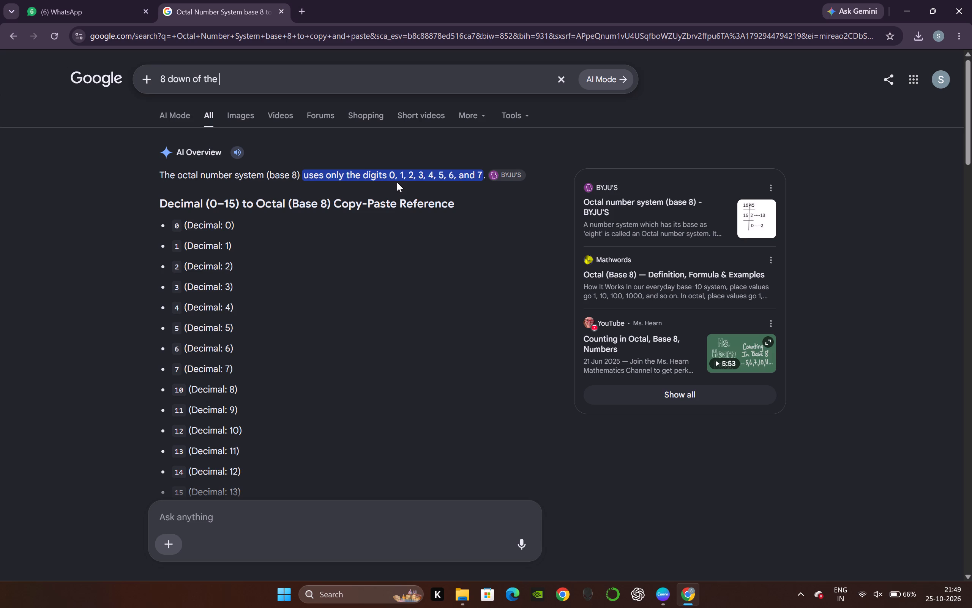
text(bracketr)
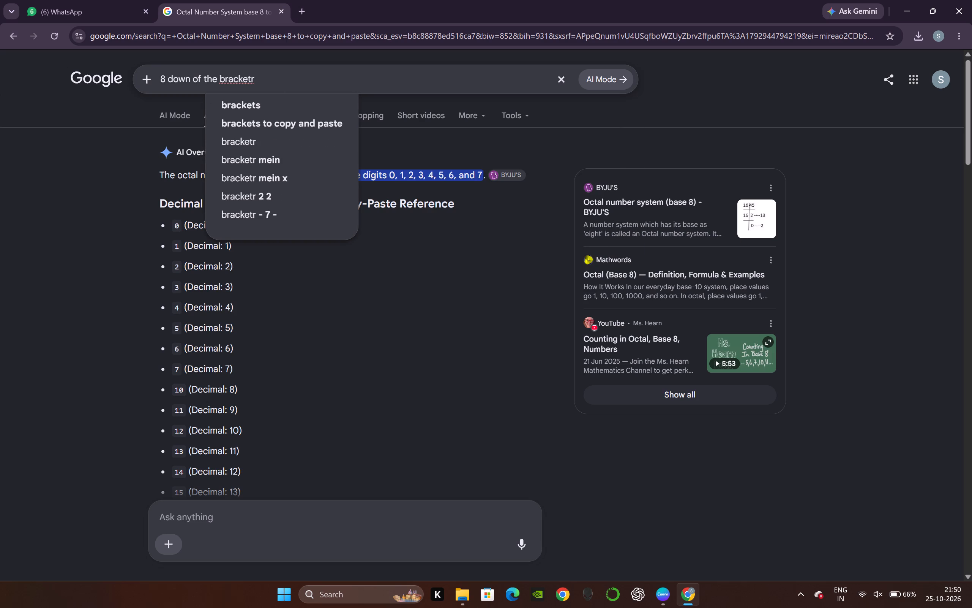
Complete the Google query as "8 down of the brackets" and search for it.
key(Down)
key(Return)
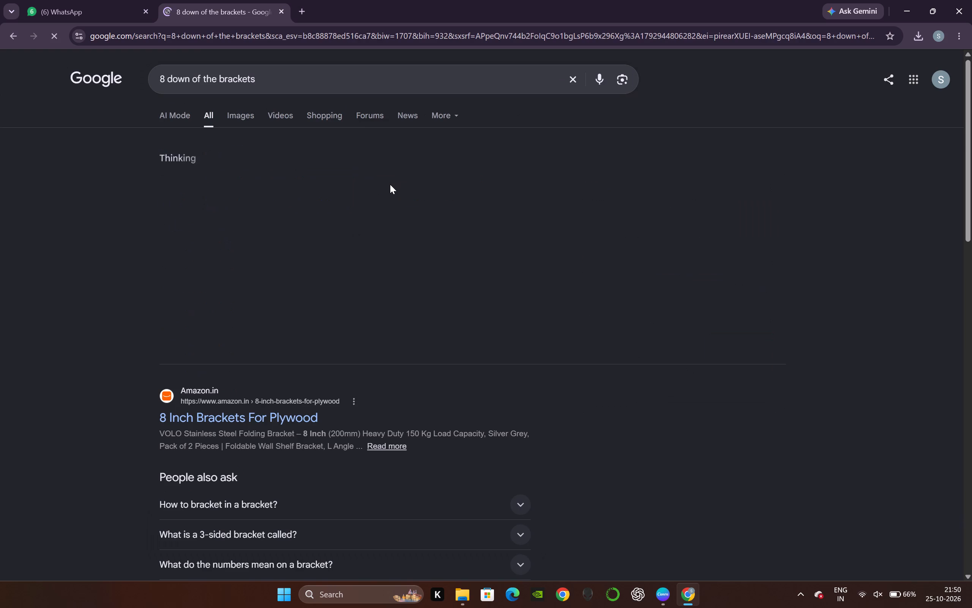
Extend the query to "8 down of the brackets copy paste", search for it and expand the AI Overview.
click(300, 82)
key(space)
key(space)
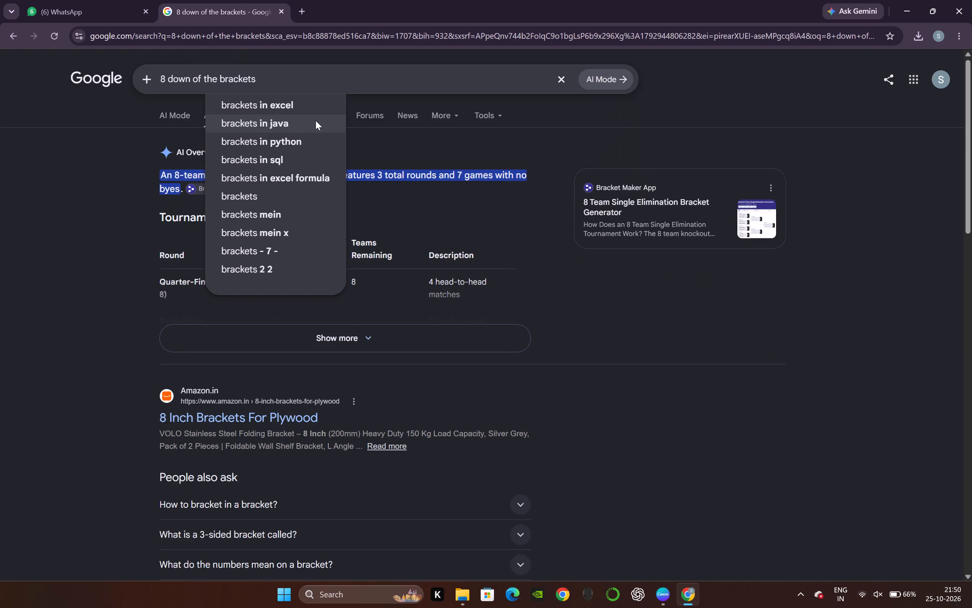
key(BackSpace)
text(cop)
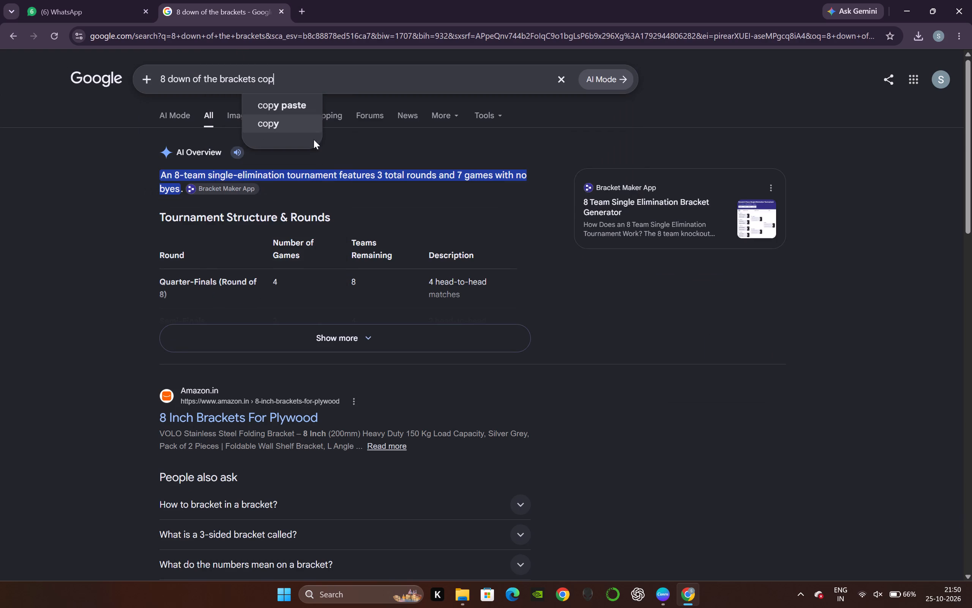
click(303, 111)
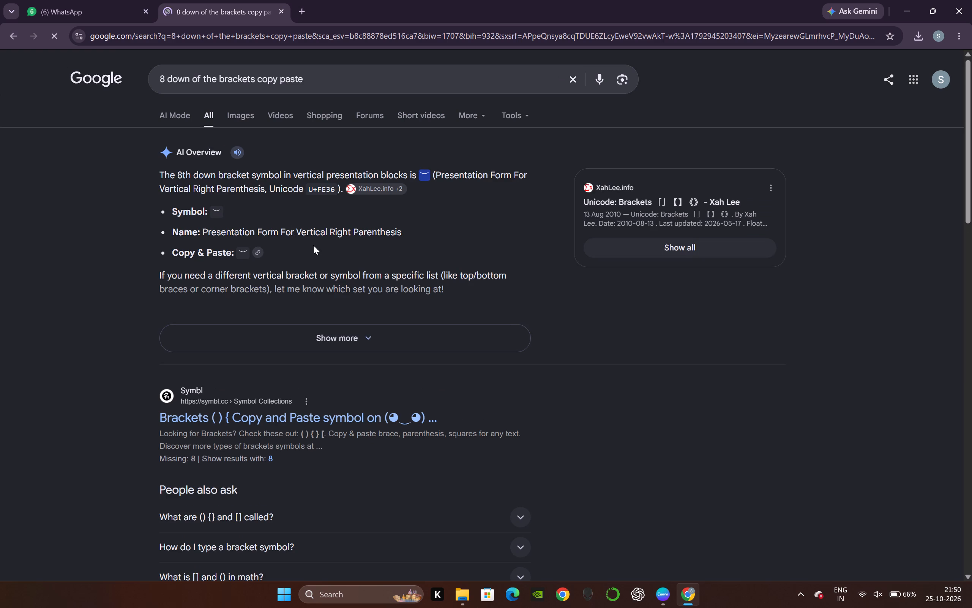
click(366, 332)
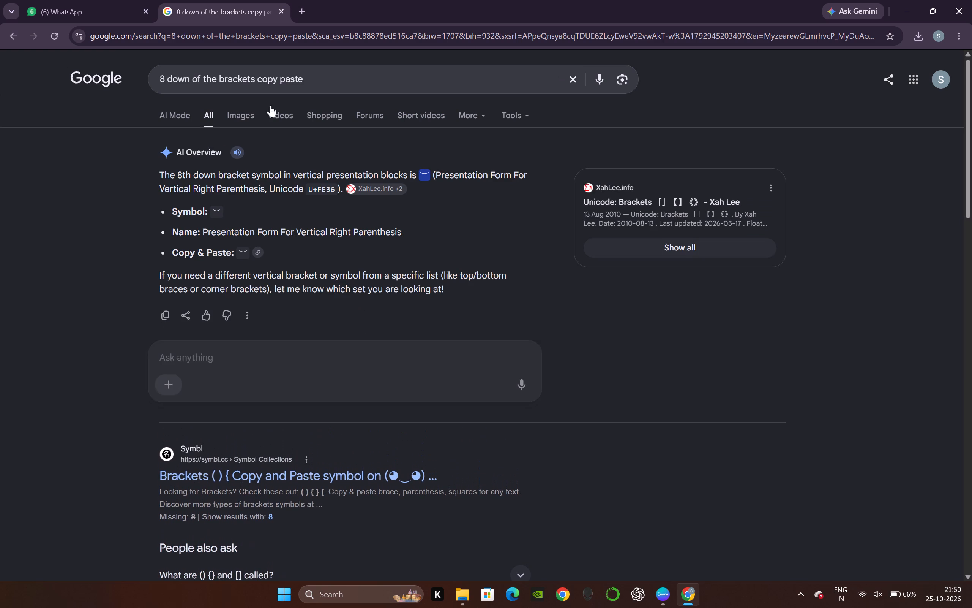
Replace "down of the brackets" in the query and search Google for "8 base to the number copy paste".
click(255, 78)
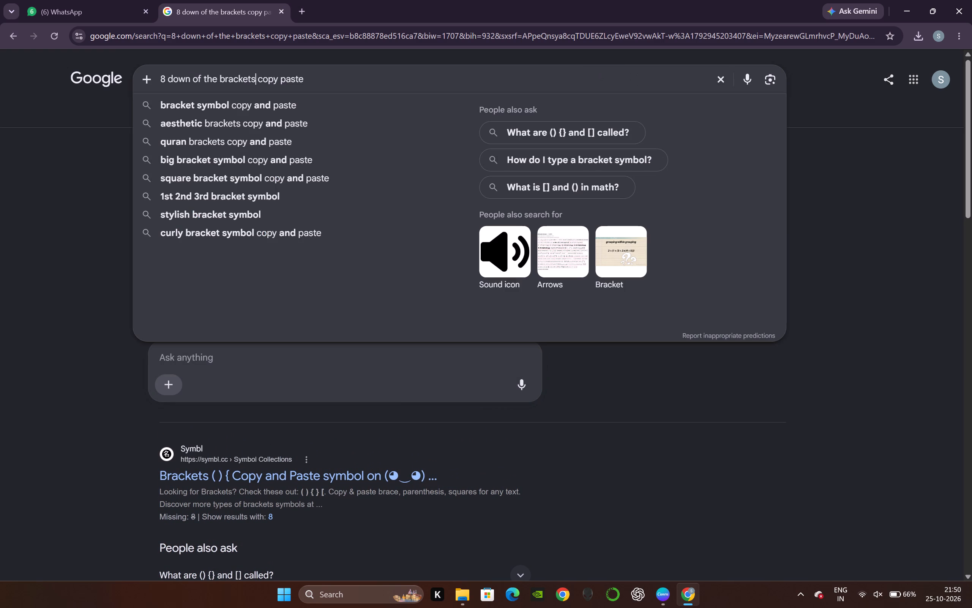
key(BackSpace)
key(BackSpace)
key(BackSpace)
key(BackSpace)
key(BackSpace)
key(BackSpace)
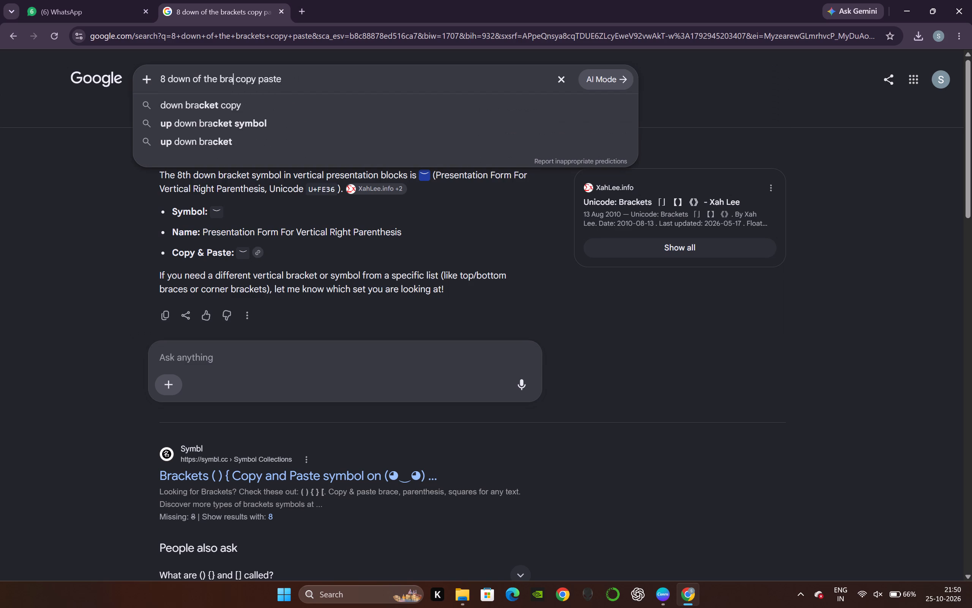
key(BackSpace)
key(BackSpace)
key(BackSpace)
key(BackSpace)
key(BackSpace)
key(BackSpace)
key(BackSpace)
key(BackSpace)
key(BackSpace)
key(BackSpace)
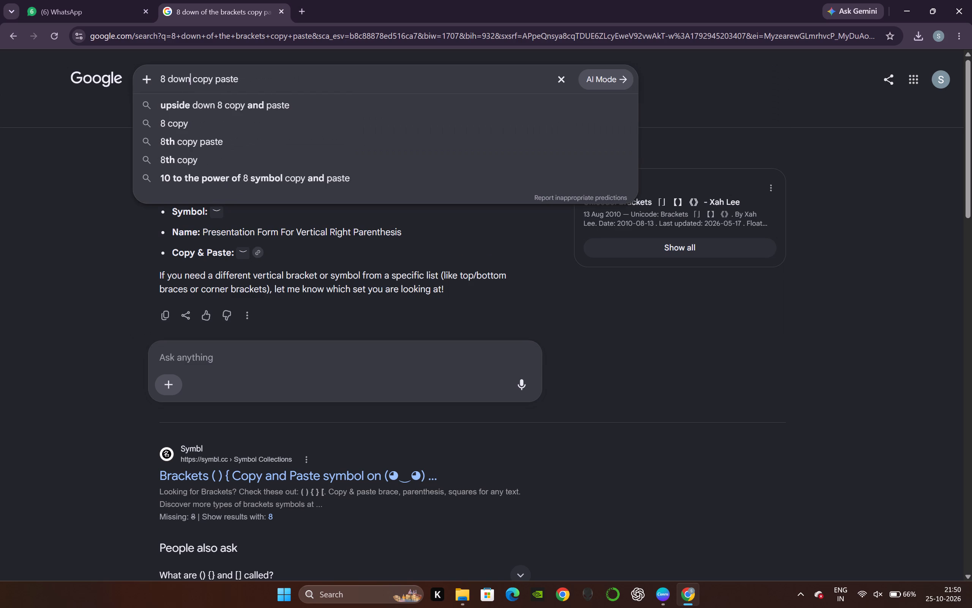
key(BackSpace)
key(BackSpace)
key(BackSpace)
key(BackSpace)
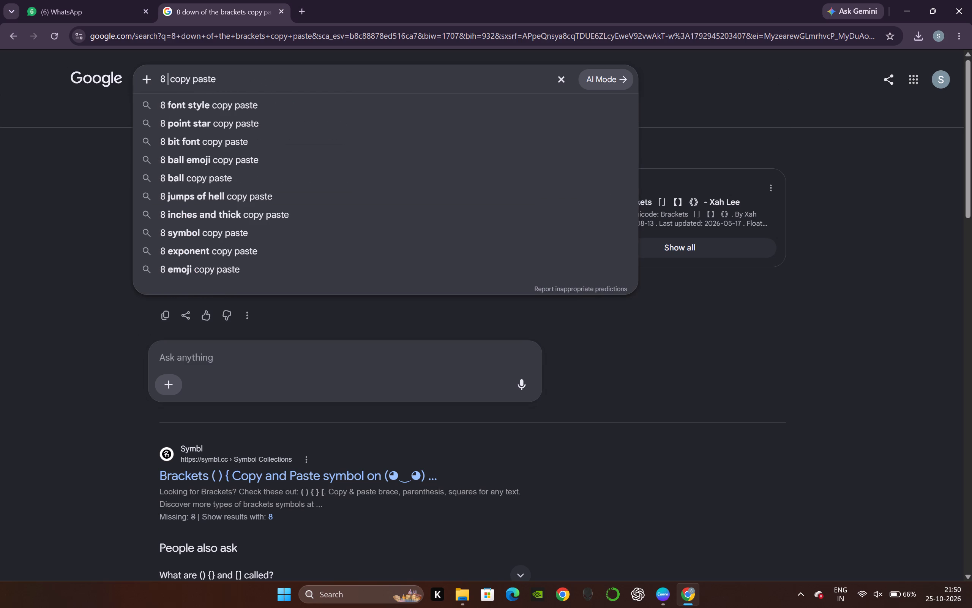
text(base to the number)
key(space)
key(Return)
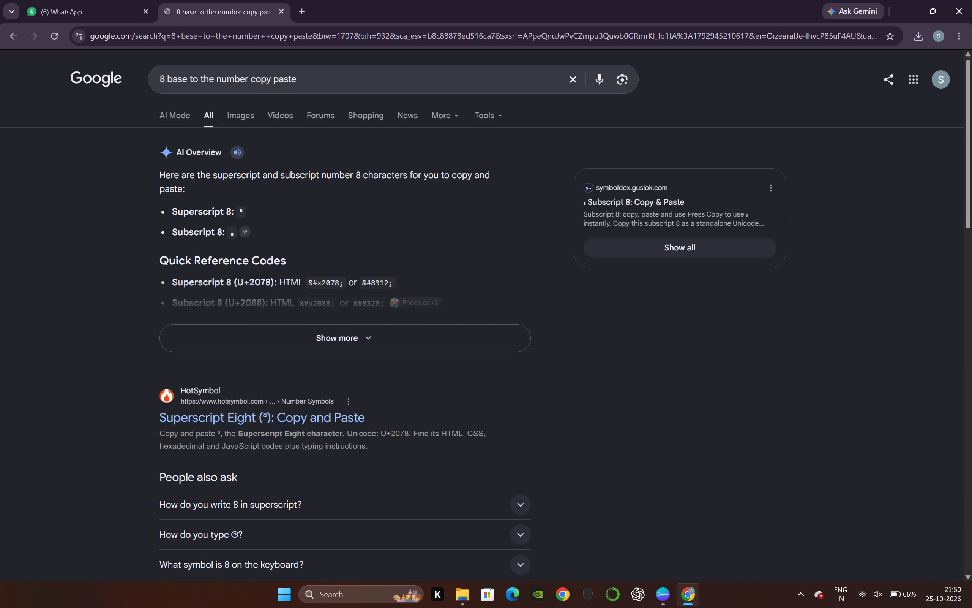
Copy the subscript 8 from the AI Overview and paste it directly after "(73302)" in slide 3's example in Canva.
click(232, 233)
drag(234, 235, 228, 235)
key(ctrl+c)
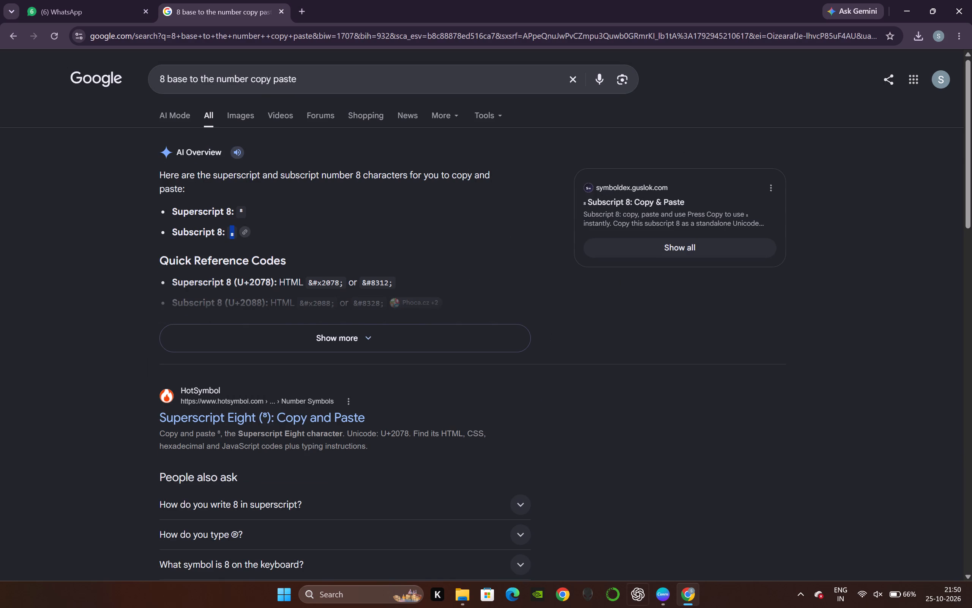
click(659, 600)
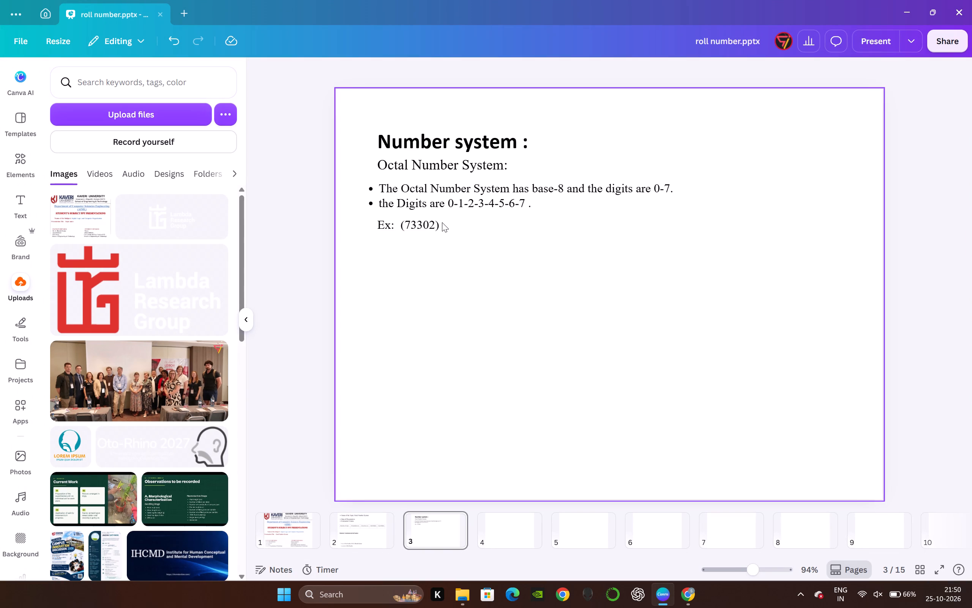
click(442, 222)
click(439, 224)
click(431, 228)
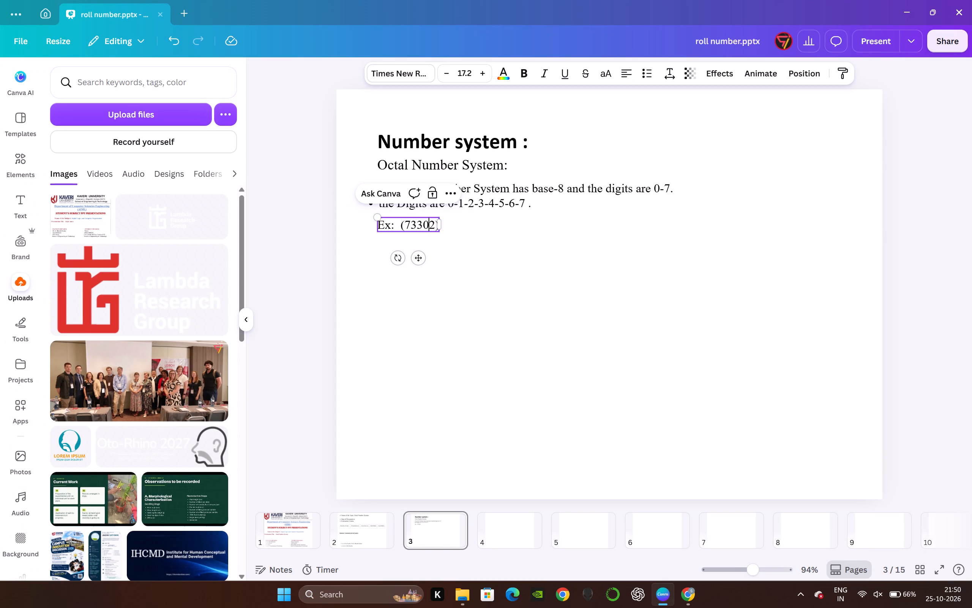
key(Right)
key(Right)
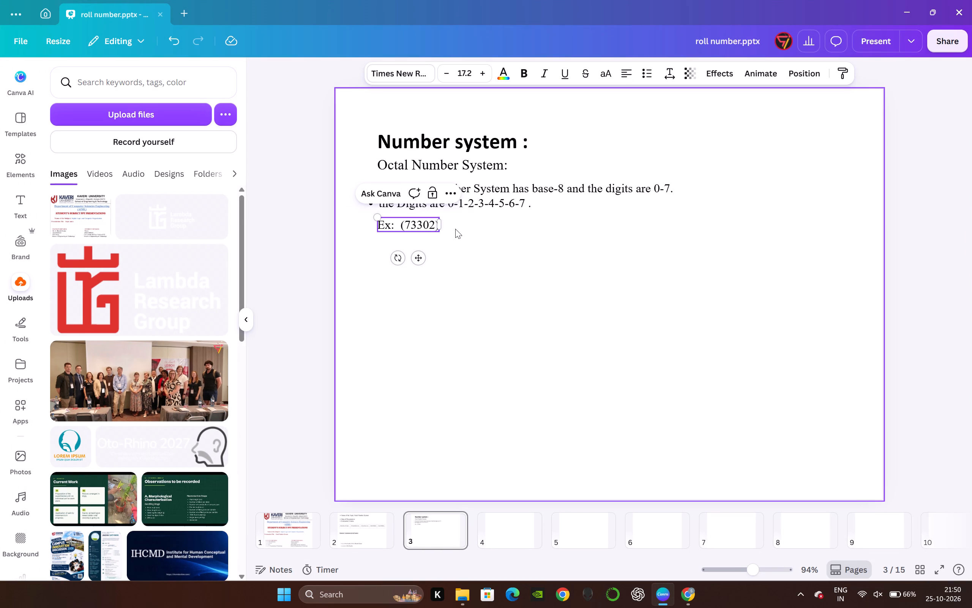
key(ctrl+v)
click(933, 166)
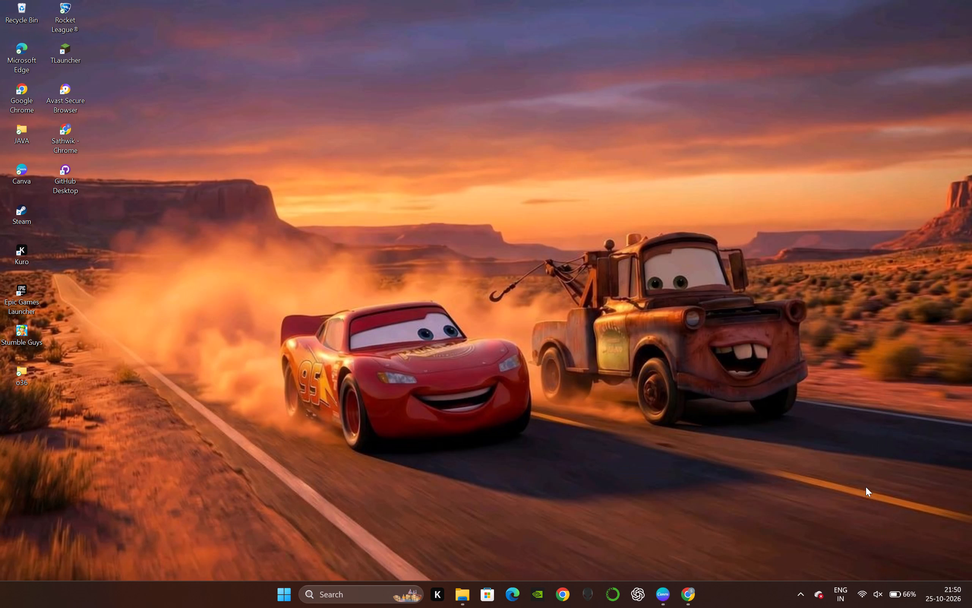
Back in Canva, add the line "It is represented in this way" below the (73302)₈ example on slide 3.
click(654, 592)
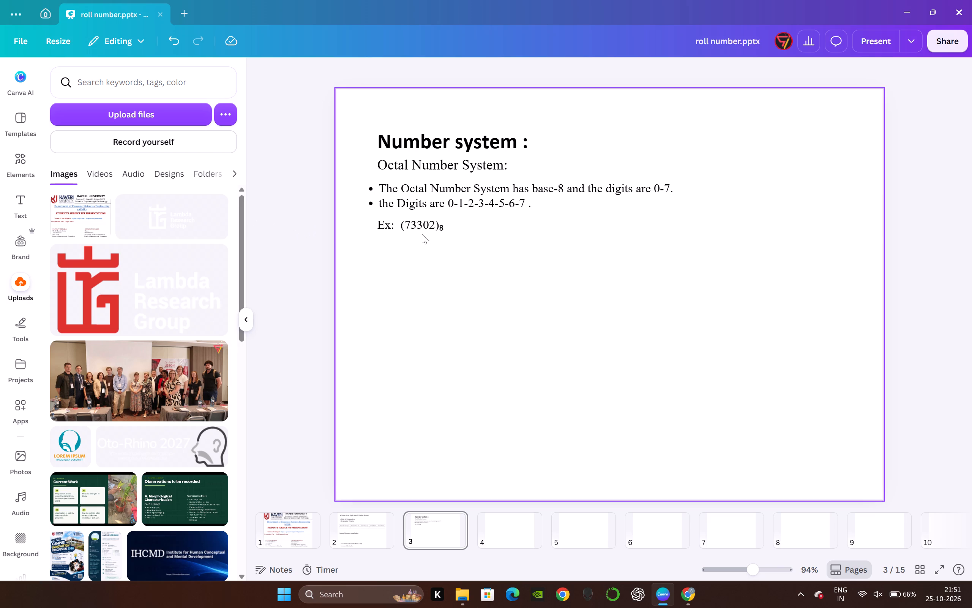
click(434, 225)
click(439, 223)
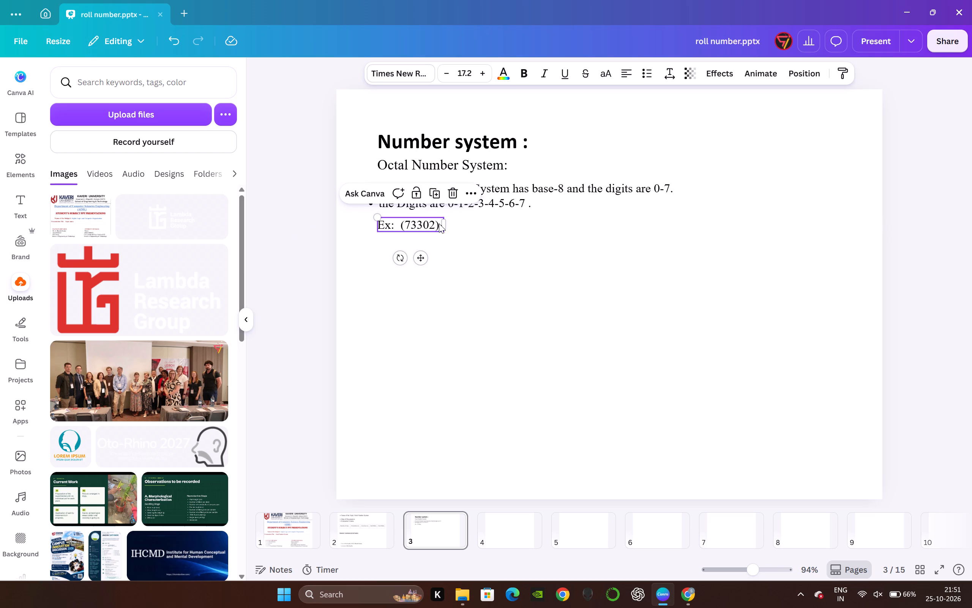
key(Right)
key(Return)
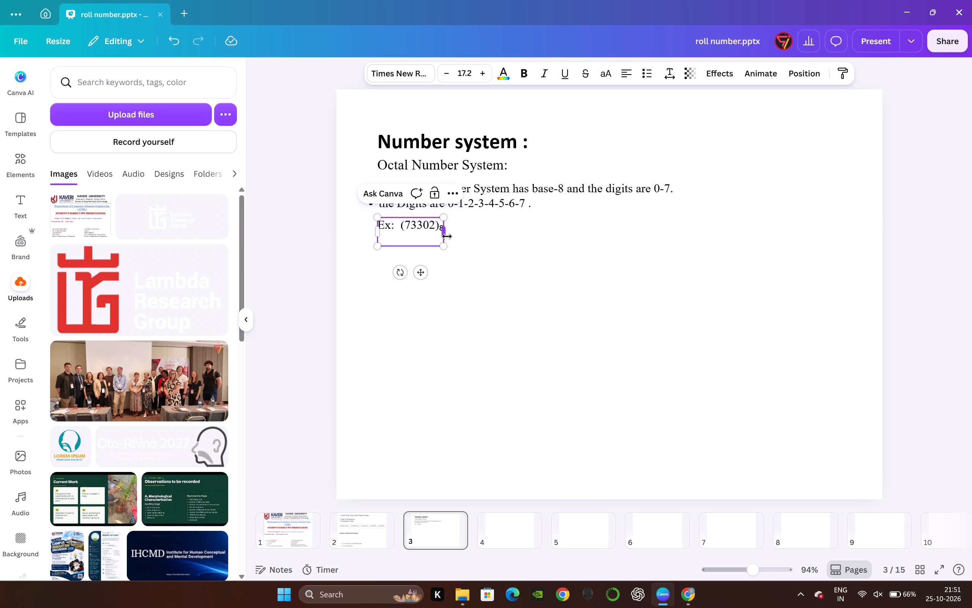
text(it)
key(space)
key(BackSpace)
key(BackSpace)
key(BackSpace)
text(It is represented)
key(space)
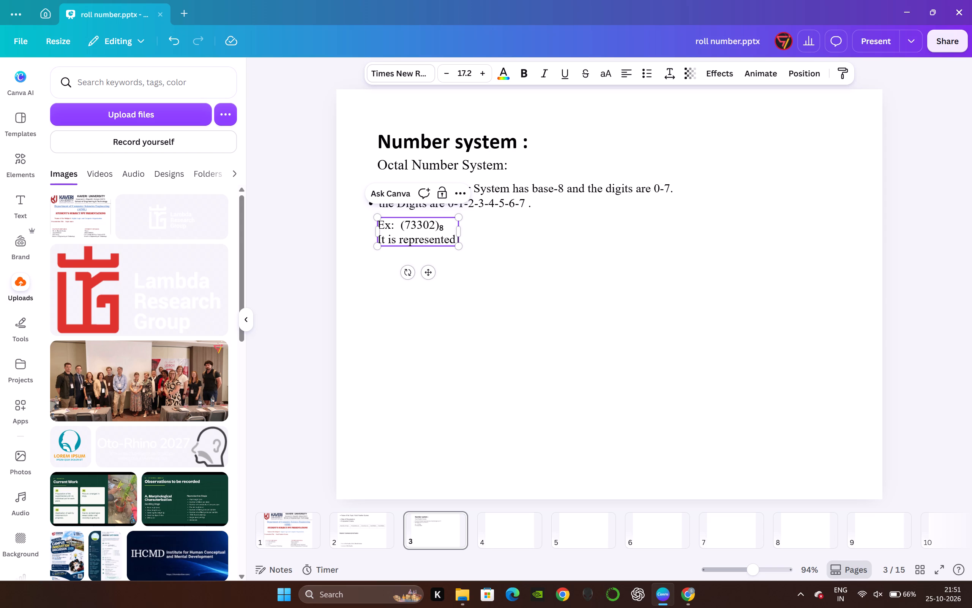
text(in this w)
key(a)
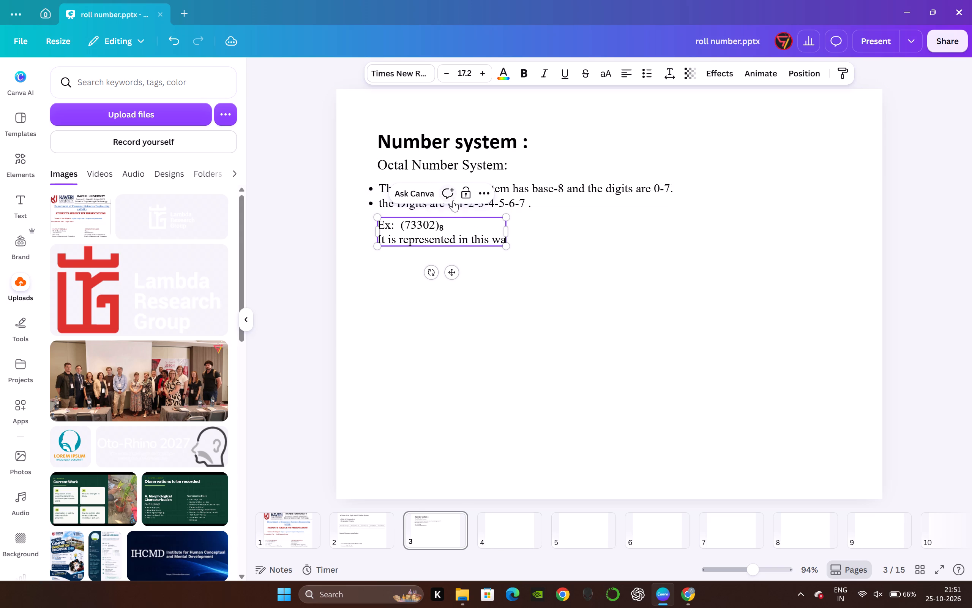
key(y)
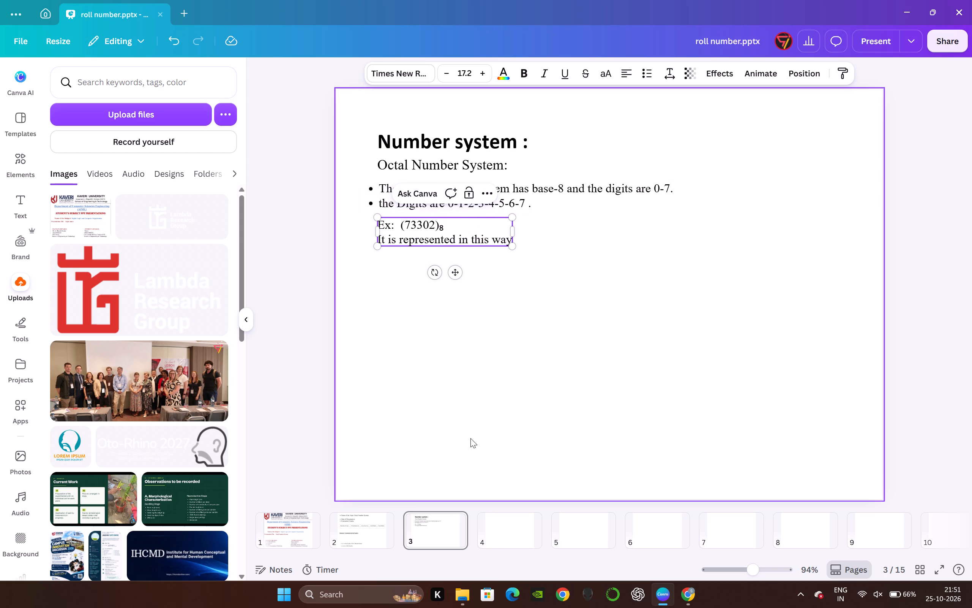
click(665, 395)
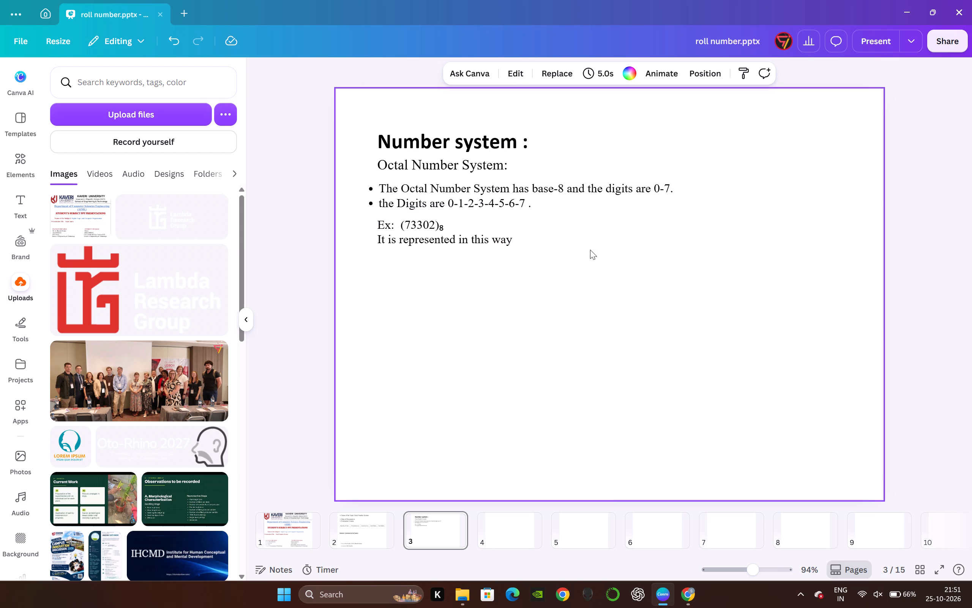
Replace "It" with "Octal Number System" at the start of the line below the example.
click(382, 241)
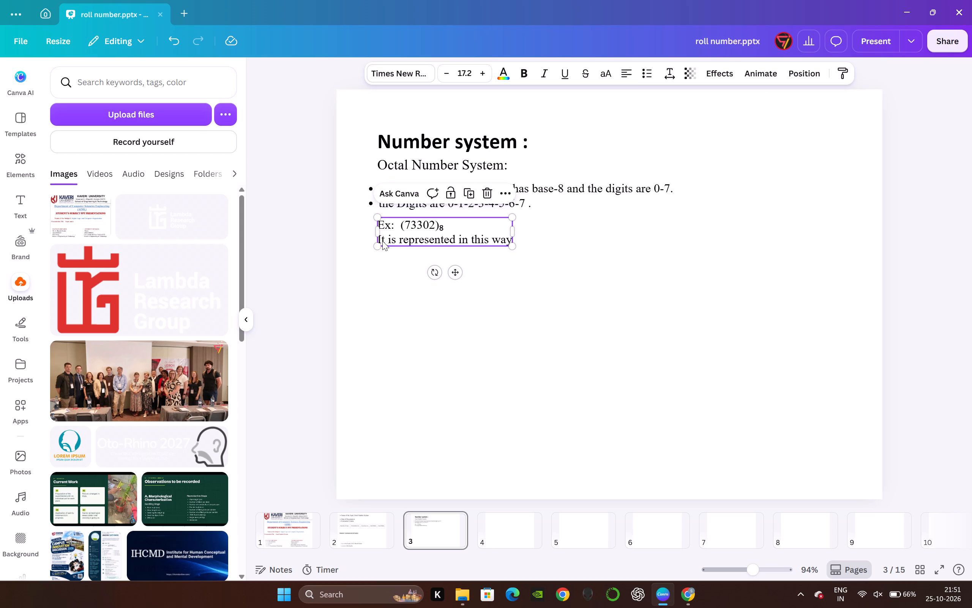
click(387, 239)
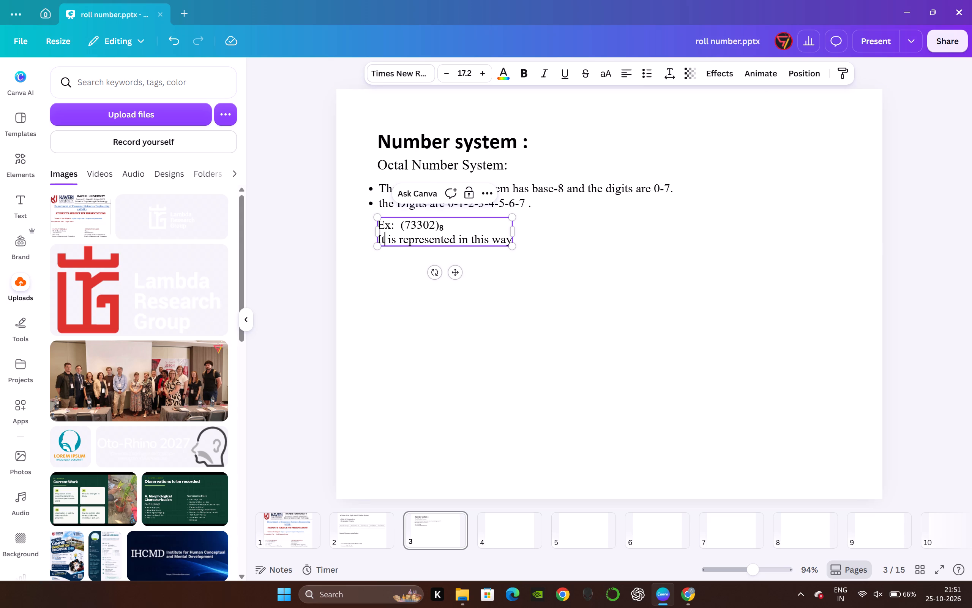
key(BackSpace)
key(BackSpace)
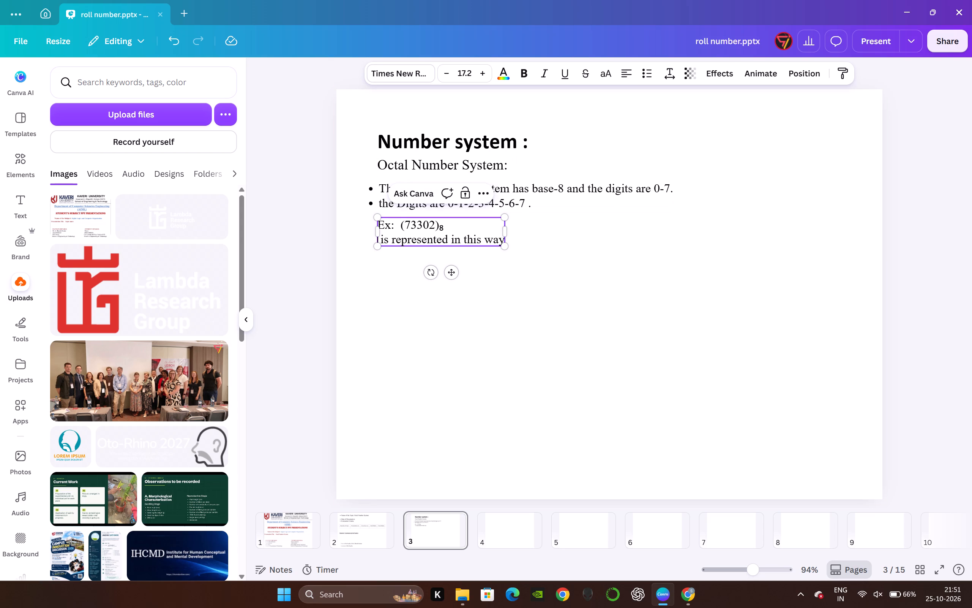
key(shift+o)
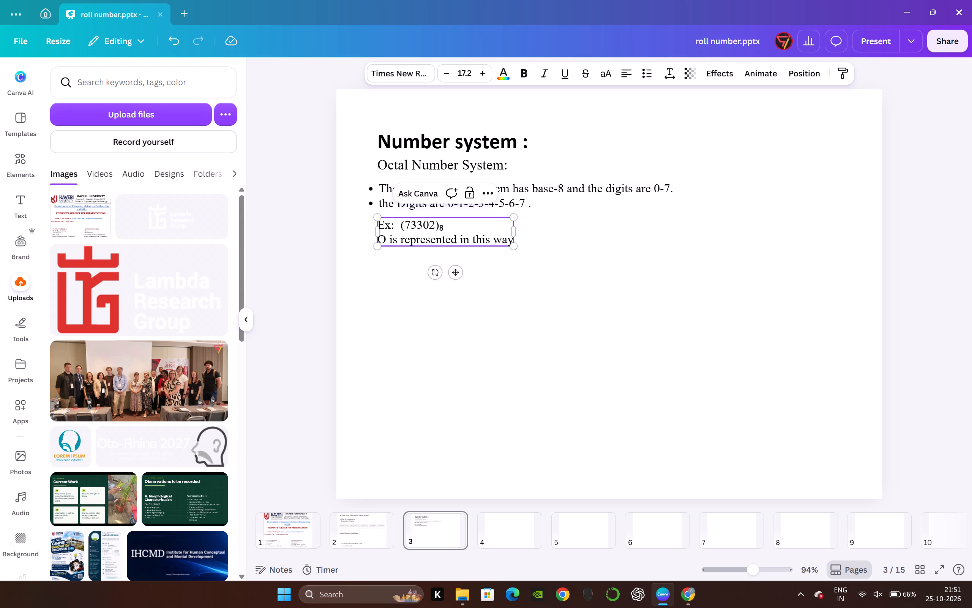
text(ctal)
key(space)
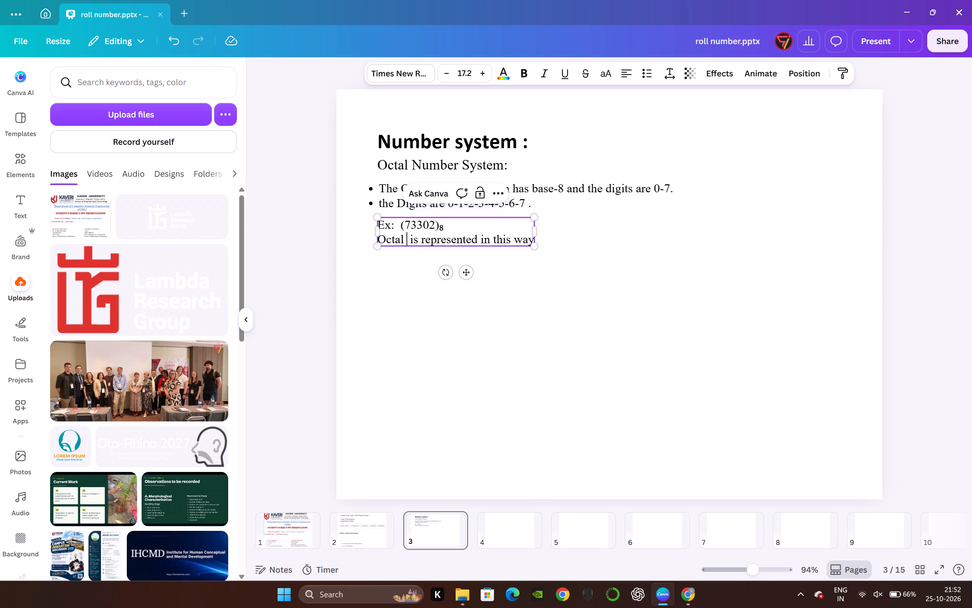
text(Number)
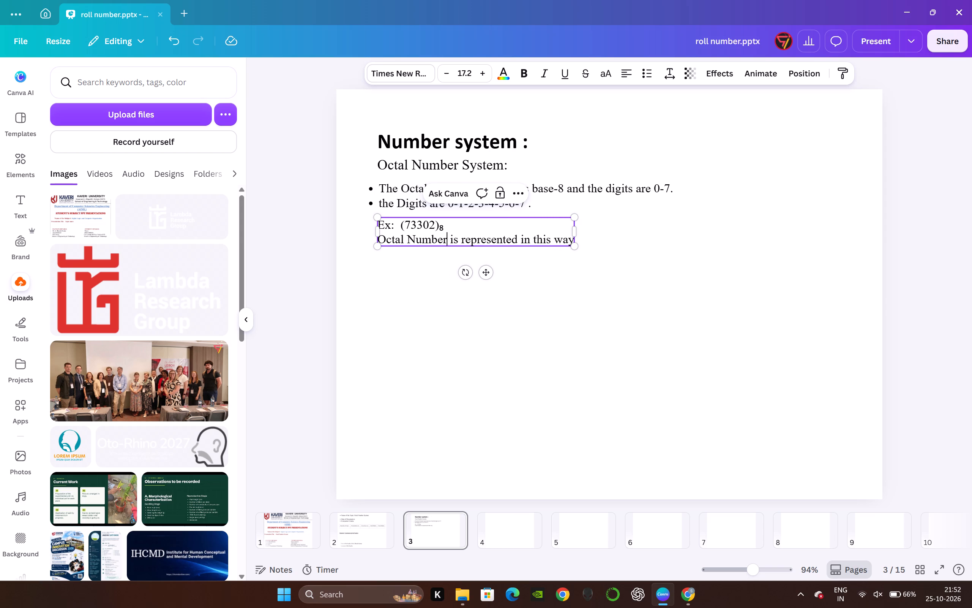
key(space)
text(System)
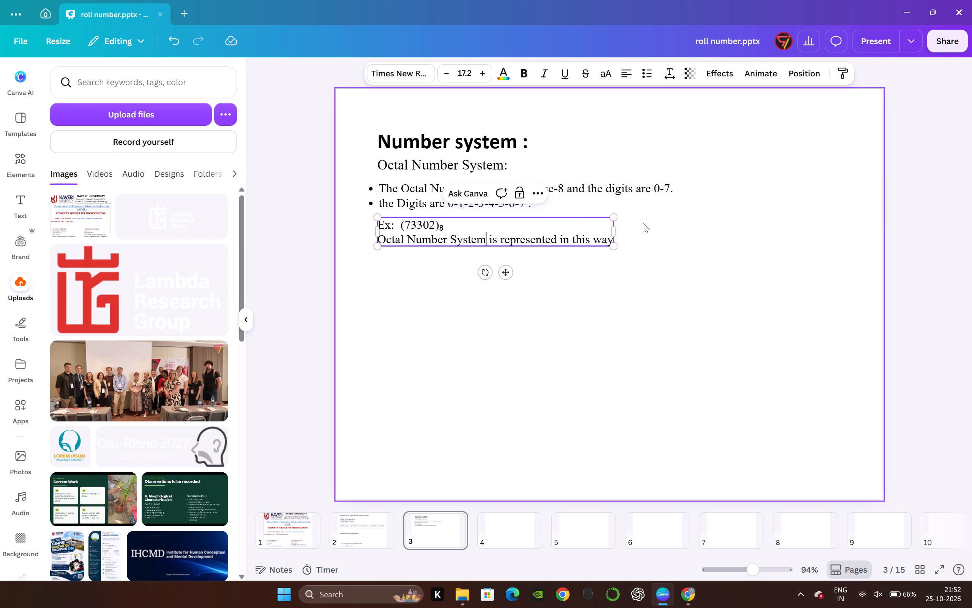
click(653, 291)
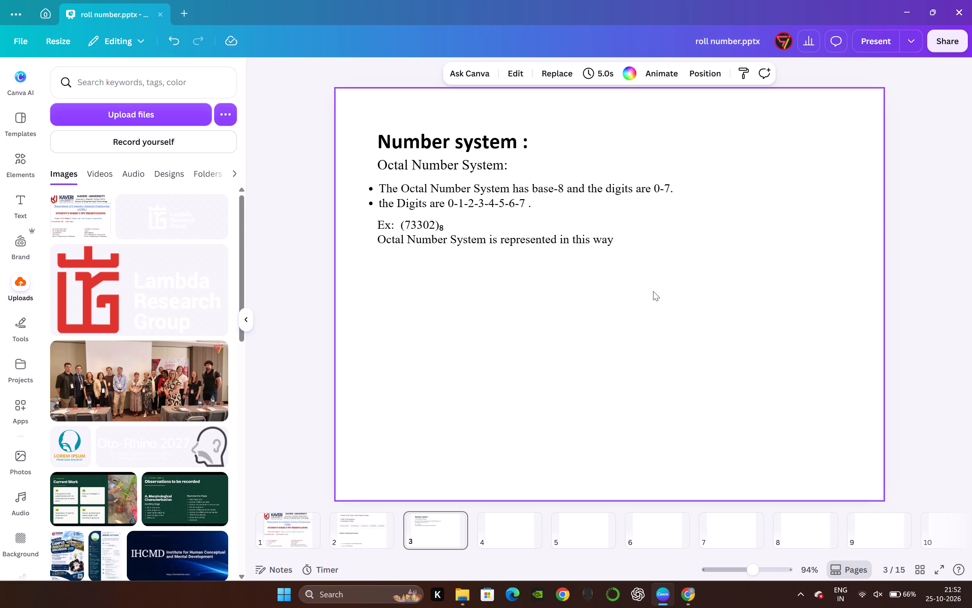
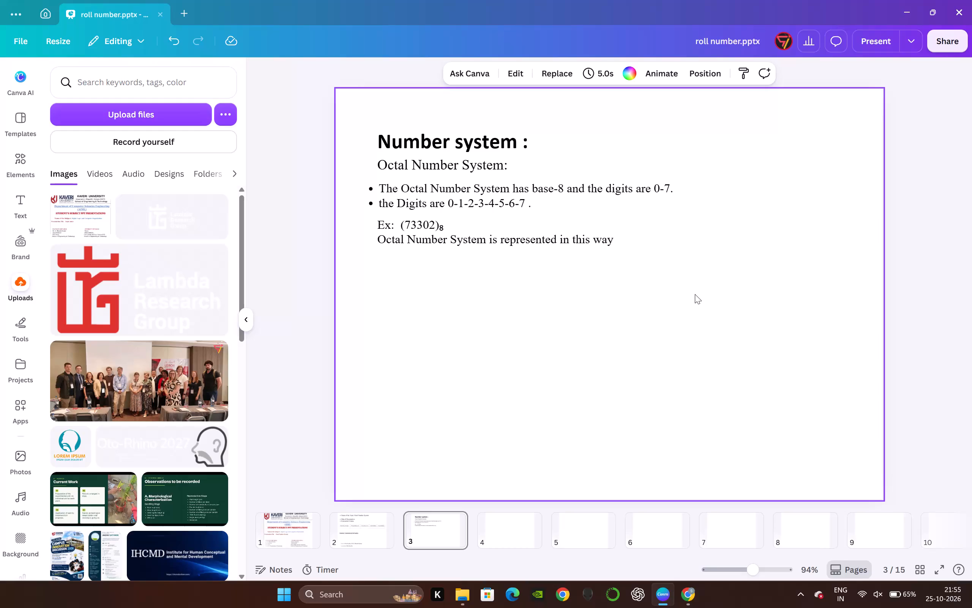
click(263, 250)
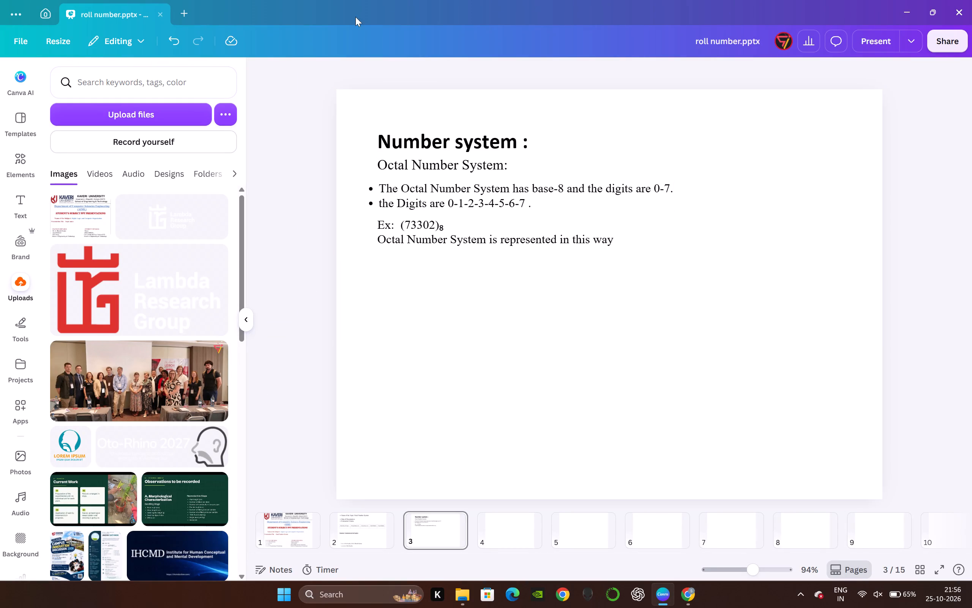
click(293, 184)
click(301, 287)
Switch to Chrome, replace the Google query with the suggested "octal number system" search, and show the image results.
click(684, 598)
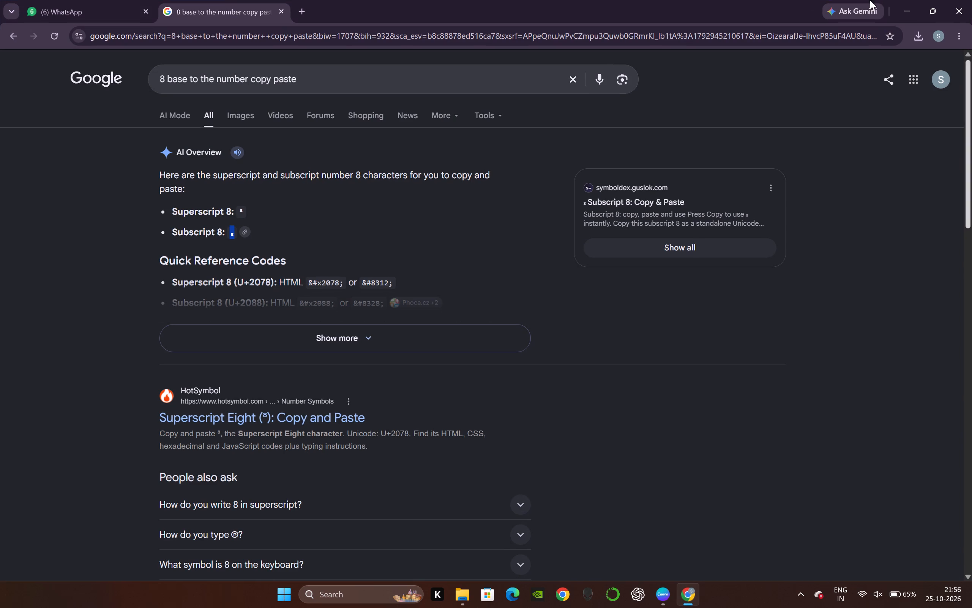
drag(321, 76, 76, 109)
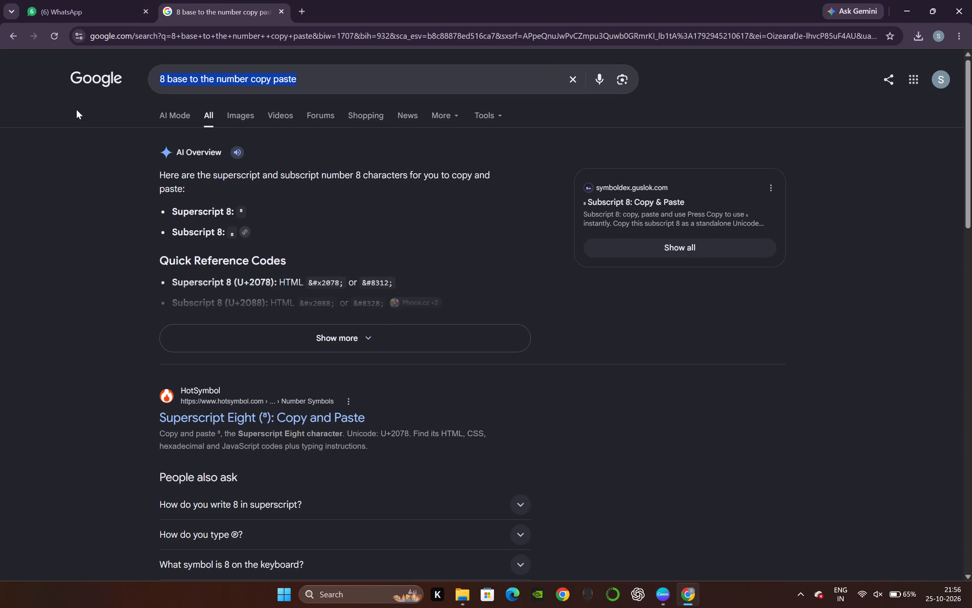
key(BackSpace)
text(octal)
key(space)
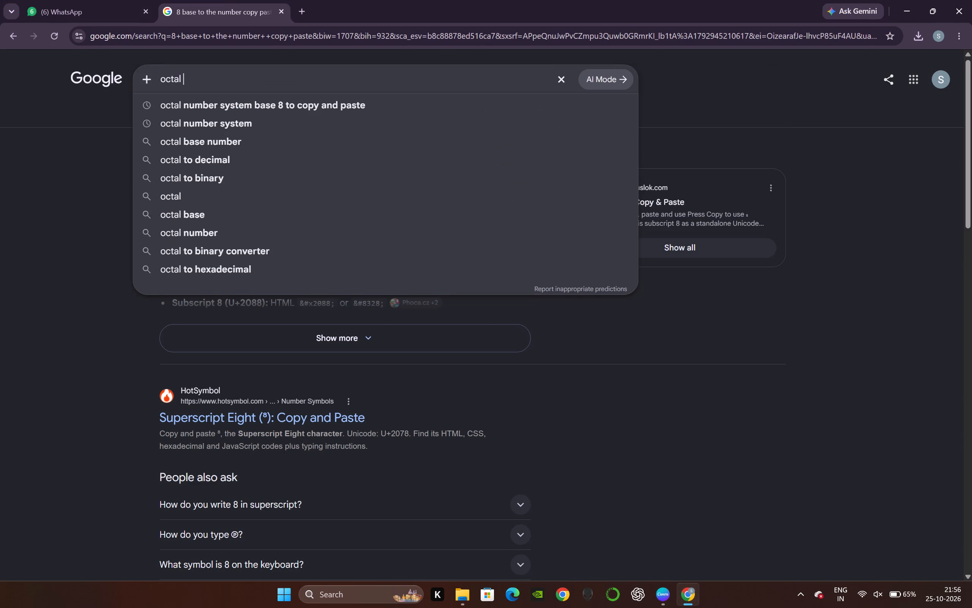
click(208, 120)
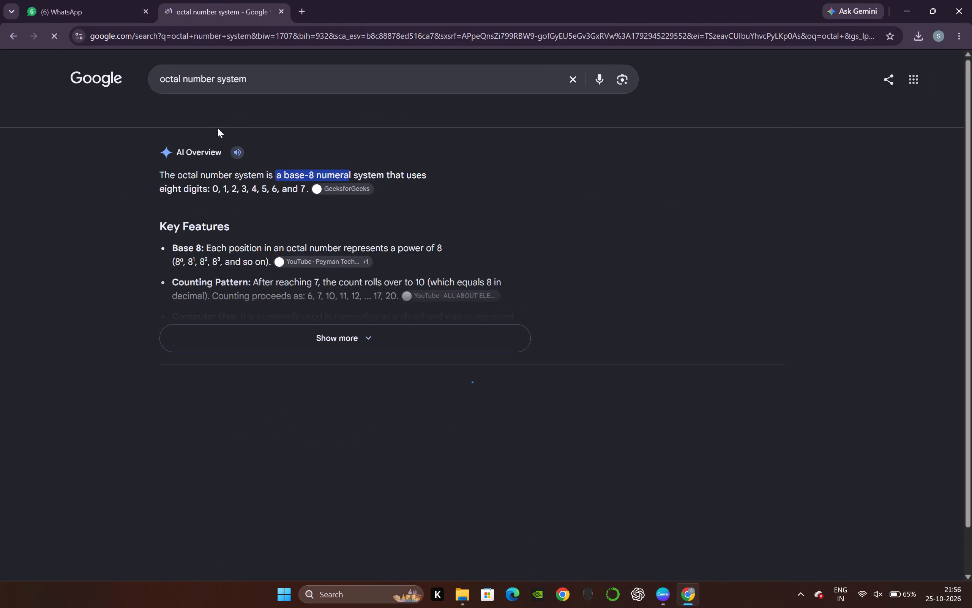
click(238, 115)
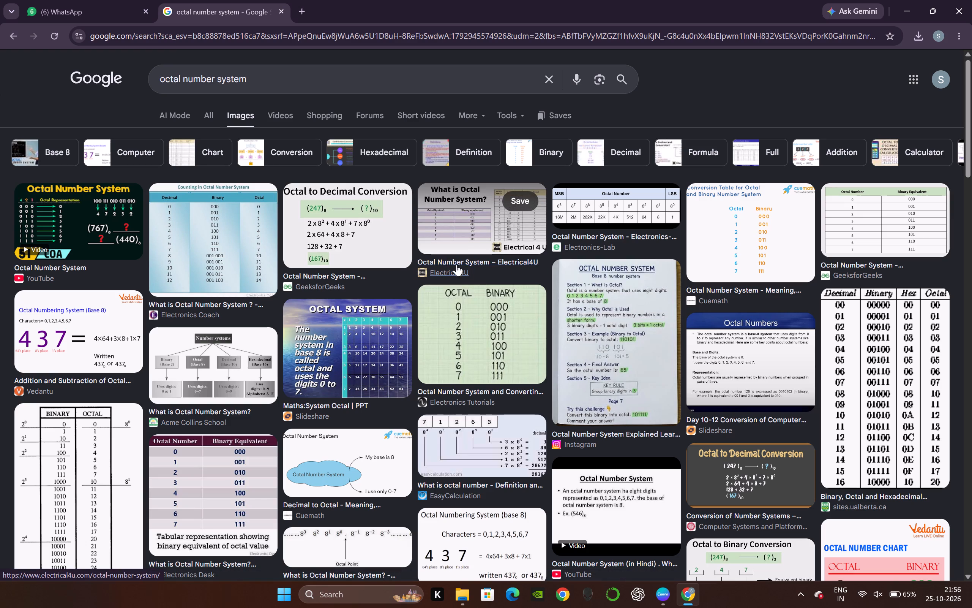
Save the green octal-to-binary table image from Electronics Tutorials to Downloads as "octal to binary".
scroll(467, 263, down, 3)
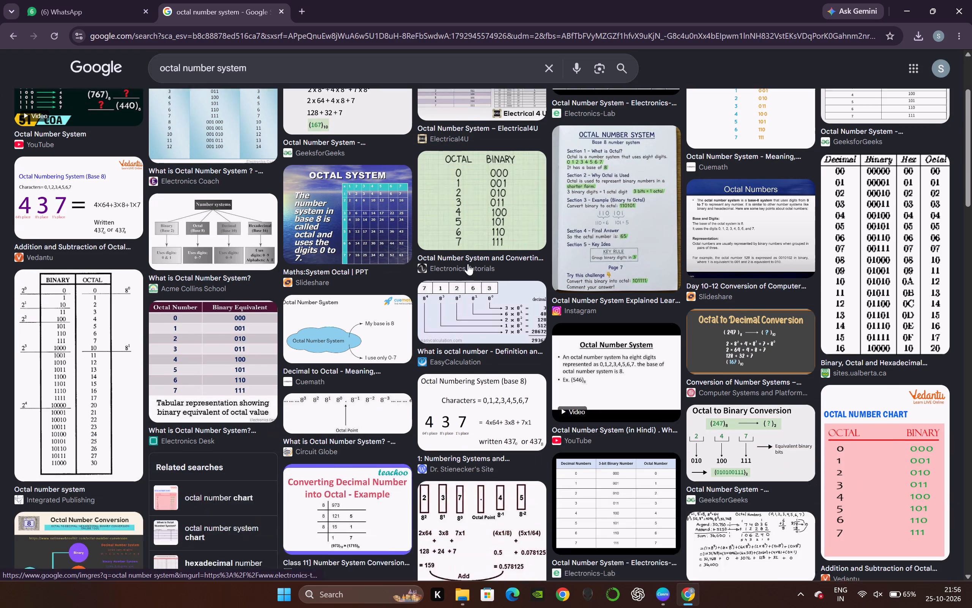
scroll(472, 261, down, 2)
scroll(472, 261, up, 7)
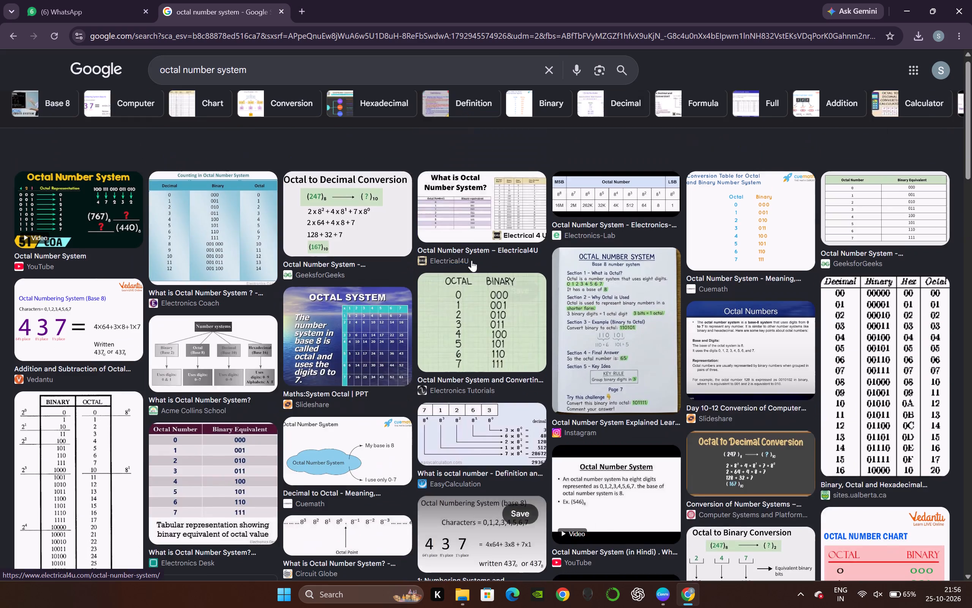
scroll(472, 260, up, 1)
scroll(472, 260, down, 1)
scroll(472, 260, up, 3)
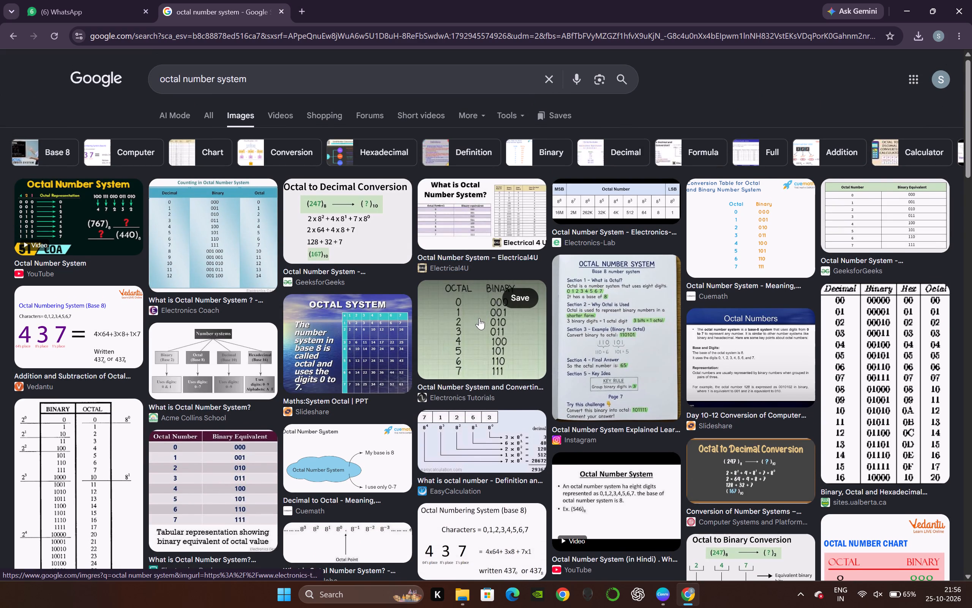
right_click(479, 320)
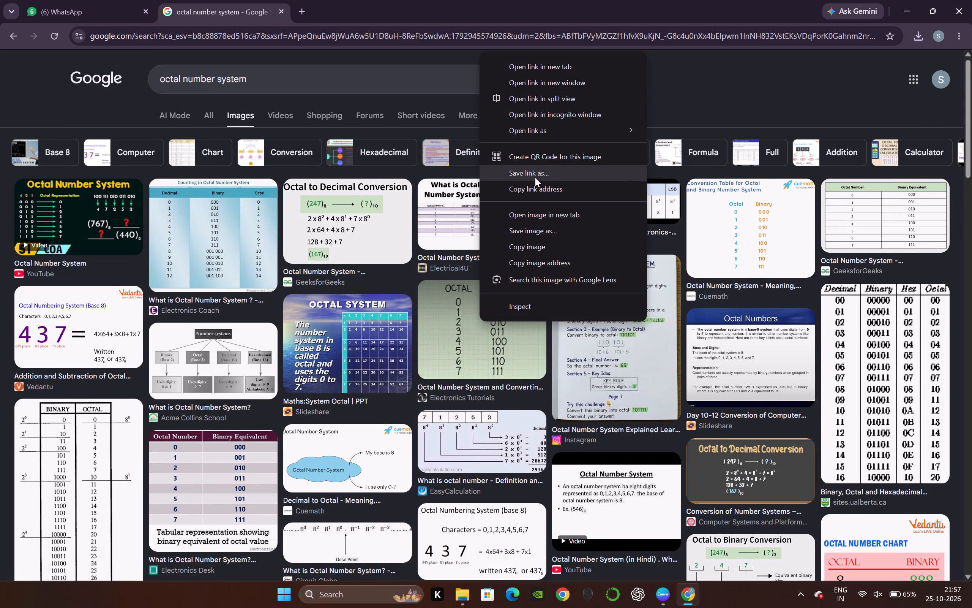
click(540, 236)
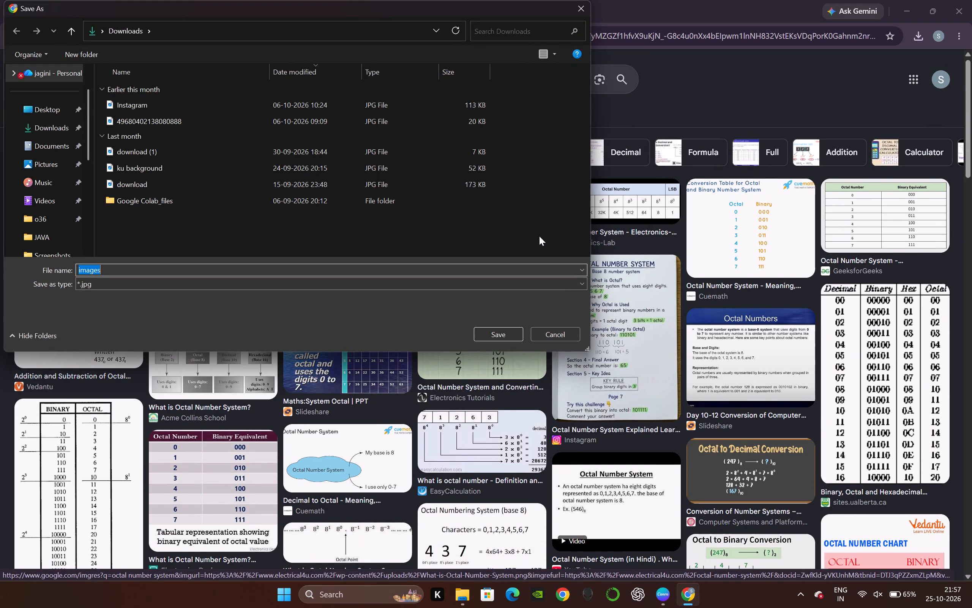
key(BackSpace)
text(octal)
key(space)
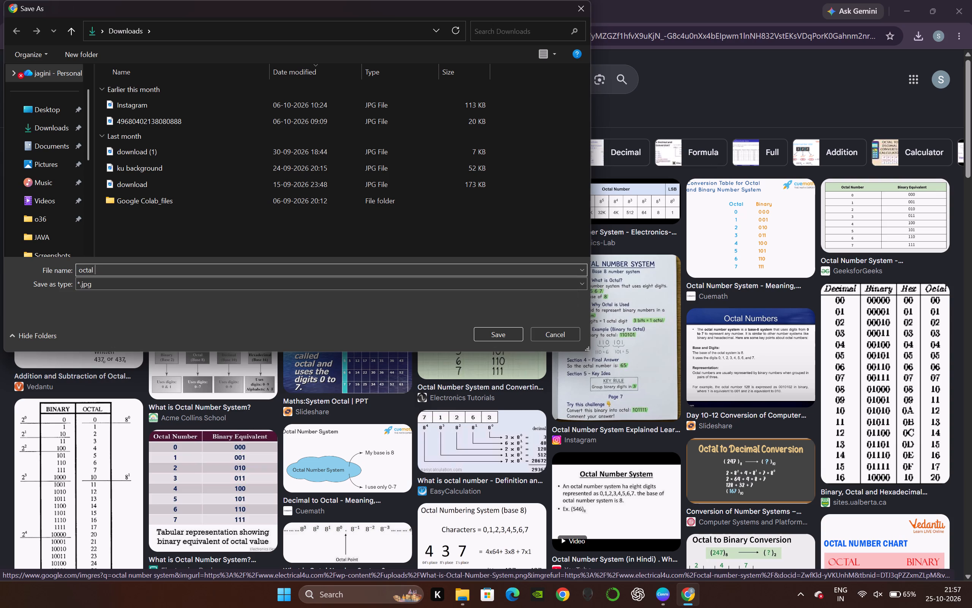
text(to binary)
drag(492, 9, 811, 408)
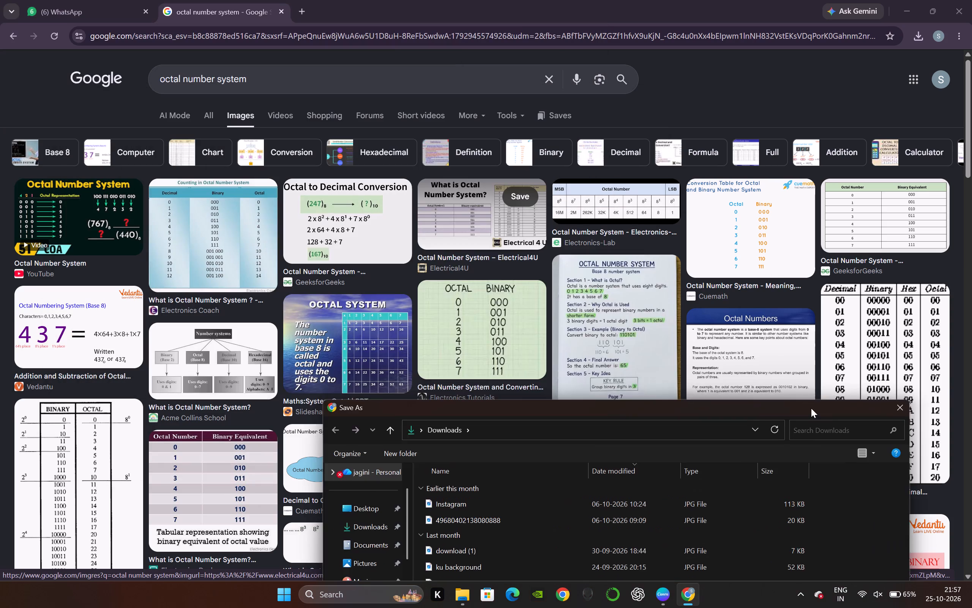
drag(811, 408, 576, 72)
key(Return)
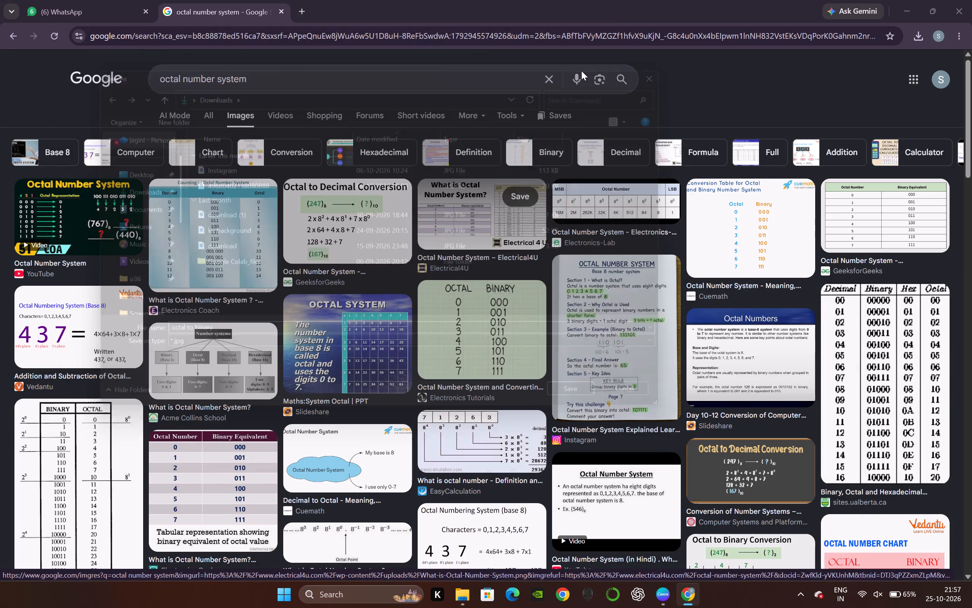
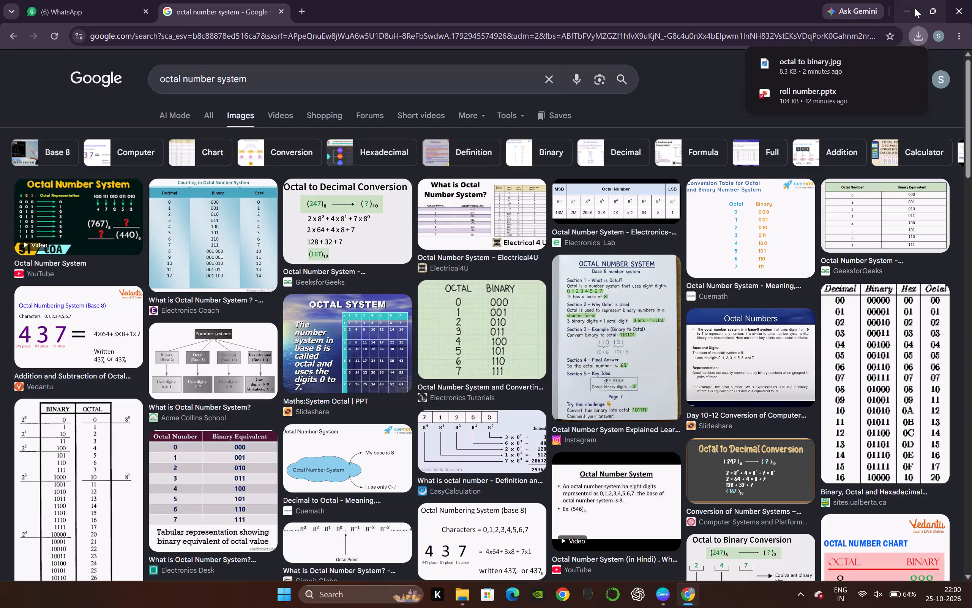
Switch back to the roll number presentation in Canva and start a file upload to the media uploads.
click(915, 9)
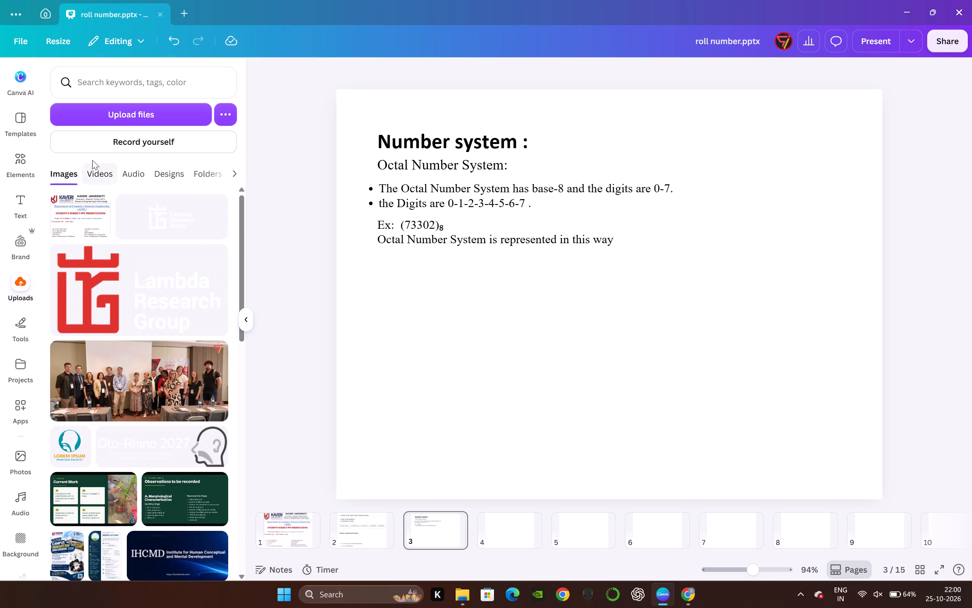
click(123, 117)
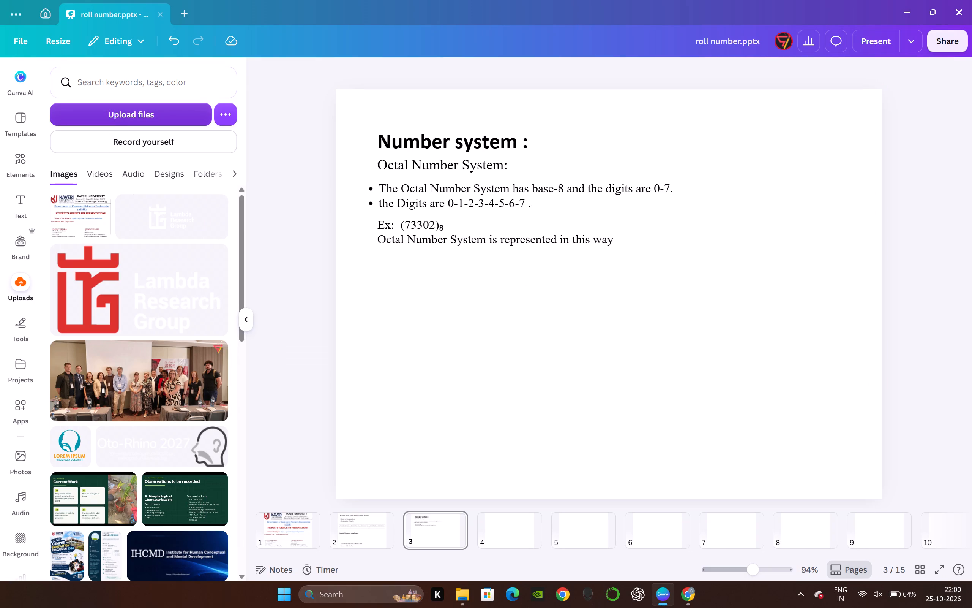
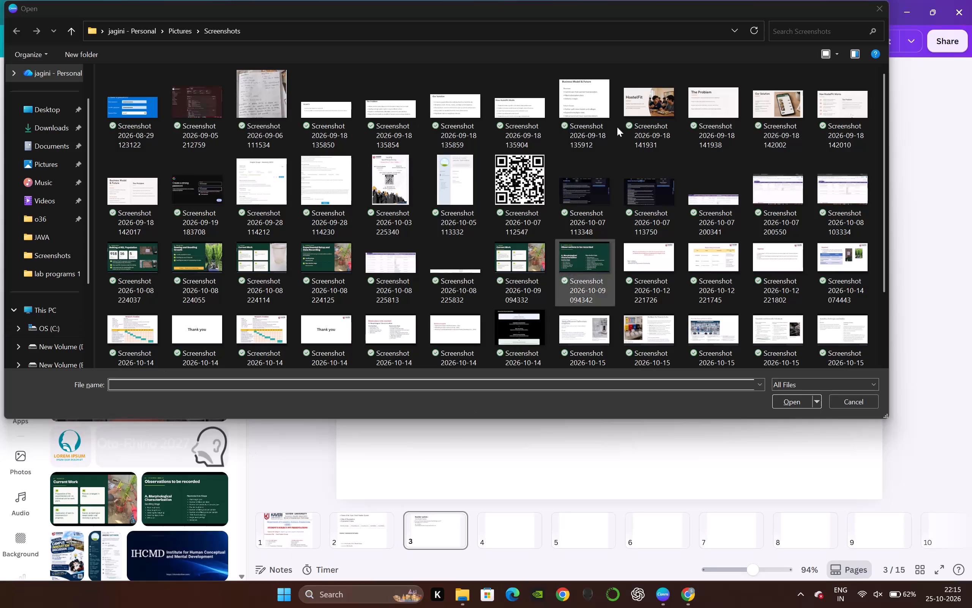
Upload the saved octal-to-binary table image from the Downloads folder to the media uploads.
scroll(586, 184, down, 17)
click(45, 165)
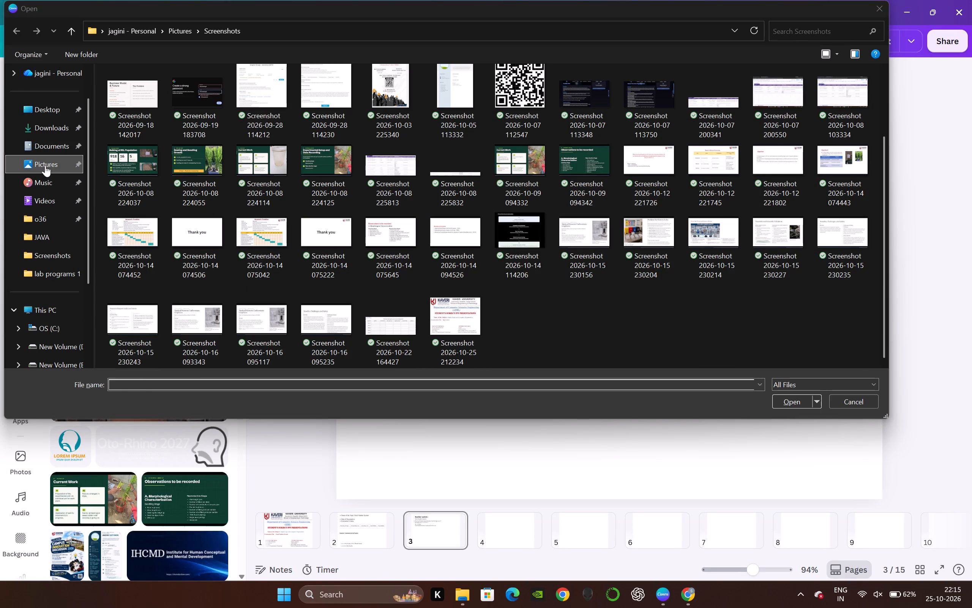
double_click(50, 122)
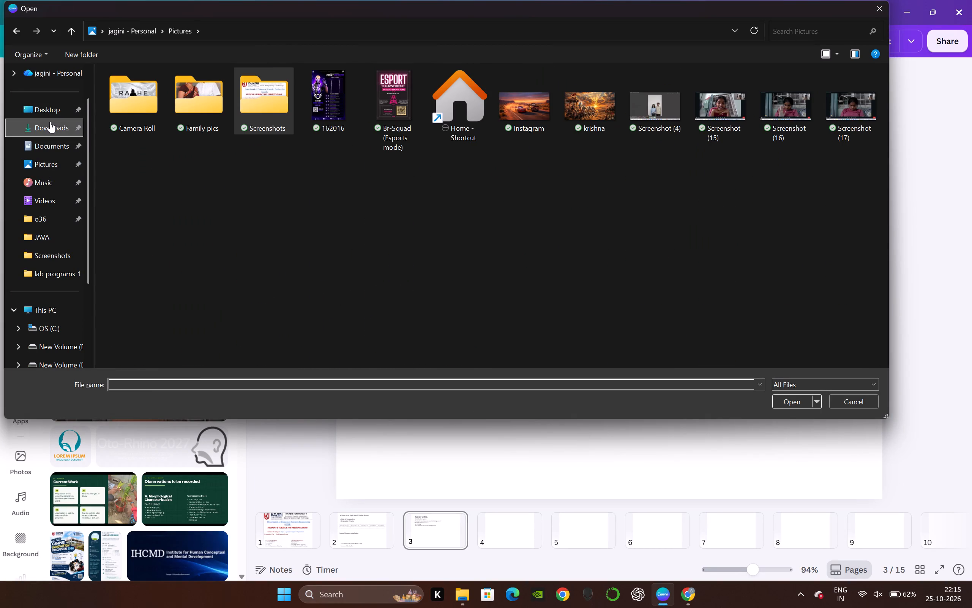
double_click(157, 105)
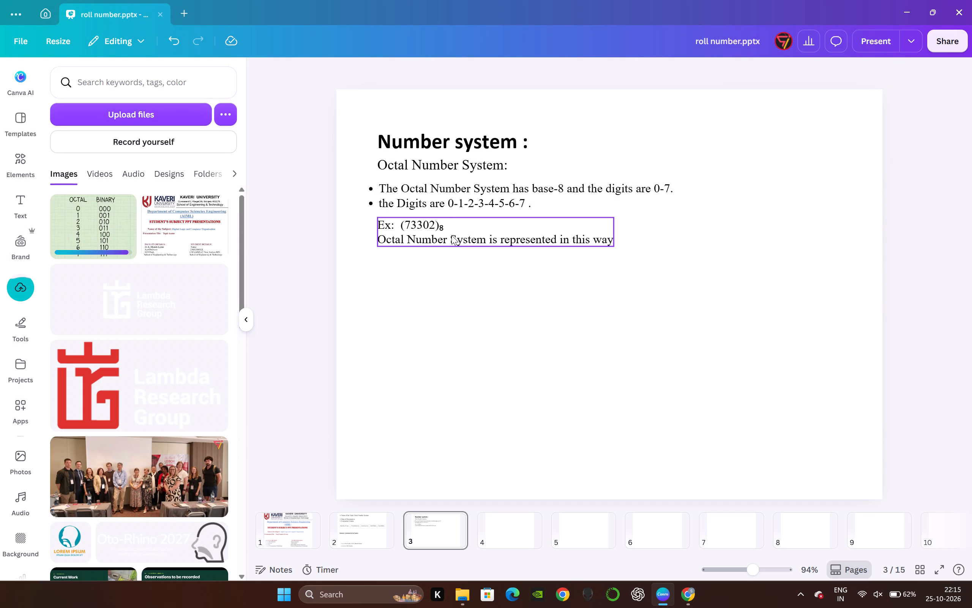
click(931, 220)
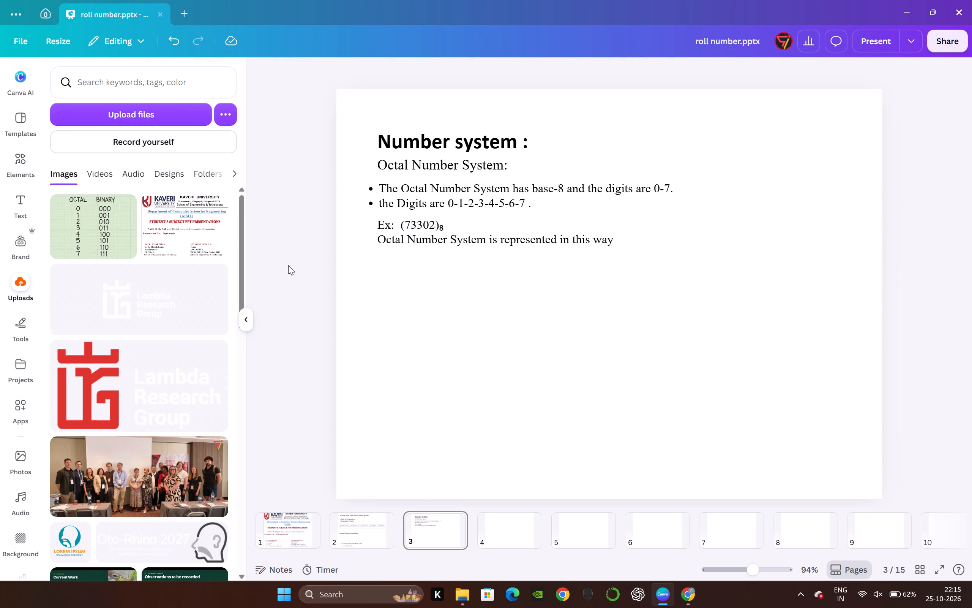
Duplicate the "Octal Number System:" heading on slide 3 and place the copy just below the example text, aligned with its left edge.
click(432, 168)
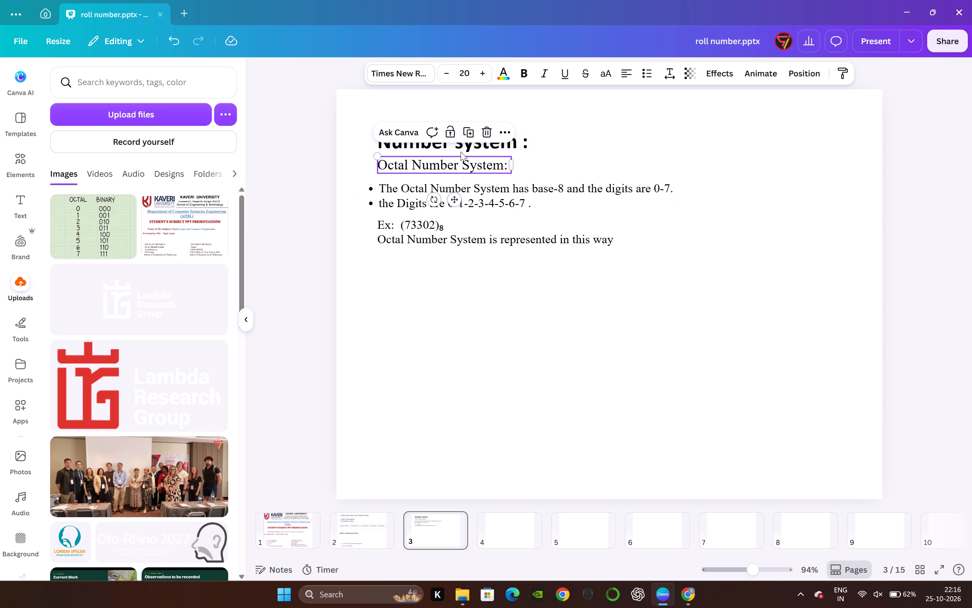
click(469, 135)
drag(462, 208, 447, 272)
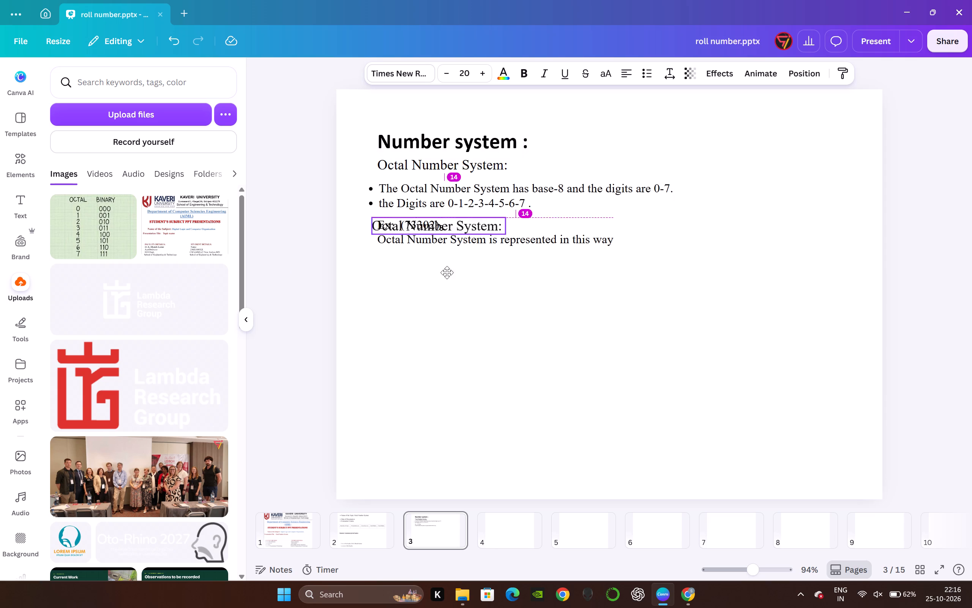
drag(447, 272, 454, 307)
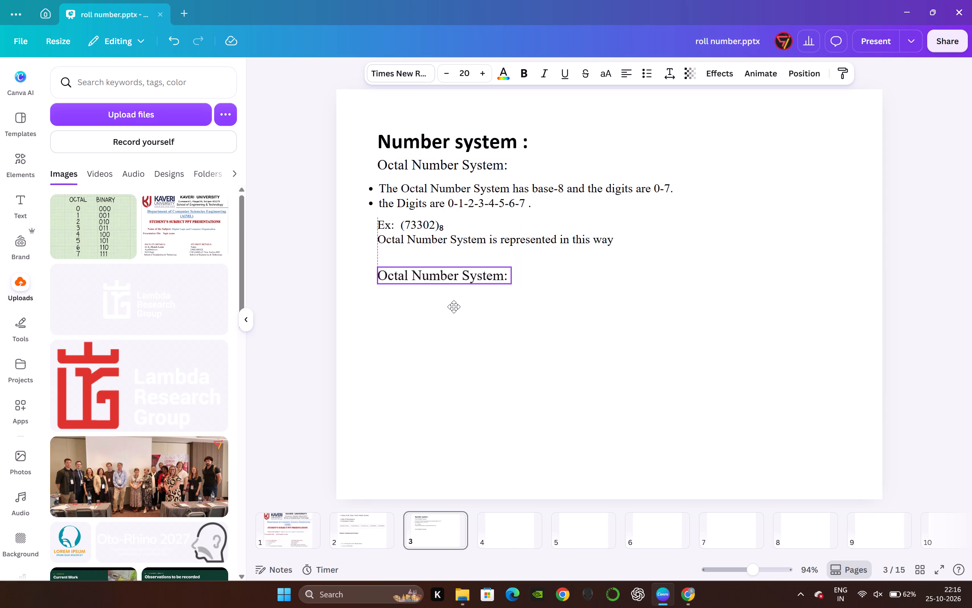
drag(454, 307, 451, 300)
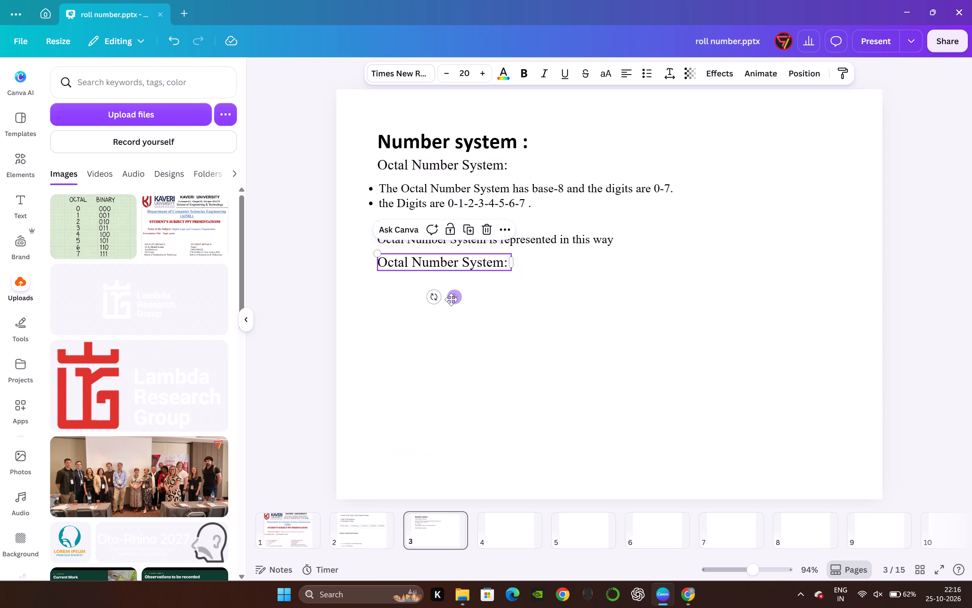
Replace the duplicated heading's text with "Conversions :".
click(458, 265)
click(458, 265)
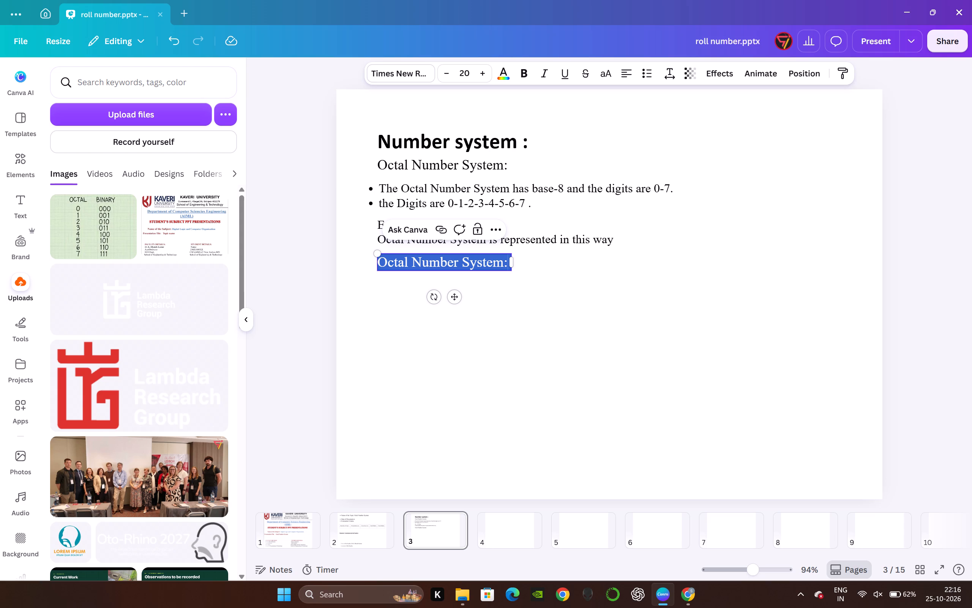
text(Conversions)
key(space)
text(:)
key(space)
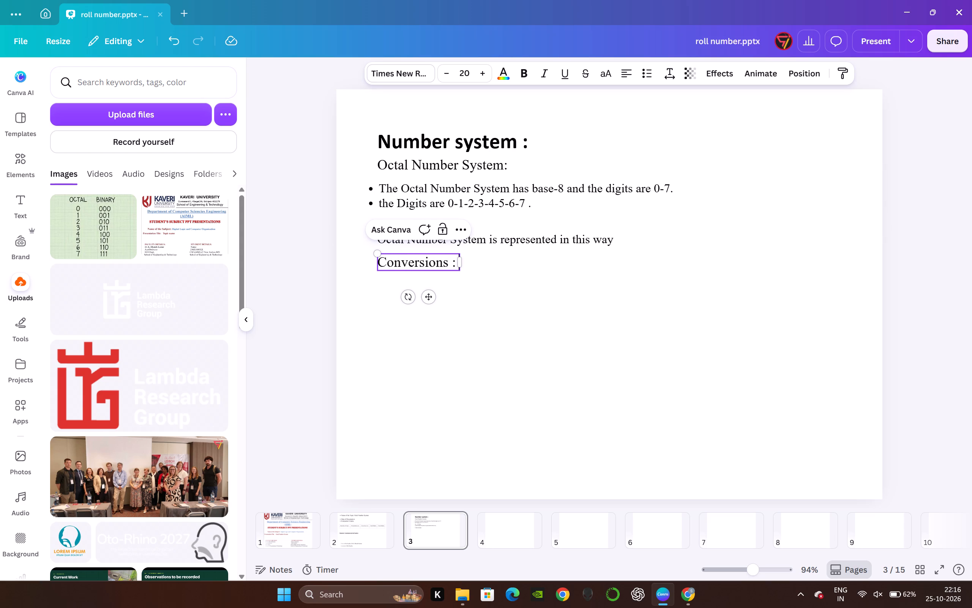
click(653, 299)
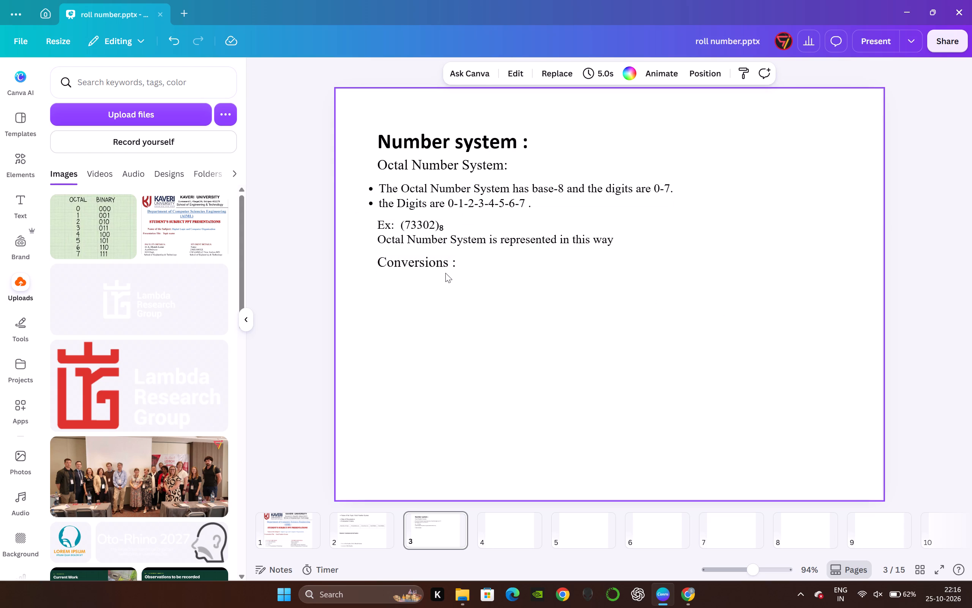
Make the "Conversions :" and "Octal Number System:" headings on slide 3 bold.
click(443, 268)
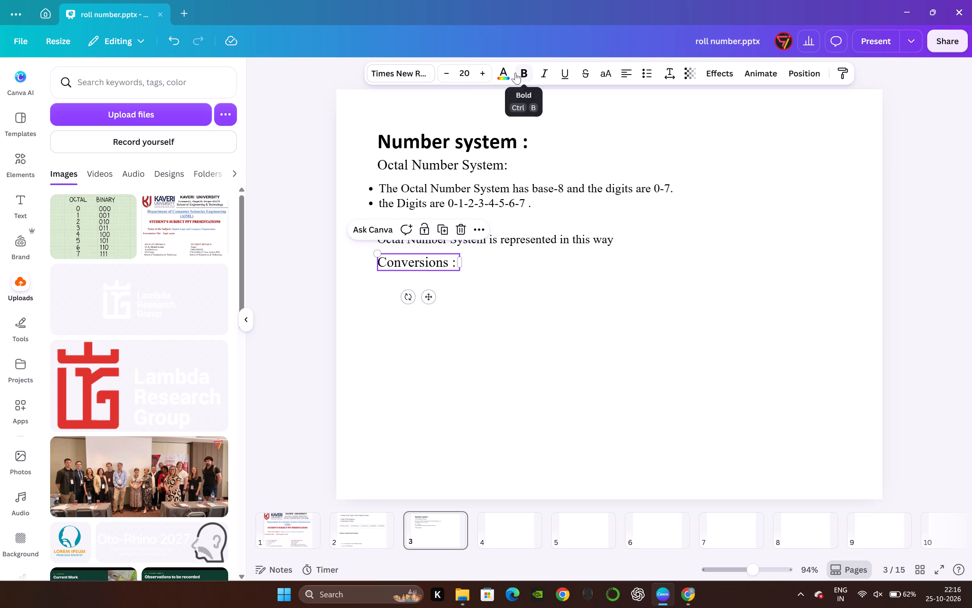
click(515, 73)
click(450, 166)
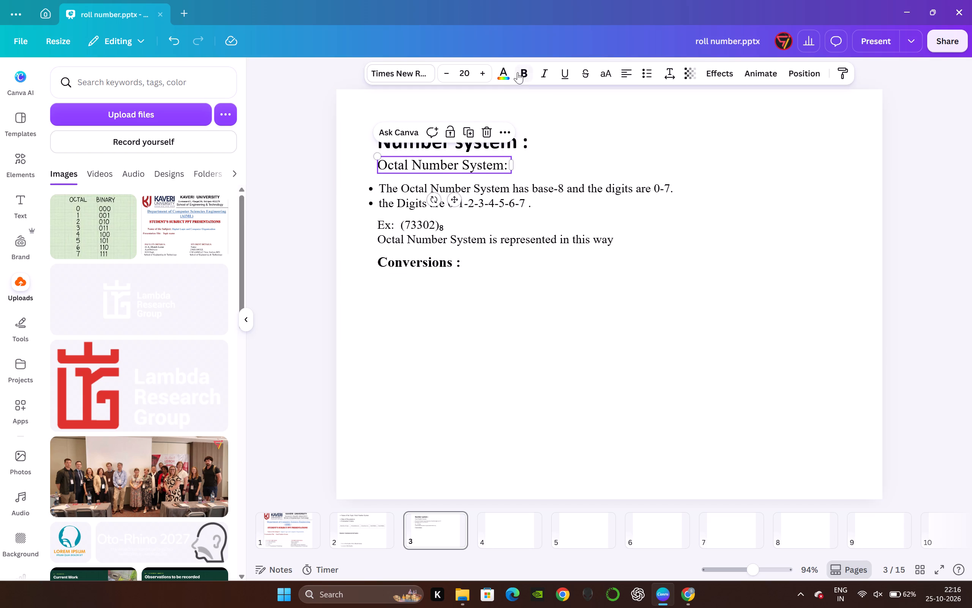
click(518, 72)
click(294, 163)
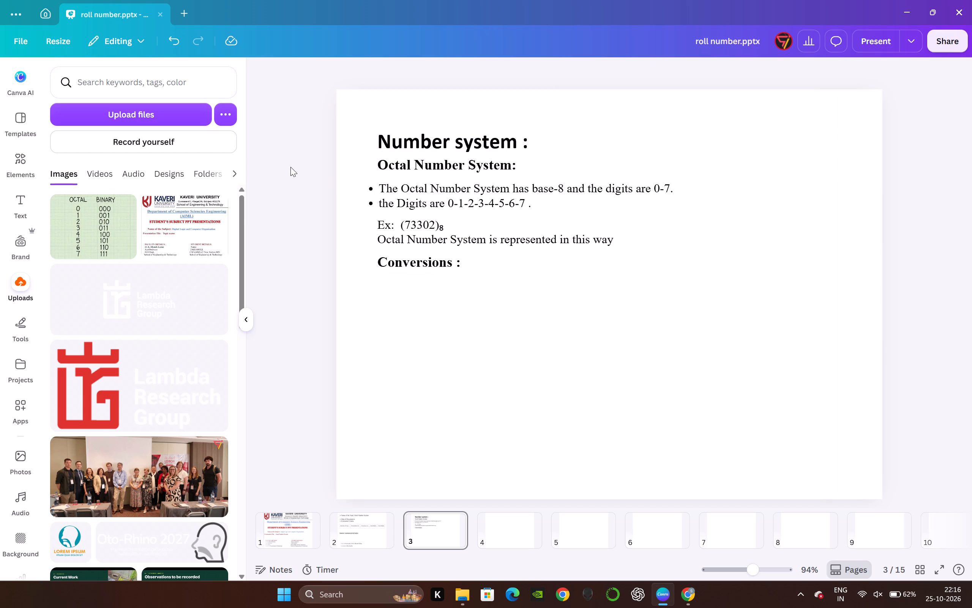
Italicize the "Number system :" title on slide 3.
click(410, 144)
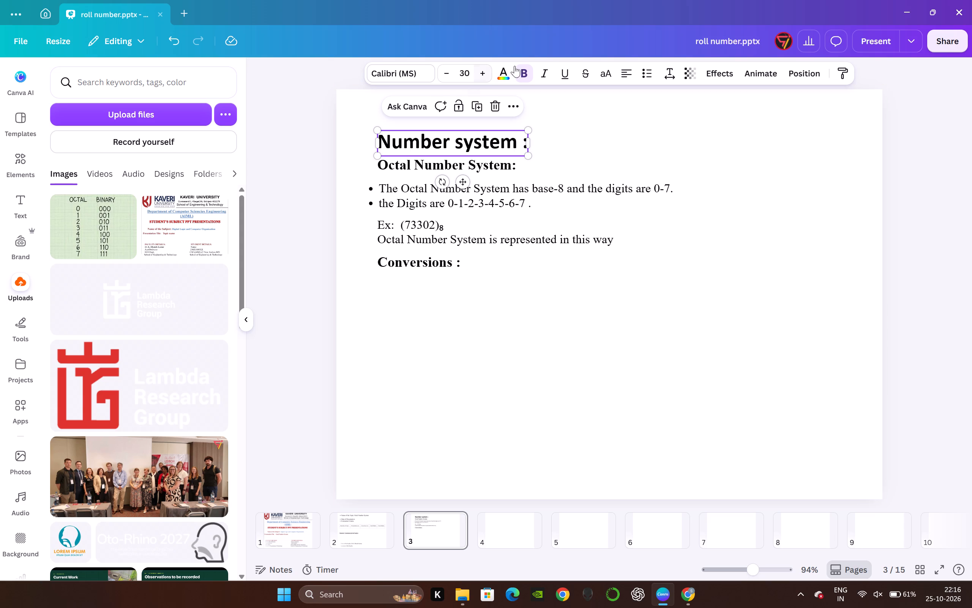
click(541, 70)
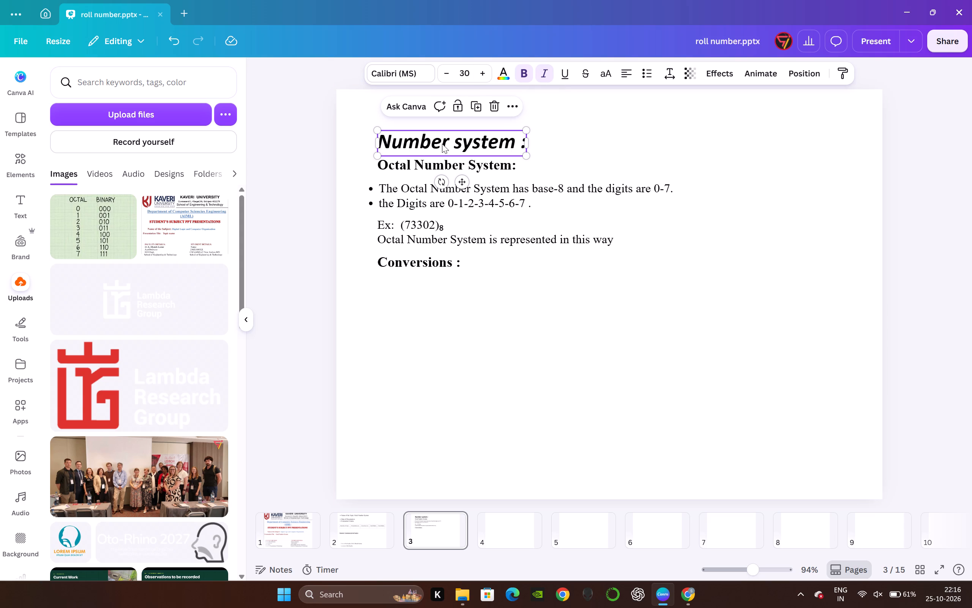
click(293, 174)
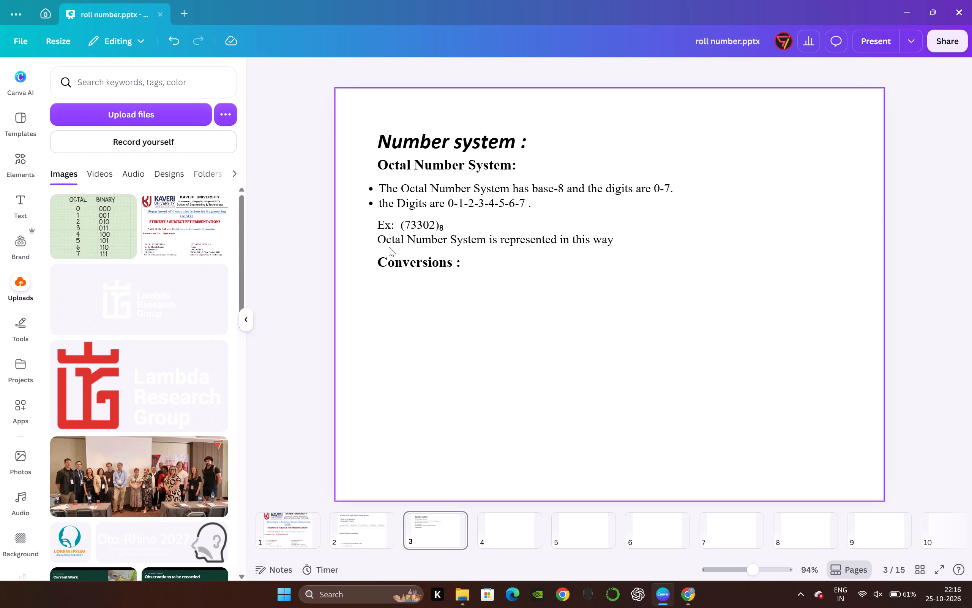
Duplicate the (73302)₈ example text block and place the copy directly below the "Conversions :" heading.
click(395, 228)
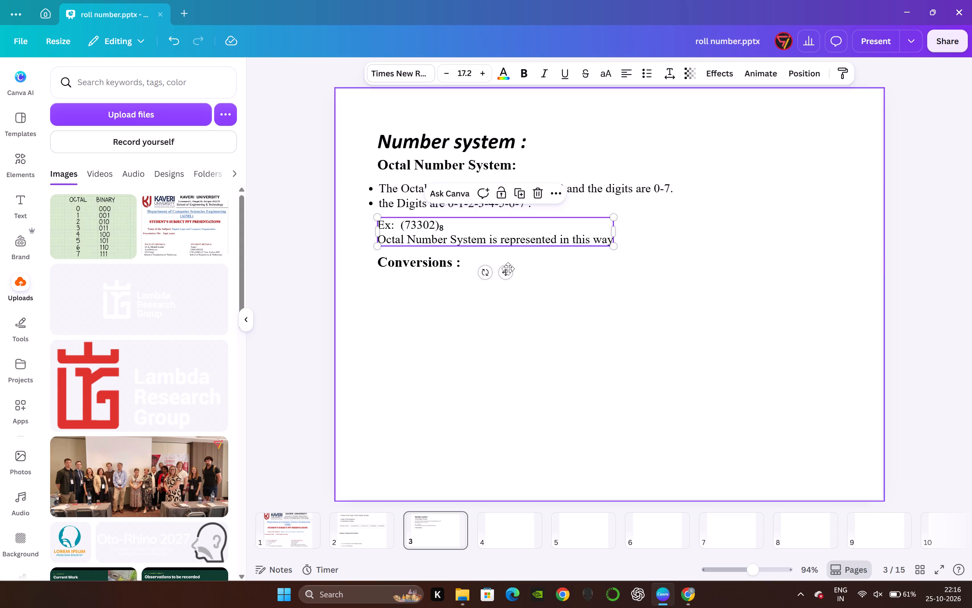
click(508, 273)
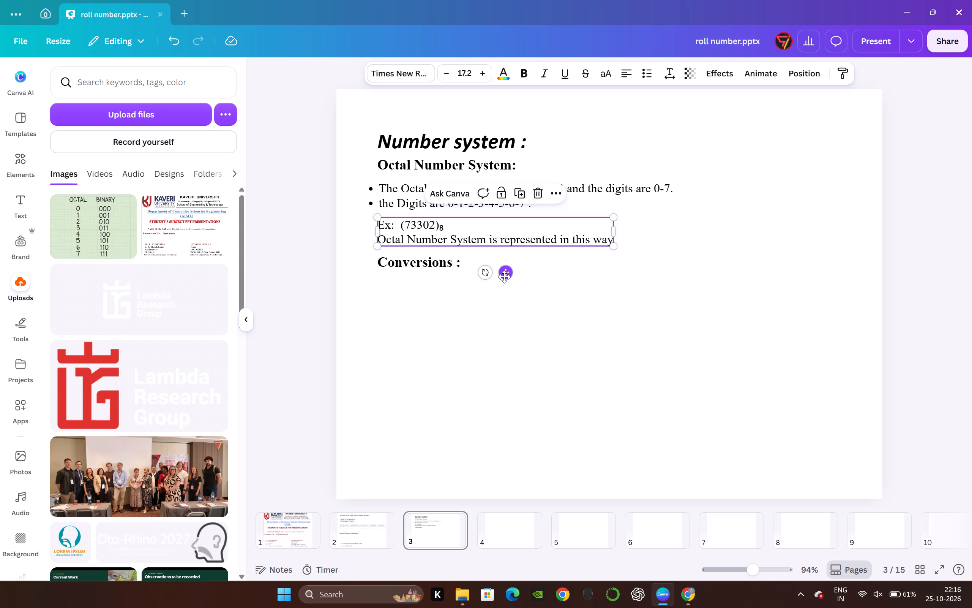
click(524, 199)
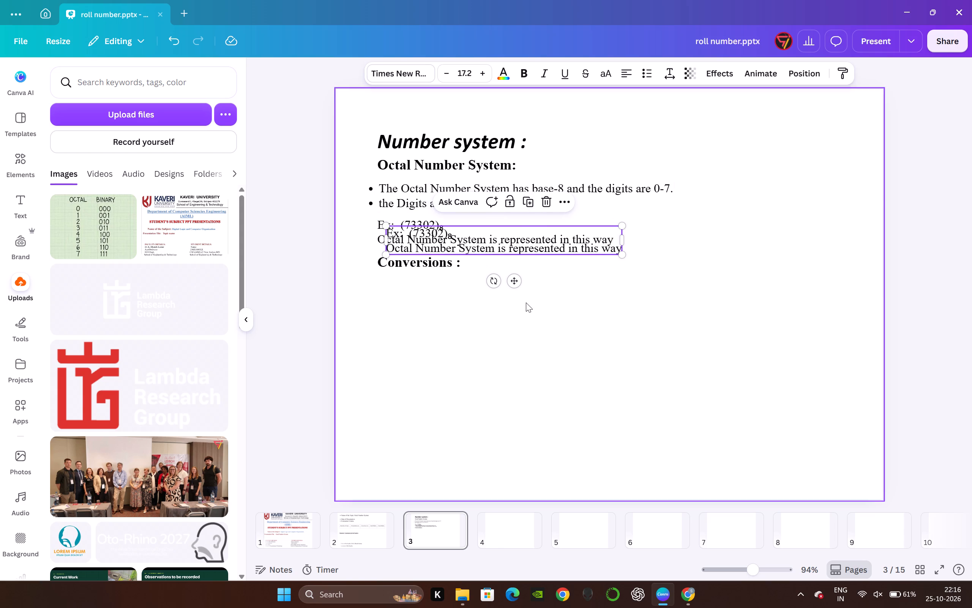
drag(515, 279, 507, 330)
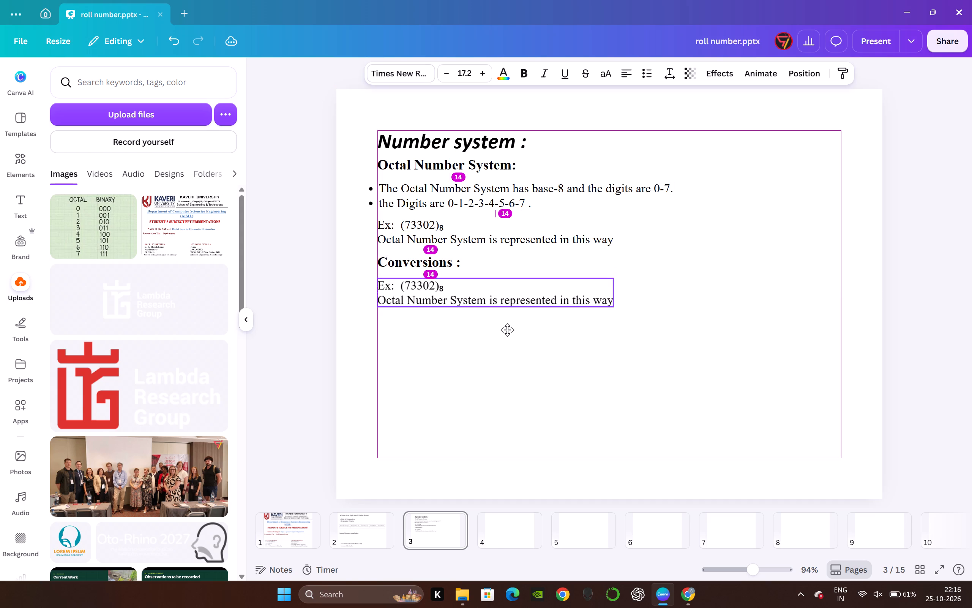
drag(507, 330, 507, 332)
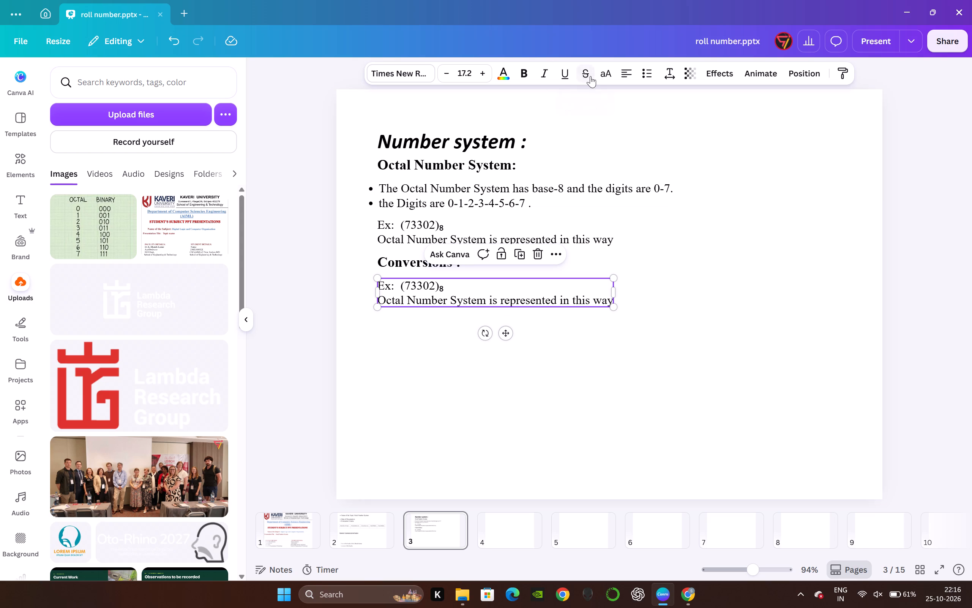
Turn the copied example block into a bulleted list and align its bullets with the upper list, keeping it below "Conversions :".
click(650, 78)
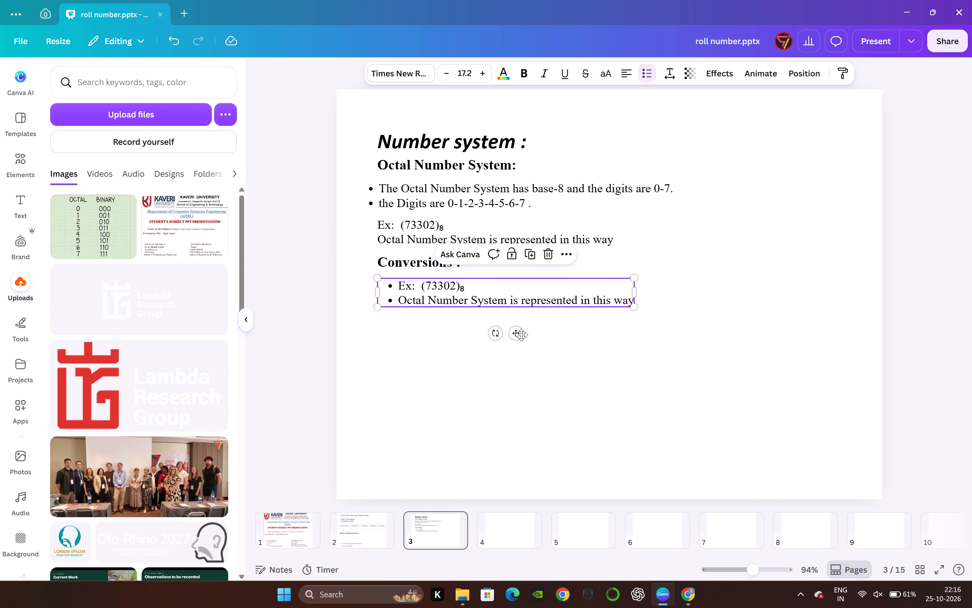
drag(521, 335, 512, 335)
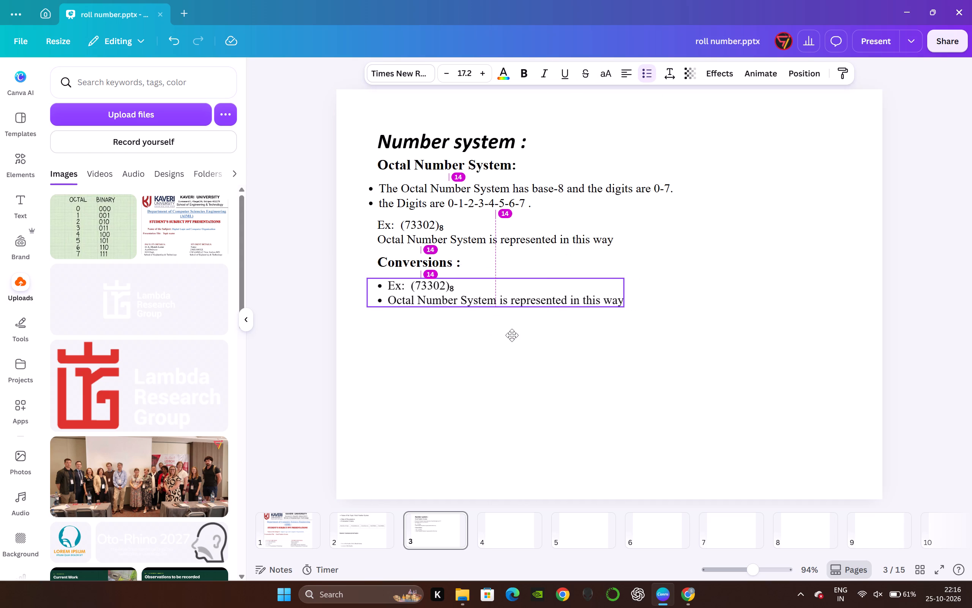
drag(512, 335, 499, 261)
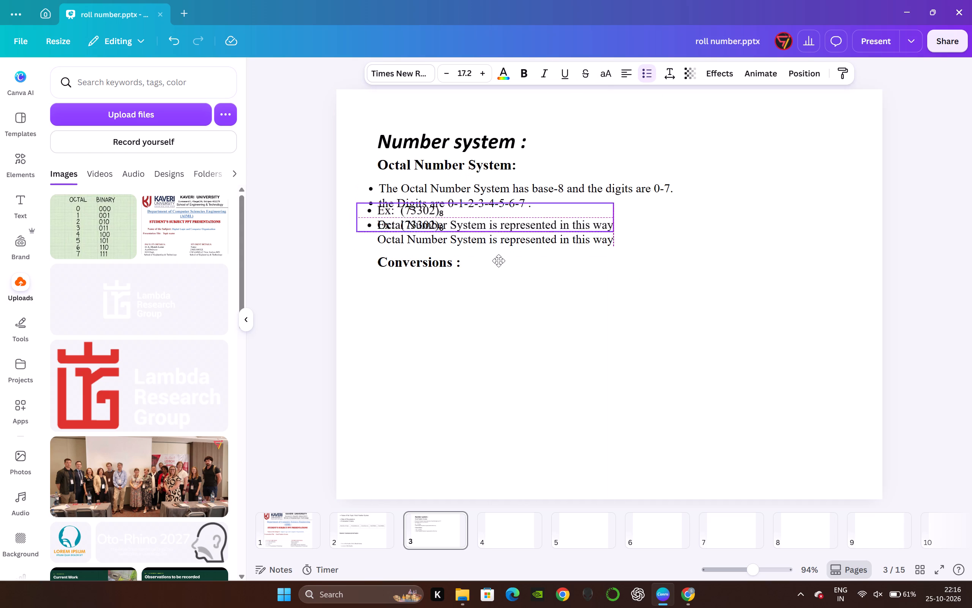
drag(499, 261, 501, 294)
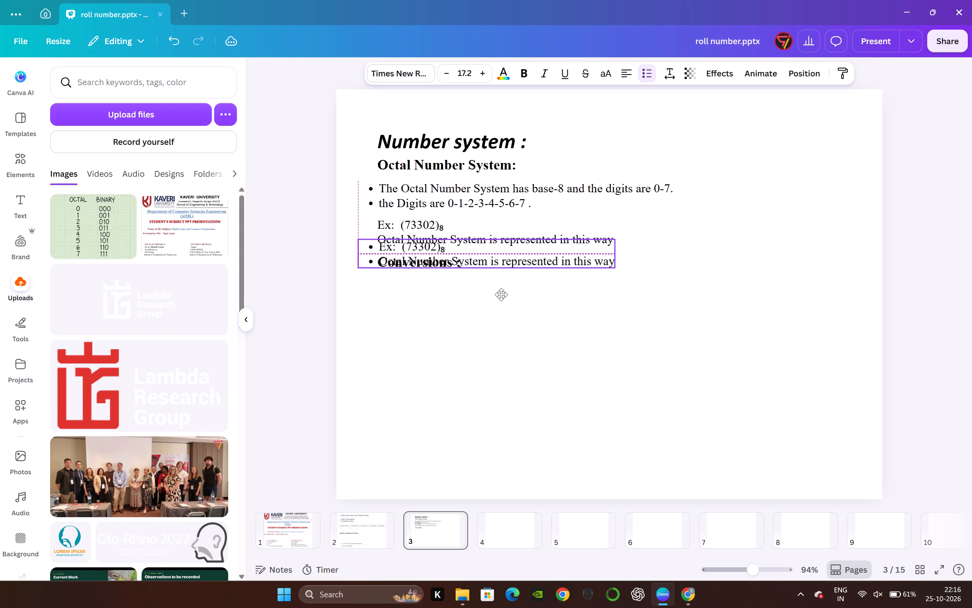
drag(501, 294, 504, 340)
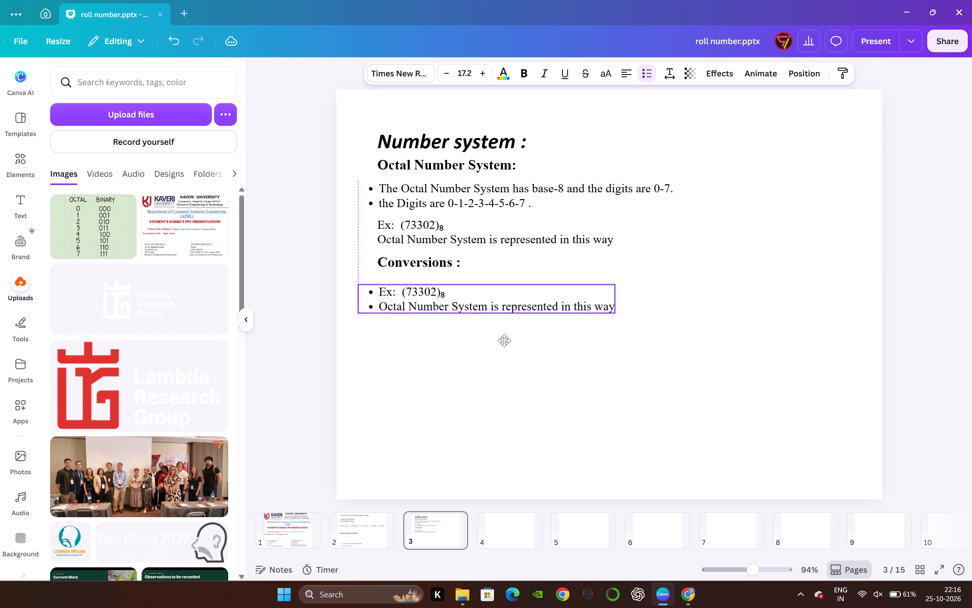
drag(504, 340, 501, 330)
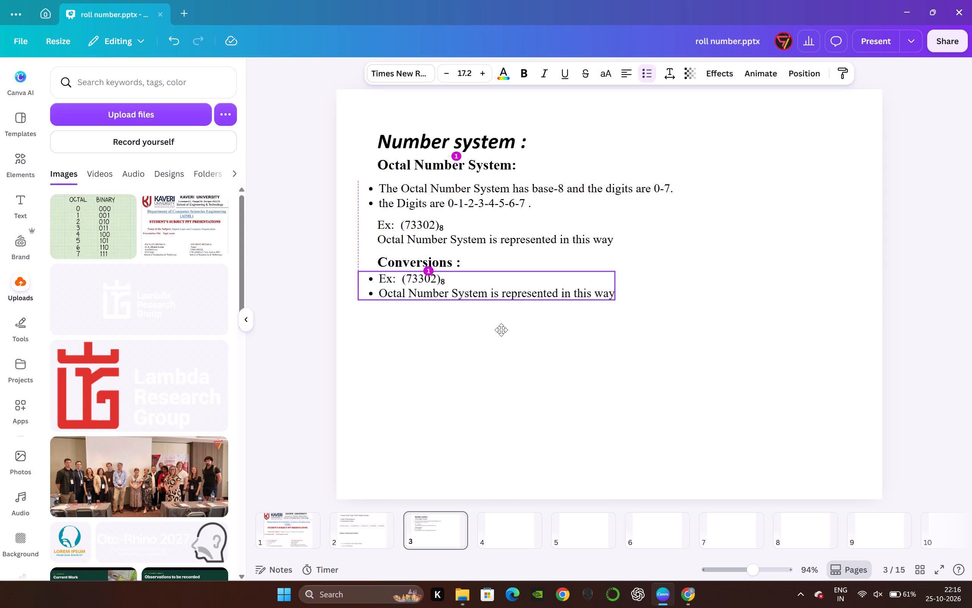
drag(501, 330, 501, 332)
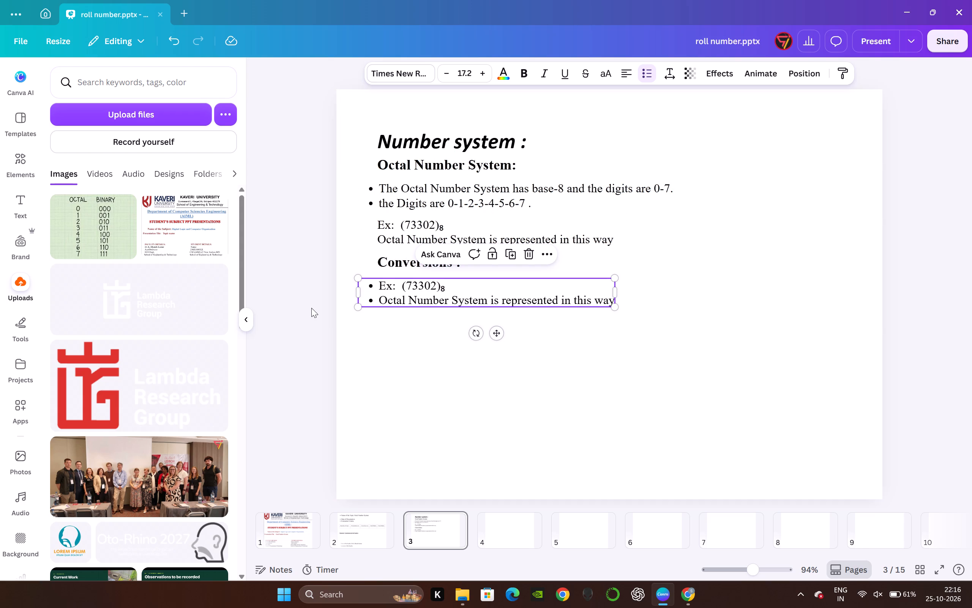
click(311, 308)
Move the bulleted example copy farther down to leave a gap beneath the "Conversions :" heading.
double_click(448, 293)
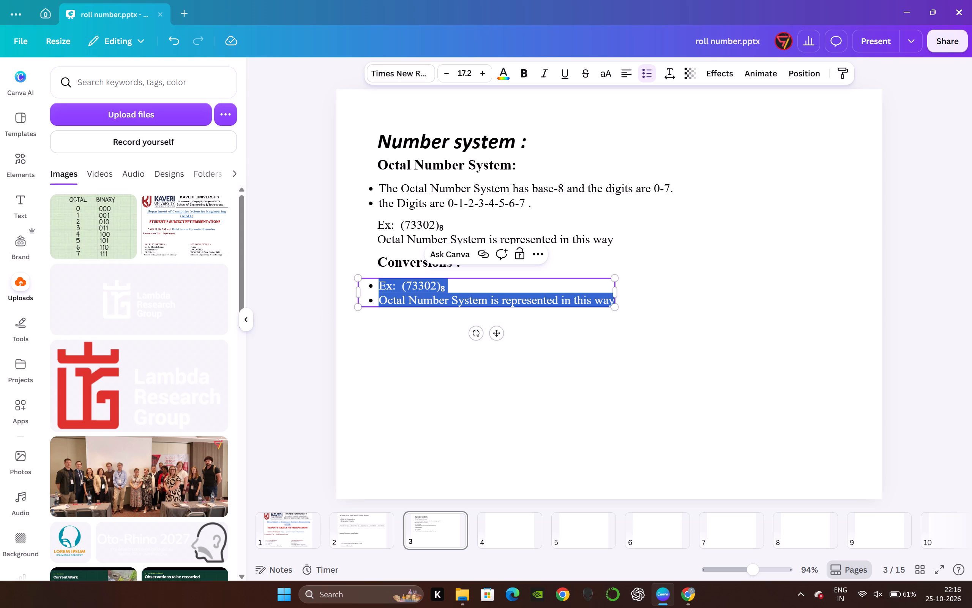
click(824, 323)
click(432, 290)
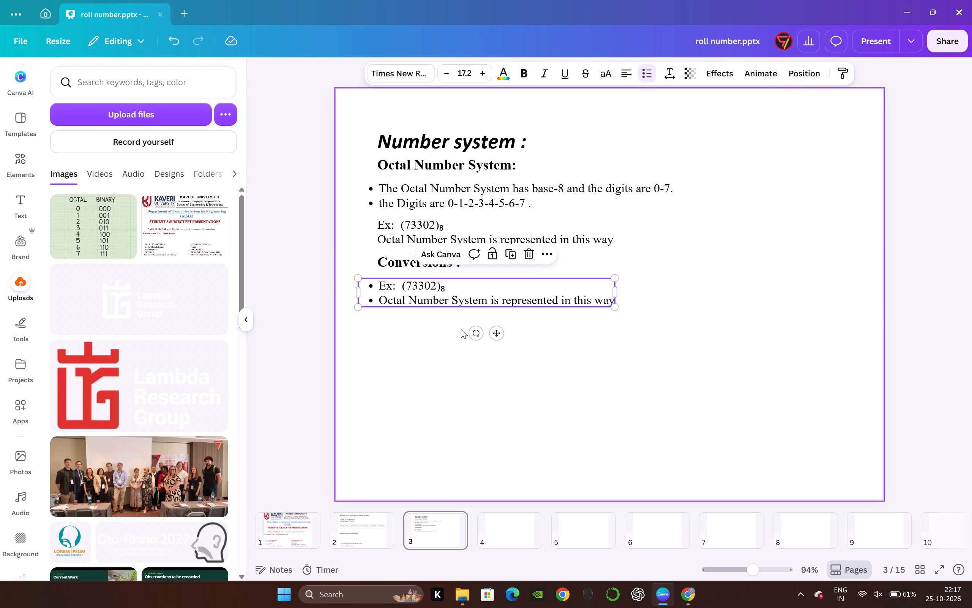
drag(495, 334, 497, 359)
click(304, 247)
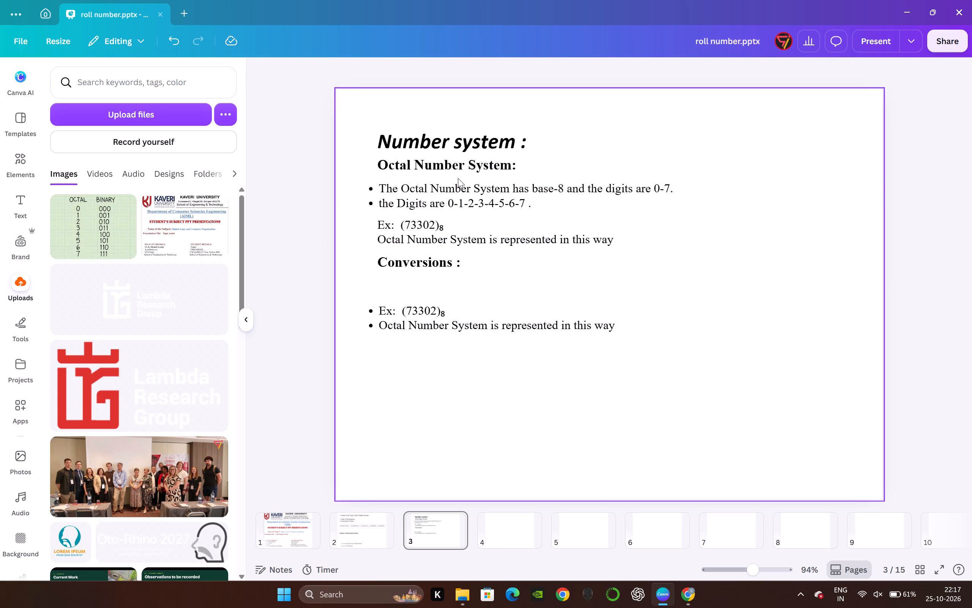
Duplicate the "Conversions :" heading and place the copy directly beneath the original, aligned with its left edge.
click(467, 163)
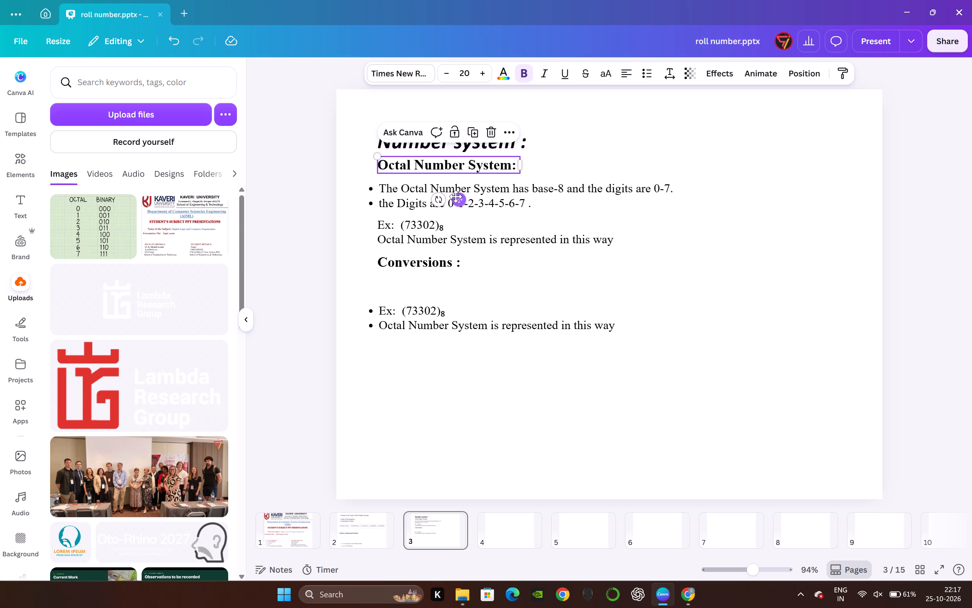
click(443, 256)
click(445, 226)
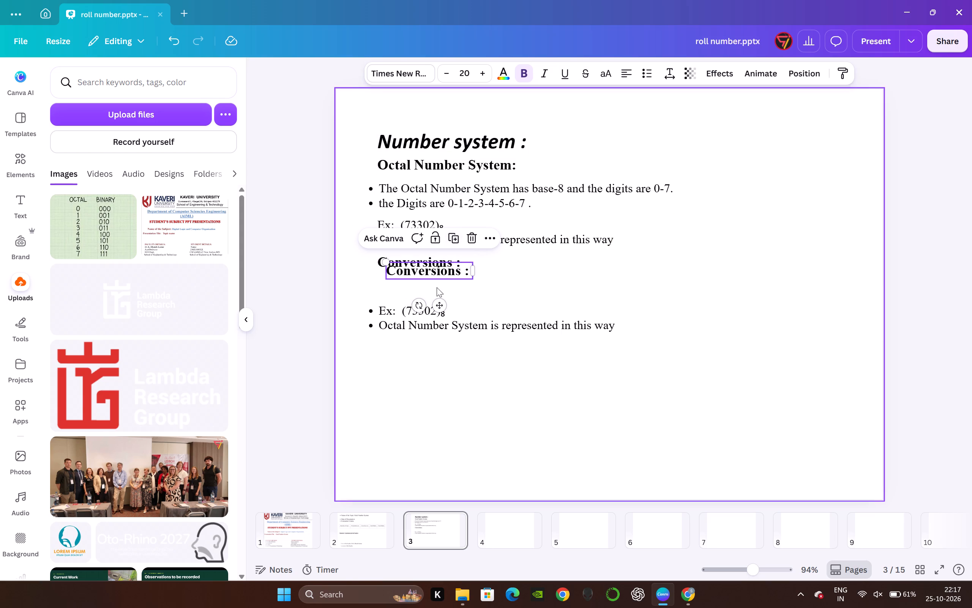
drag(436, 308, 429, 316)
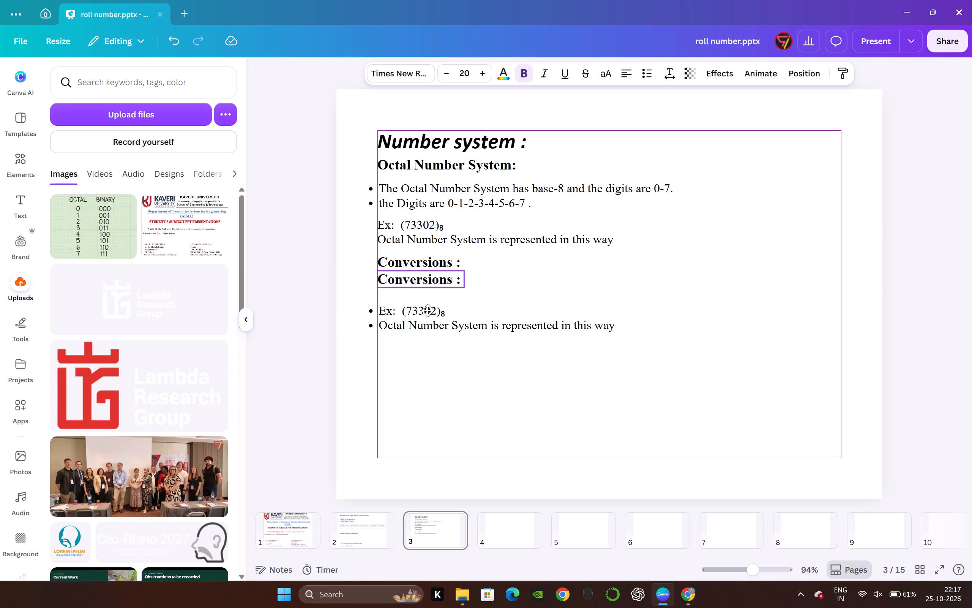
Remove the bold formatting from the copied "Conversions :" heading and replace its text with "Octal to Binary".
click(521, 66)
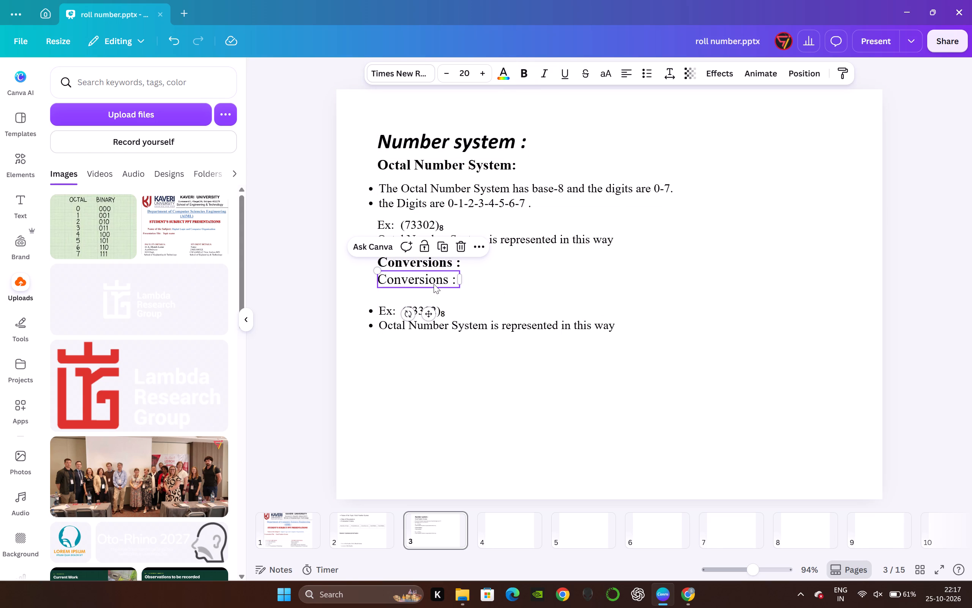
double_click(434, 281)
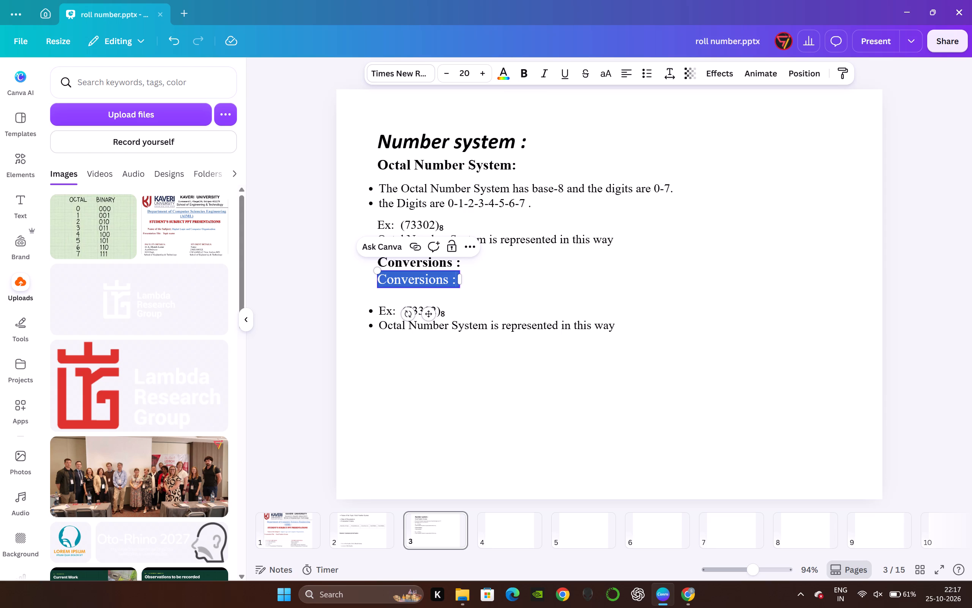
text(Octal)
key(space)
text(num)
key(BackSpace)
key(BackSpace)
key(BackSpace)
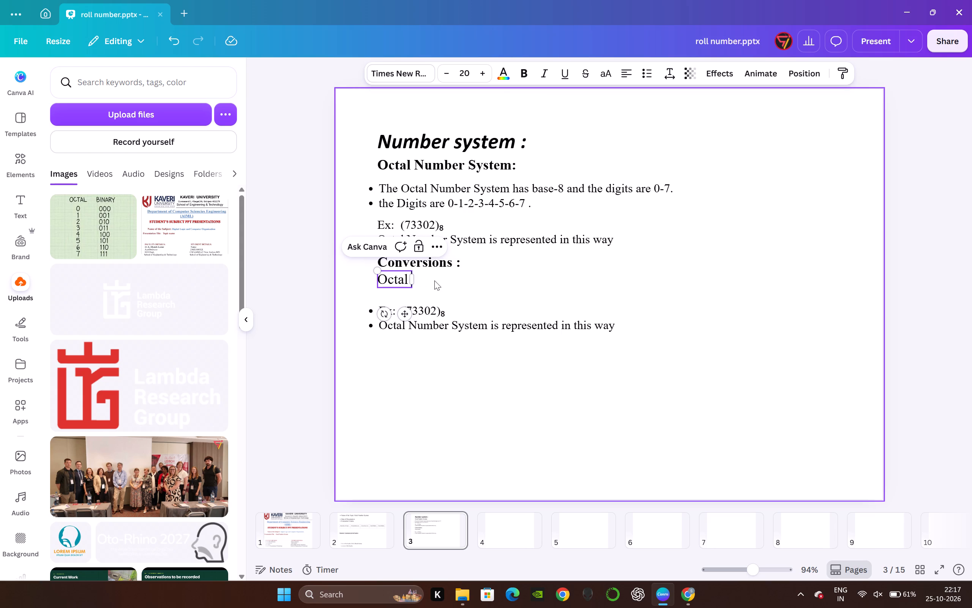
text(to)
key(space)
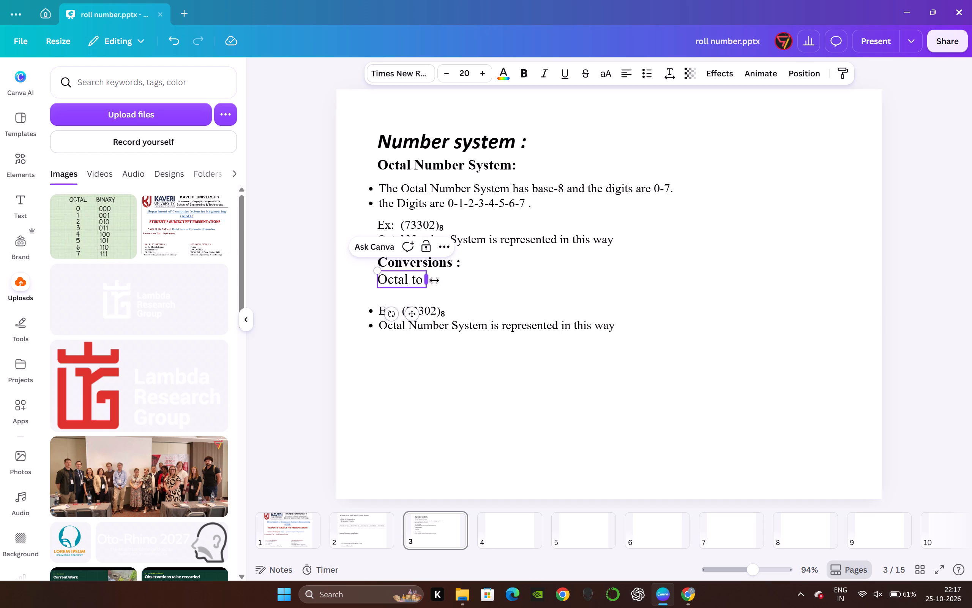
text(Biunary)
key(Left)
key(Left)
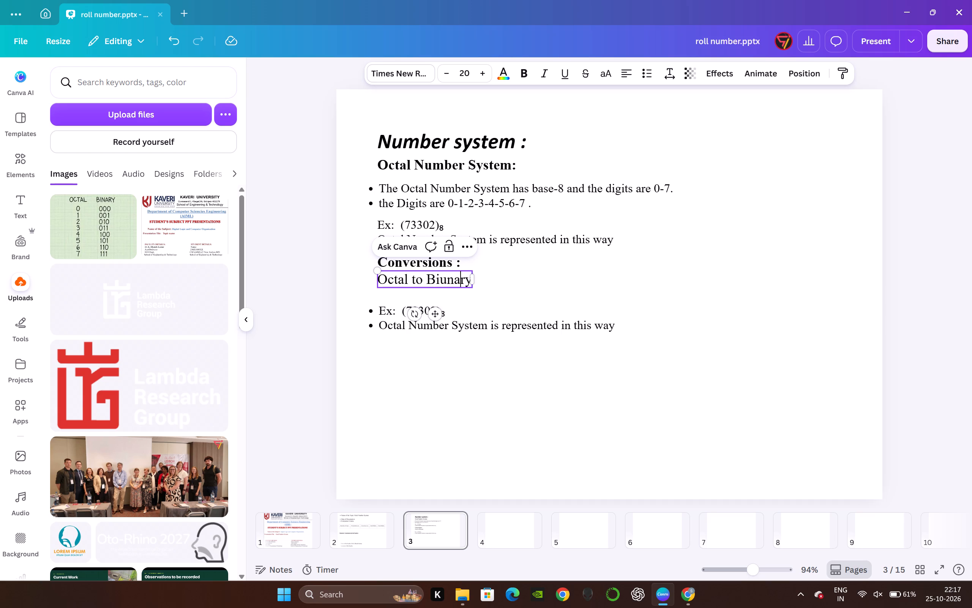
key(Left)
key(Left)
key(BackSpace)
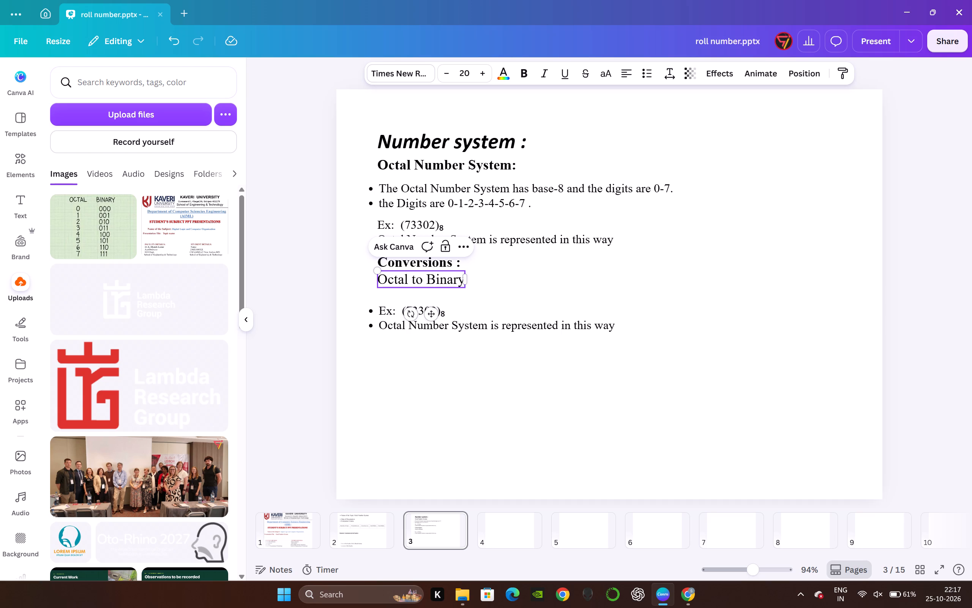
key(Down)
click(294, 285)
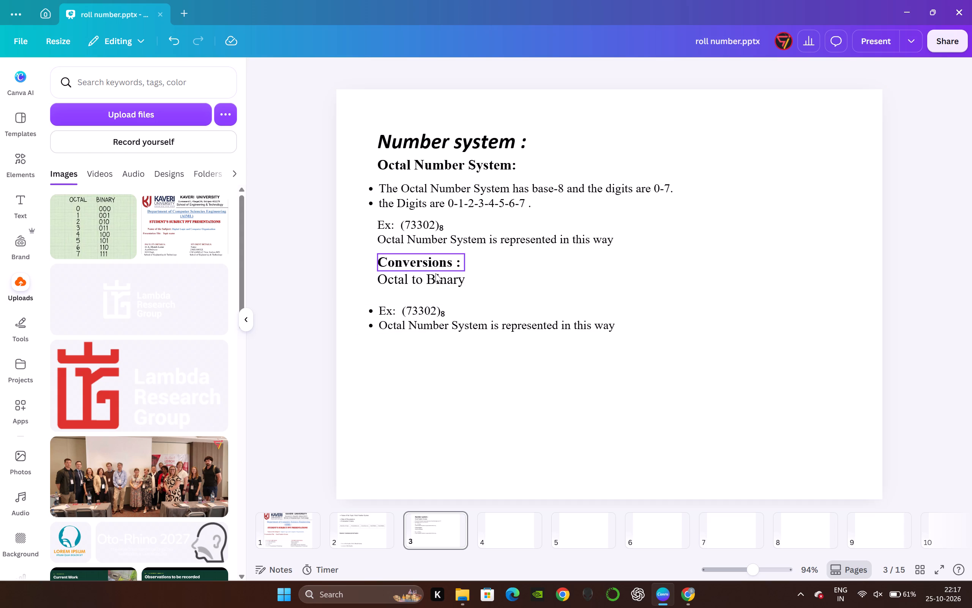
Turn "Octal to Binary" into a numbered list item, spaced slightly below "Conversions :" with its number aligned to that heading's left edge.
drag(436, 273, 434, 279)
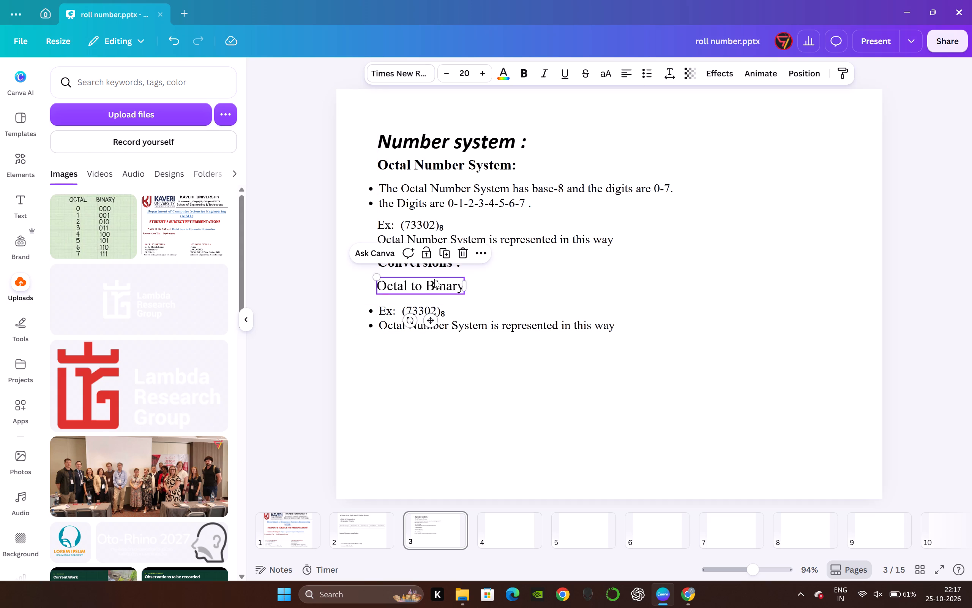
click(434, 285)
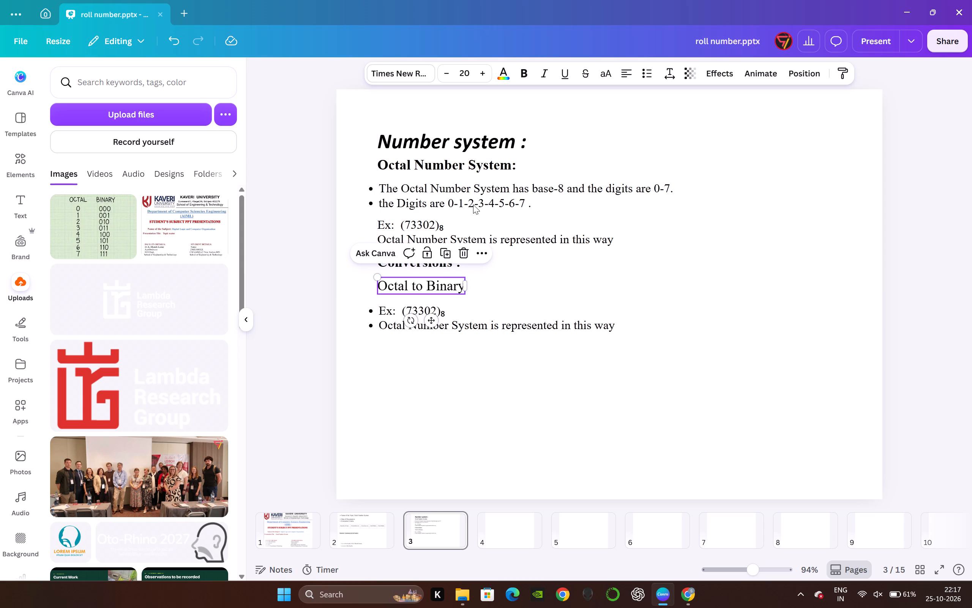
click(643, 79)
click(643, 79)
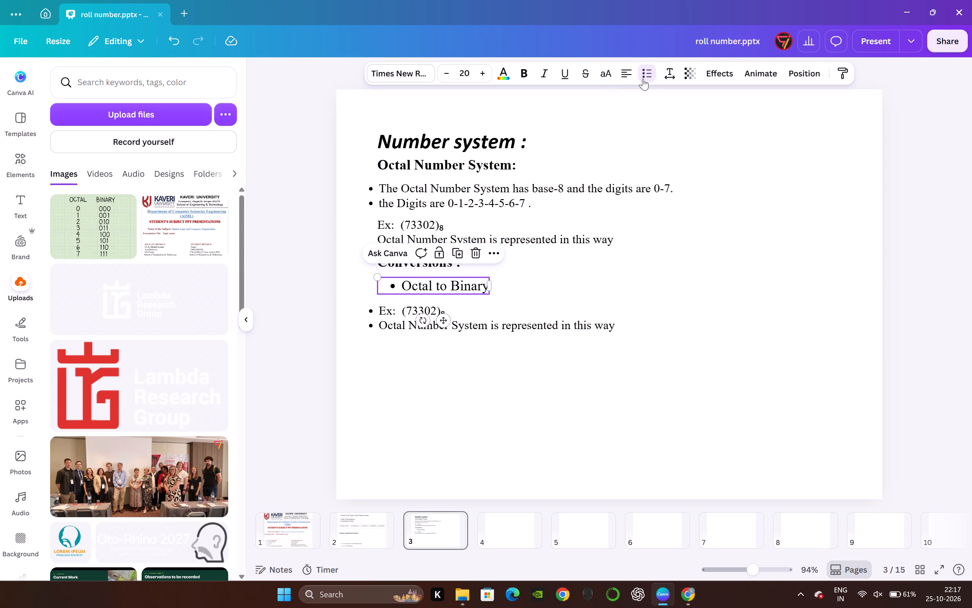
click(314, 265)
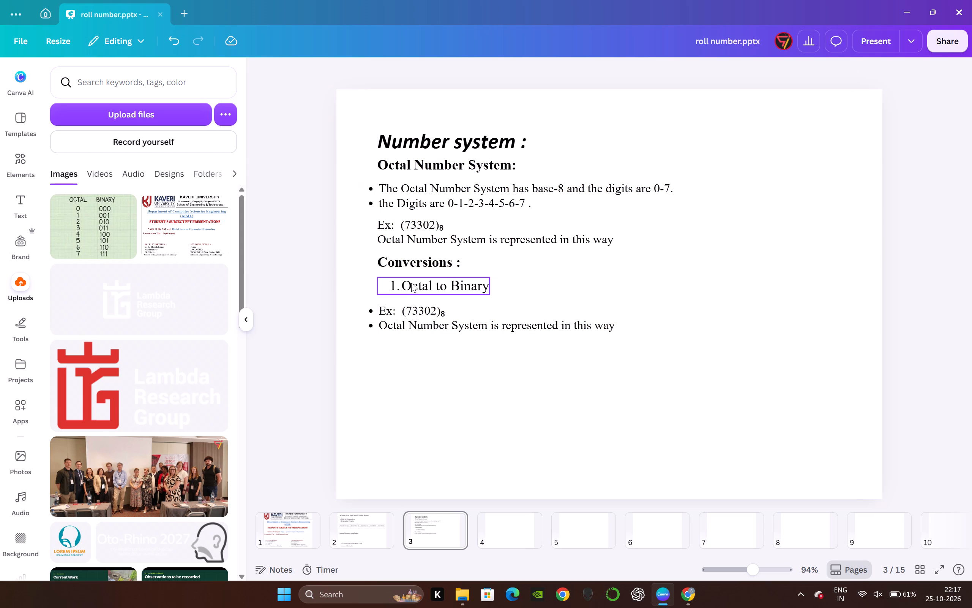
drag(419, 283, 405, 283)
click(278, 245)
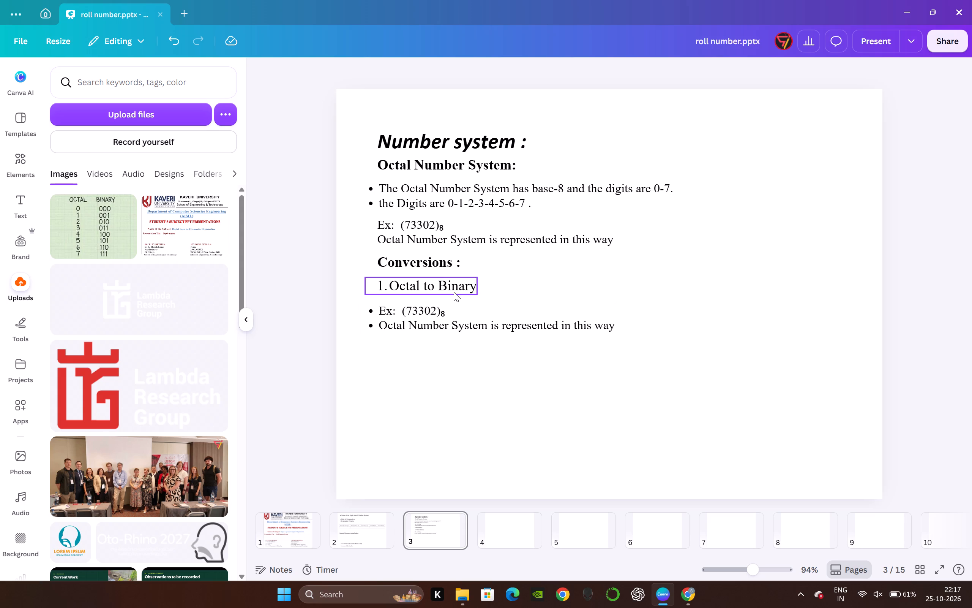
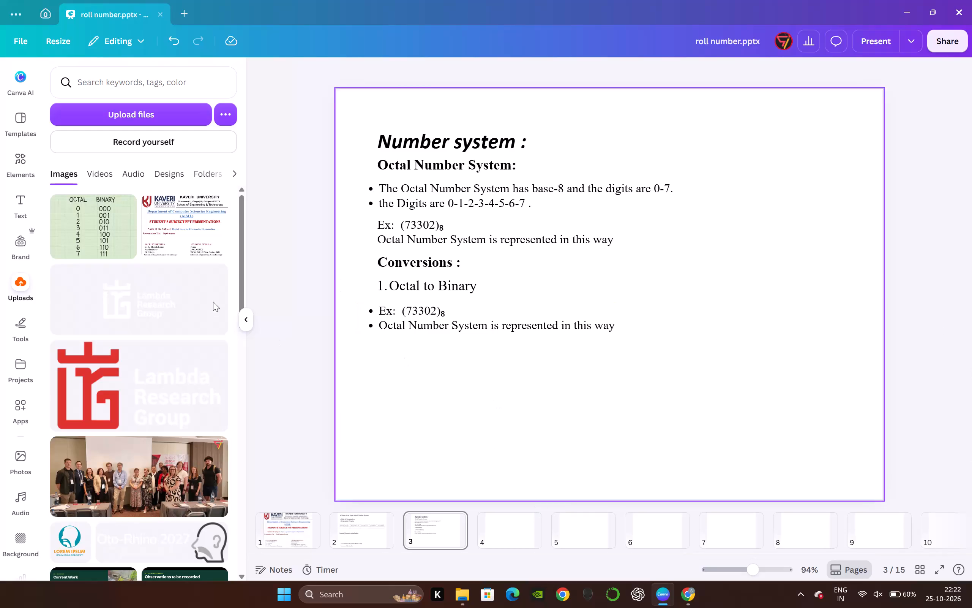
Insert the uploaded octal–binary table image on slide 3, beside the bulleted example text, sized about 420 by 316.
click(117, 245)
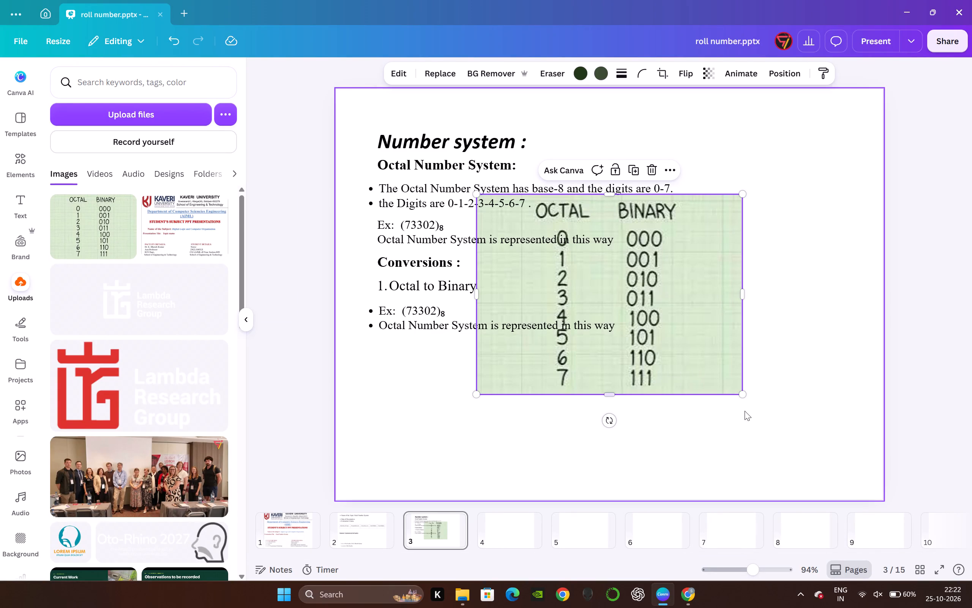
drag(742, 396, 617, 300)
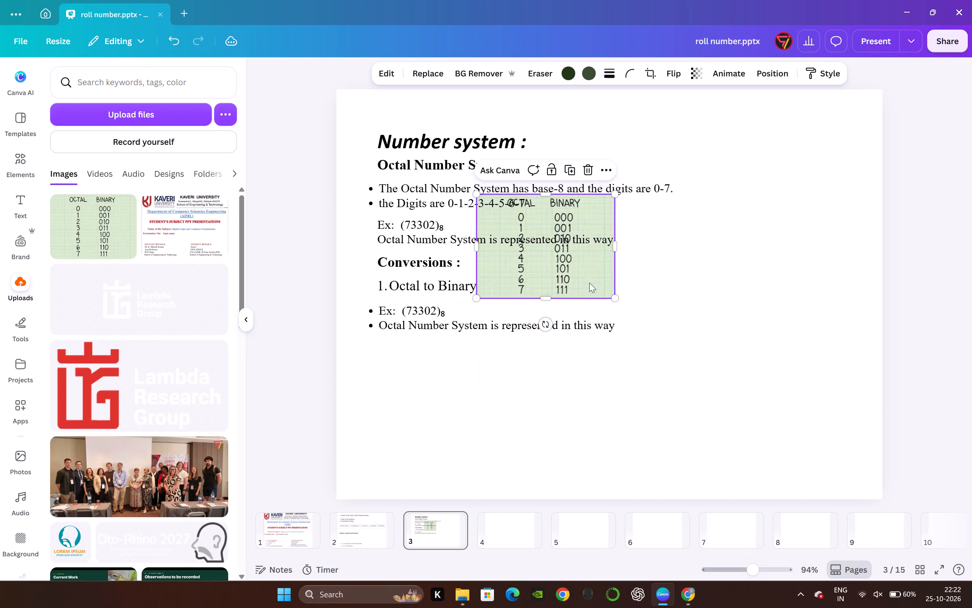
drag(584, 280, 740, 404)
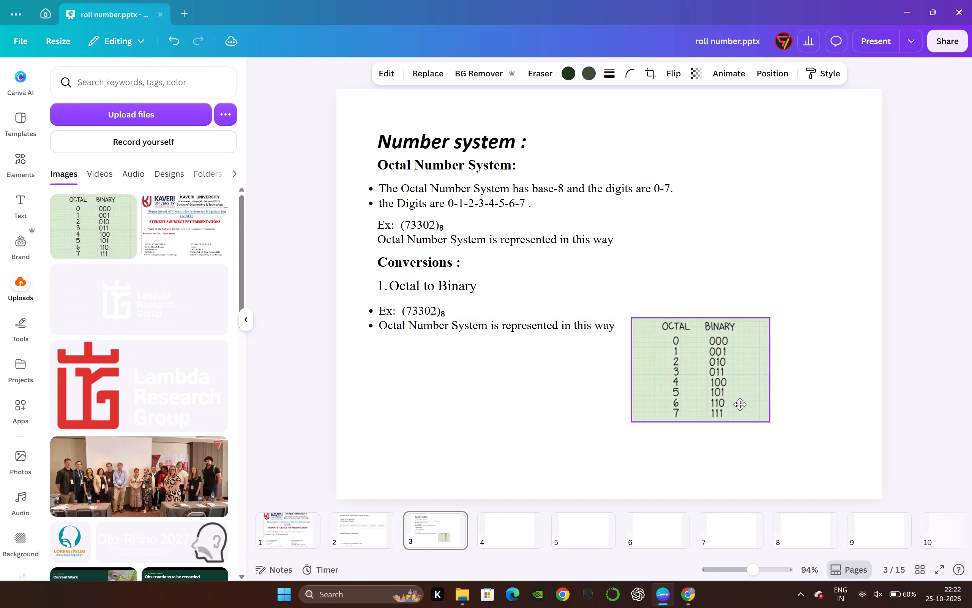
drag(740, 404, 734, 365)
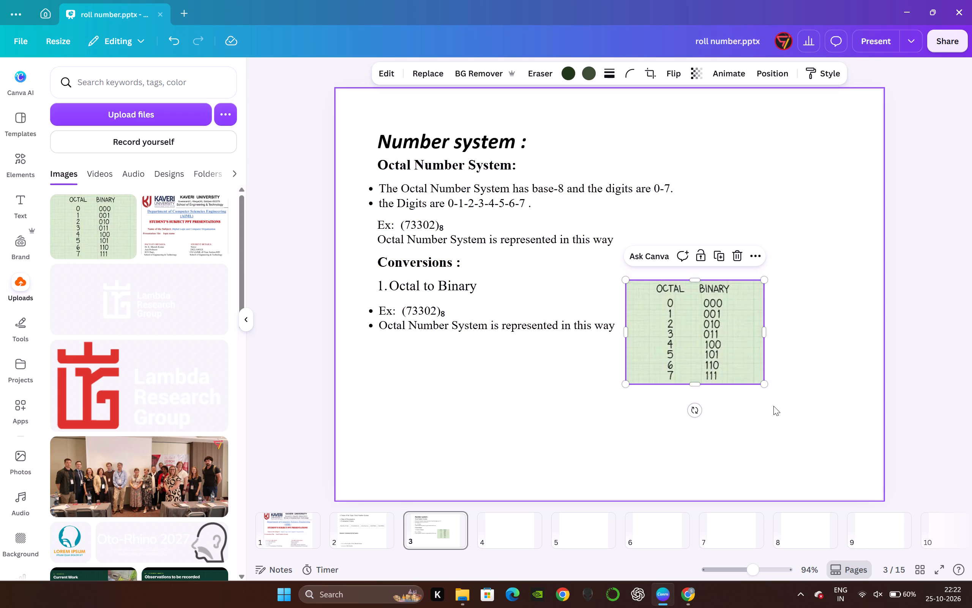
drag(762, 386, 810, 500)
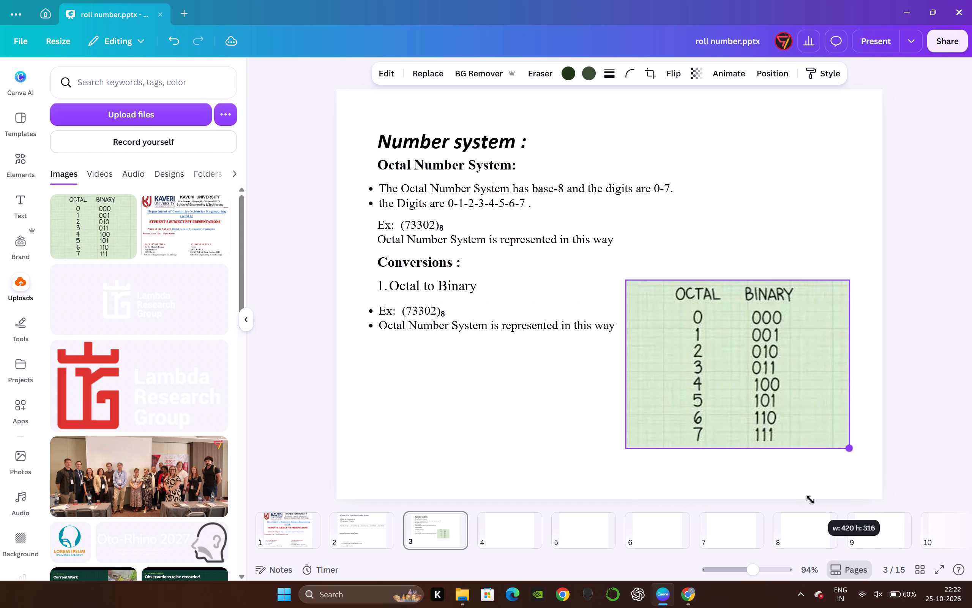
drag(810, 500, 814, 496)
Crop the empty green margins off both sides of the table image, keeping the OCTAL and BINARY columns.
drag(852, 370, 825, 367)
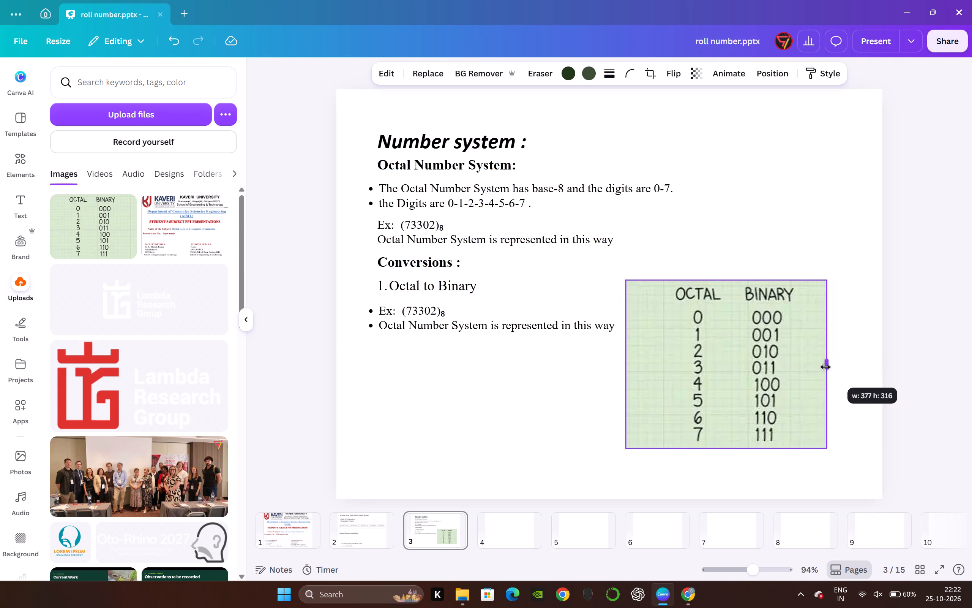
drag(825, 367, 806, 368)
drag(628, 363, 671, 365)
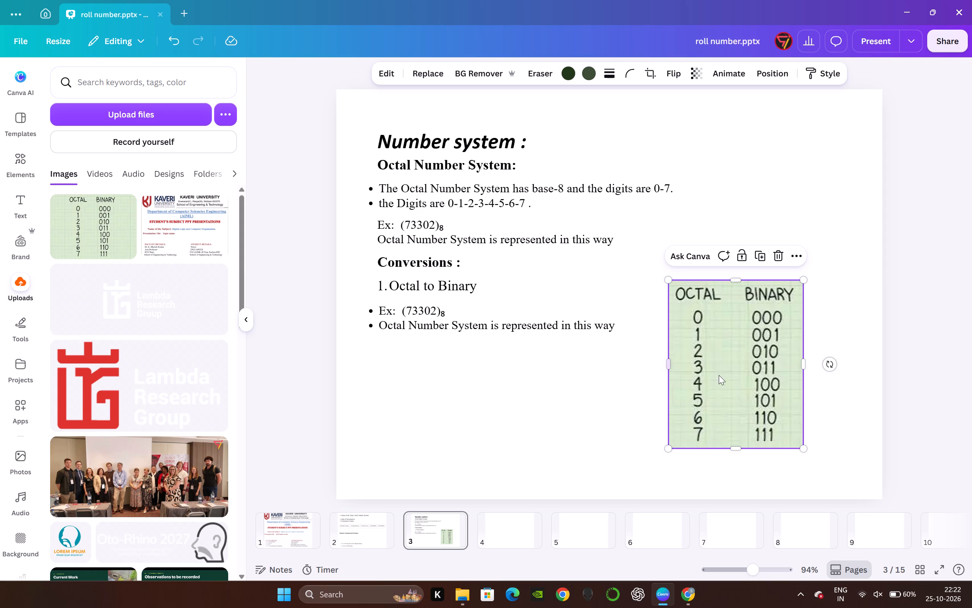
Enlarge the cropped table slightly and position it to the right of the example text, its top near the "Octal to Binary" line.
drag(728, 379, 695, 377)
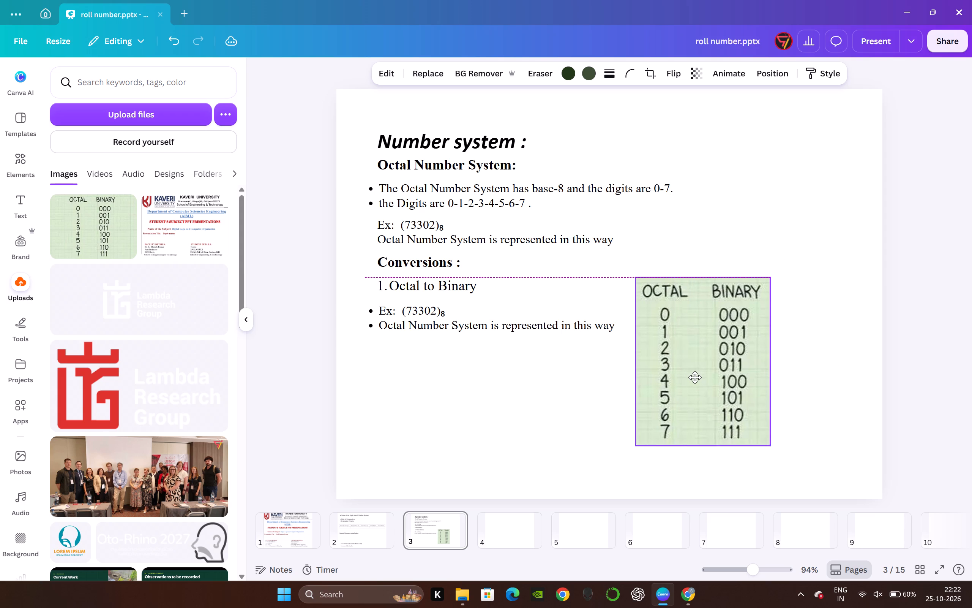
drag(695, 377, 684, 378)
drag(757, 446, 781, 466)
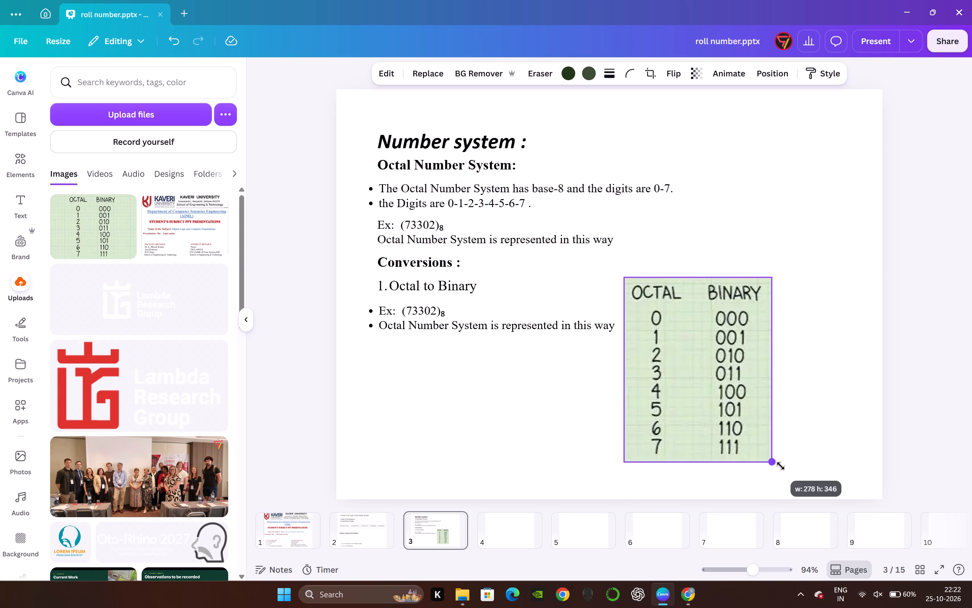
drag(781, 466, 785, 468)
drag(720, 399, 754, 400)
click(917, 399)
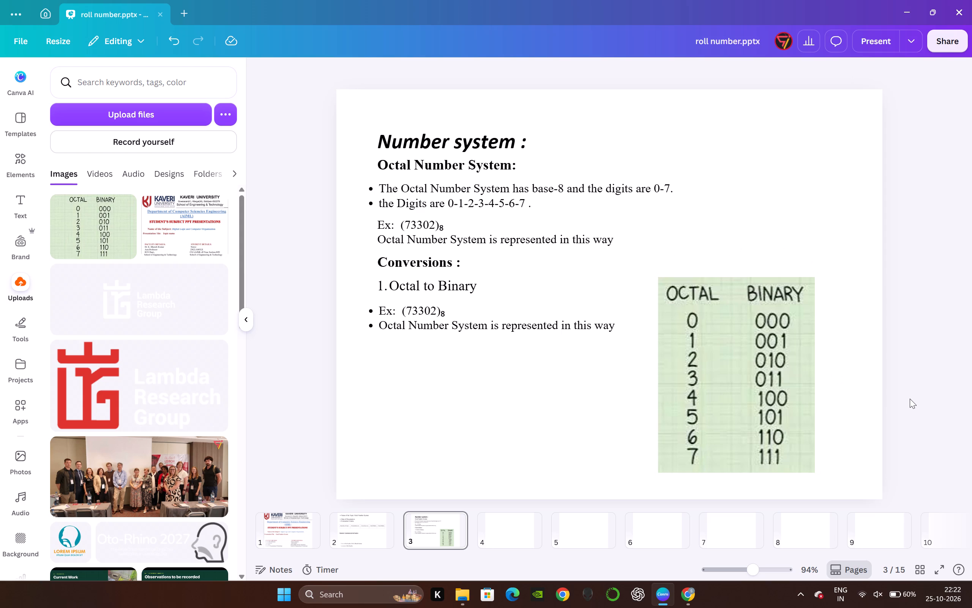
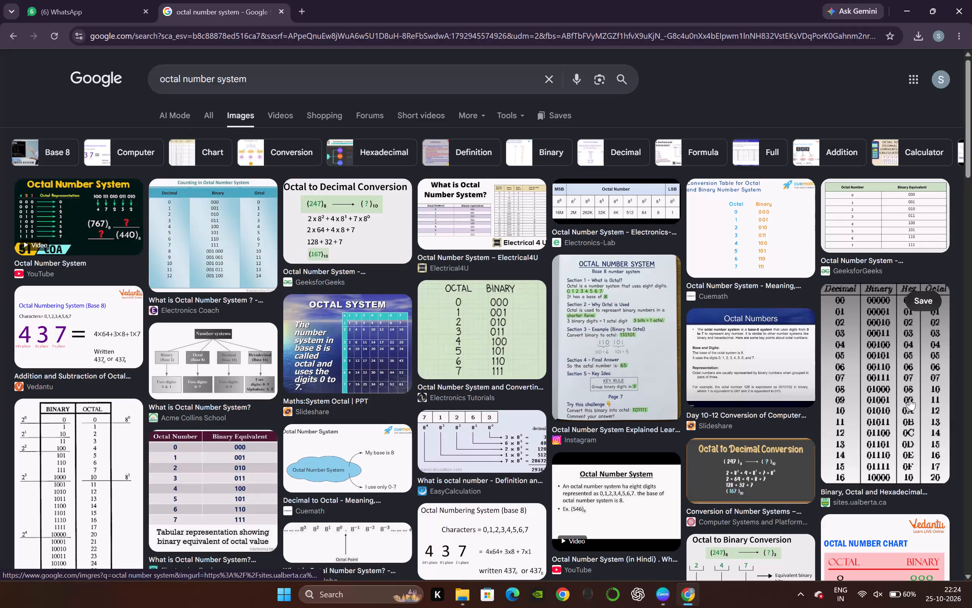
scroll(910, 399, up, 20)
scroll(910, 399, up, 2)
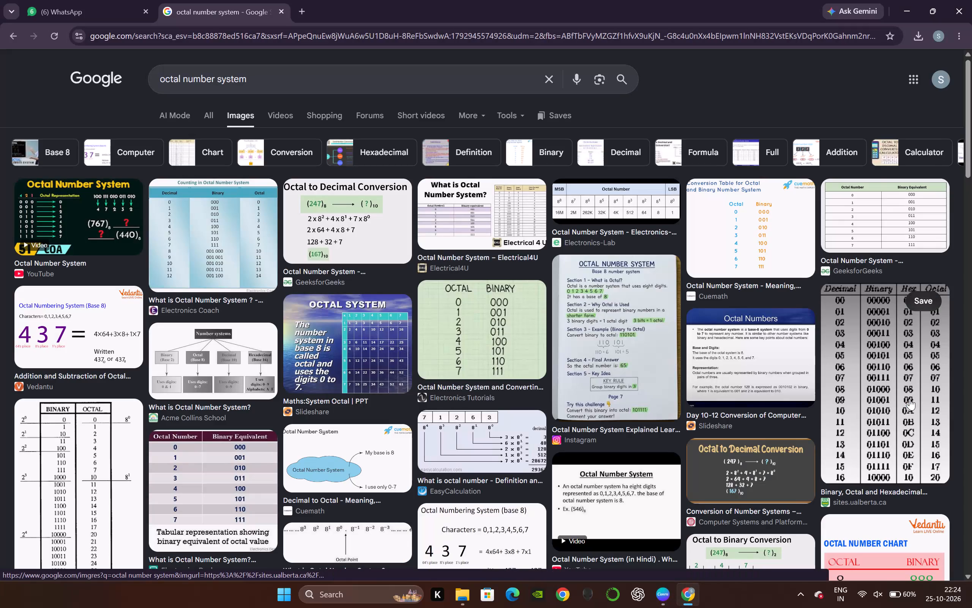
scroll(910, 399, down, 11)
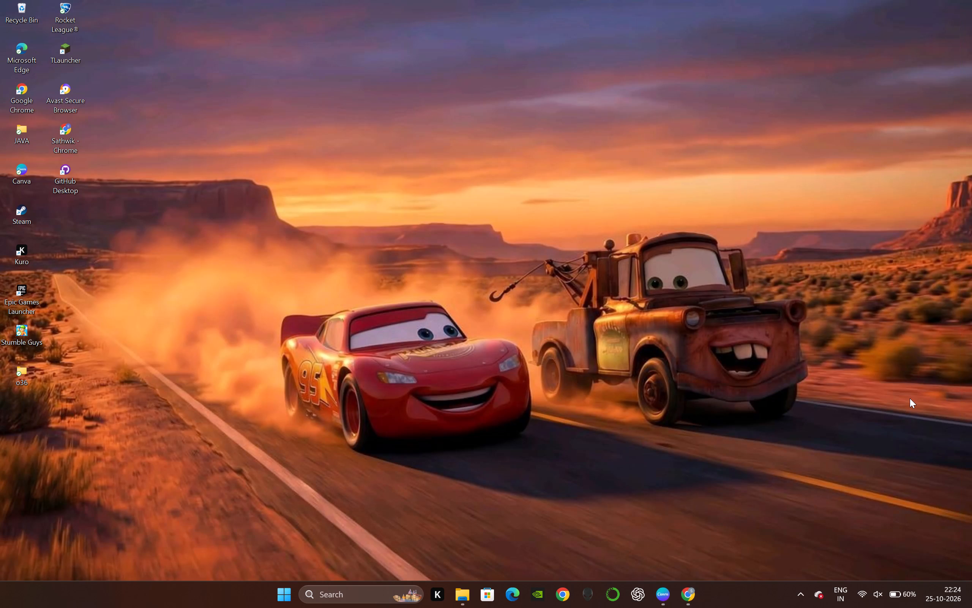
Switch to Canva and clear both lines of example text from the bulleted box under "Octal to Binary" on slide 3.
click(652, 594)
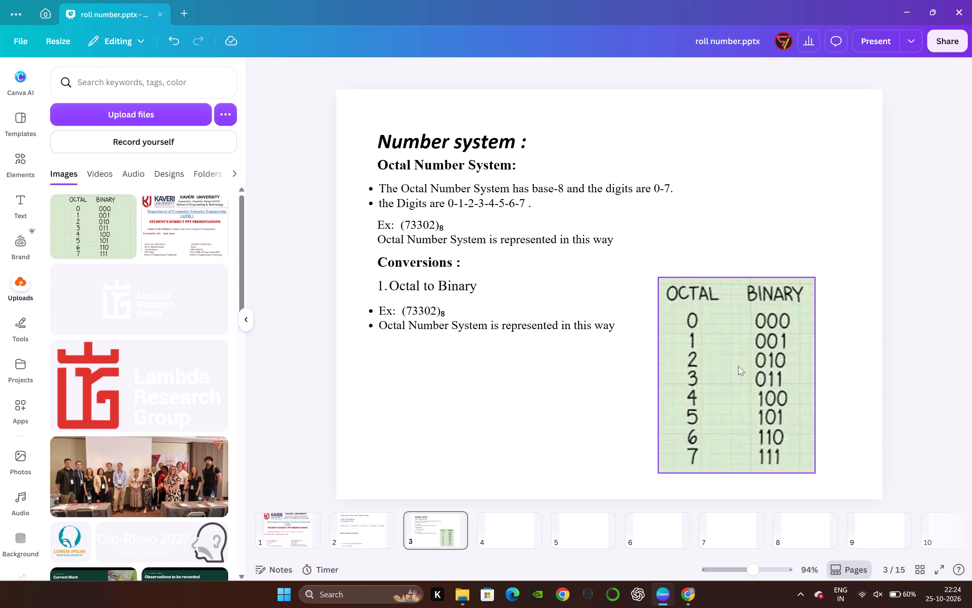
click(443, 317)
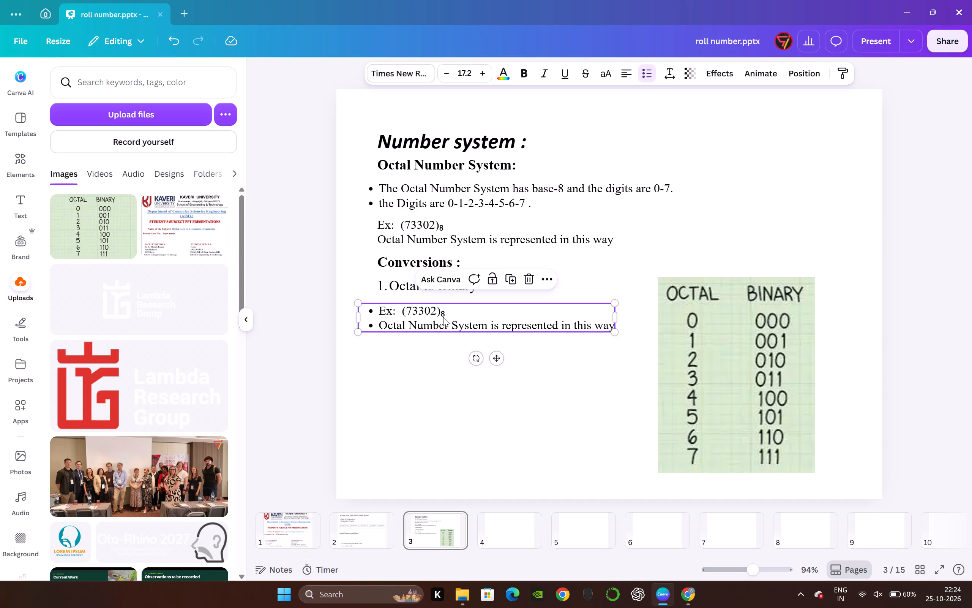
click(445, 315)
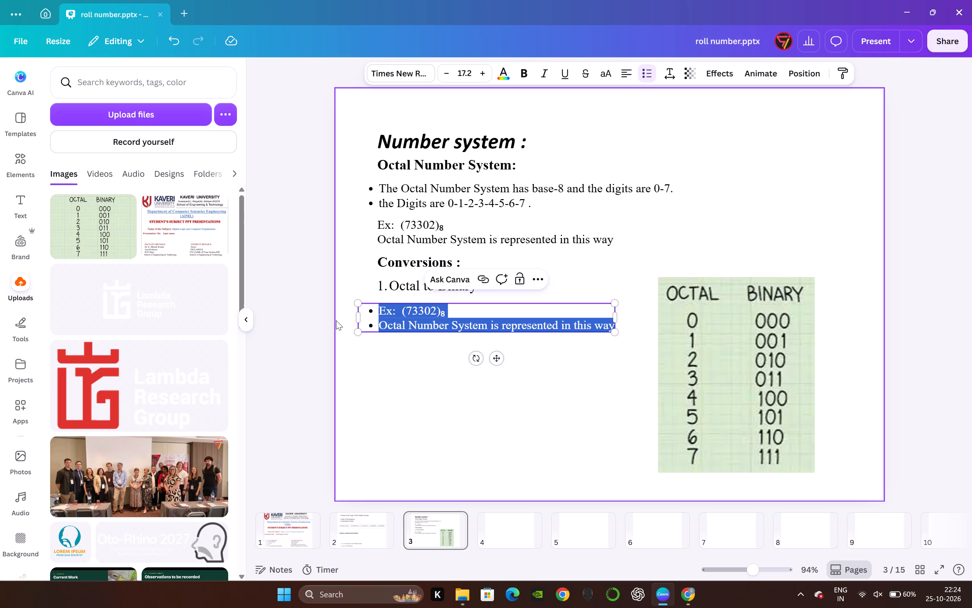
click(320, 319)
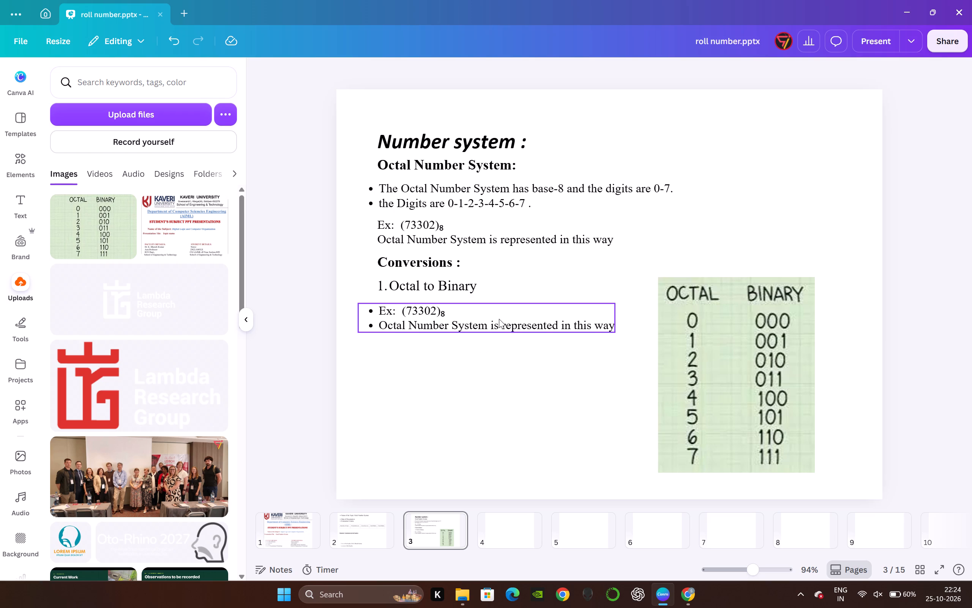
double_click(521, 326)
key(BackSpace)
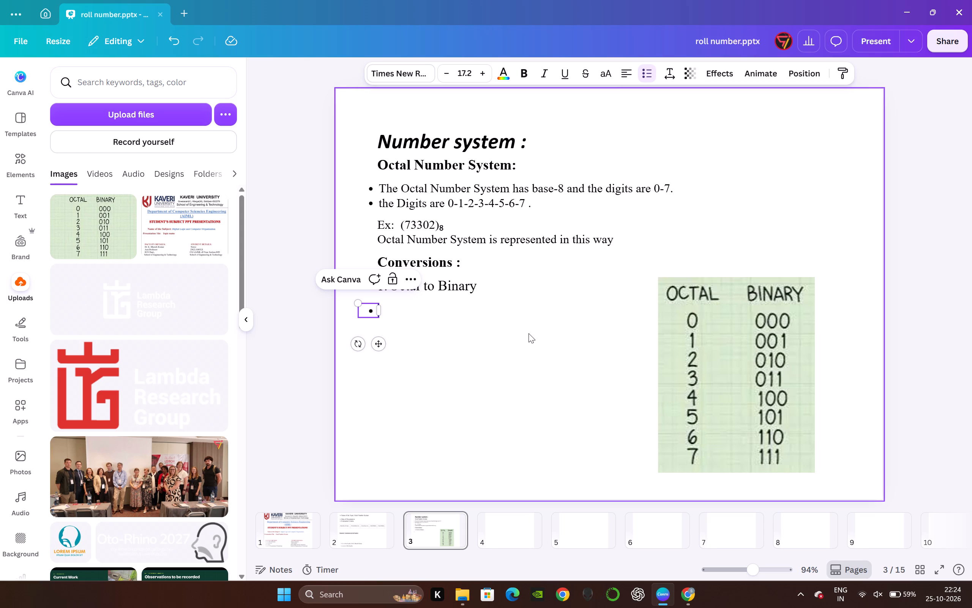
Switch to Chrome and replace the octal number system image search tab with a new blank tab.
click(690, 607)
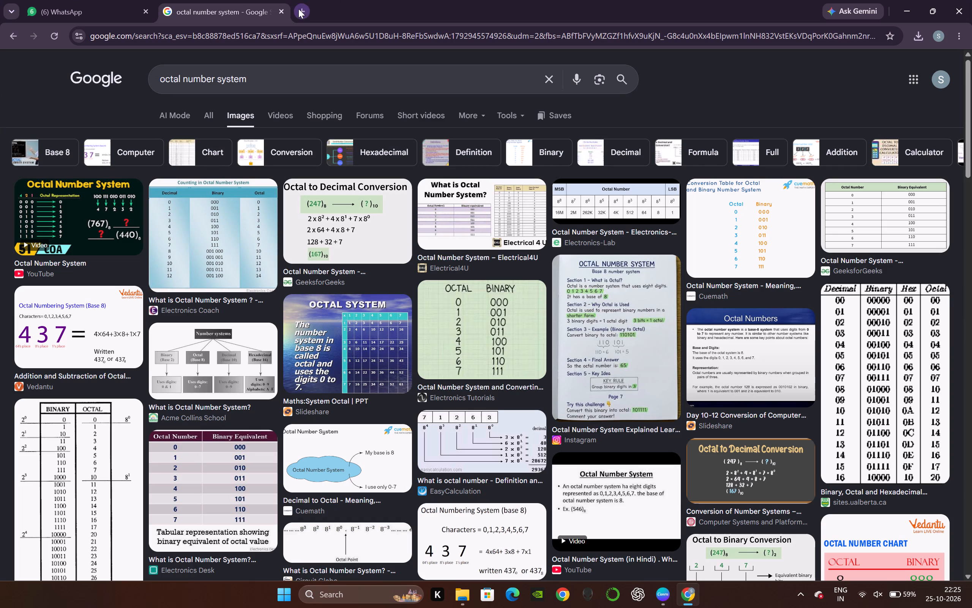
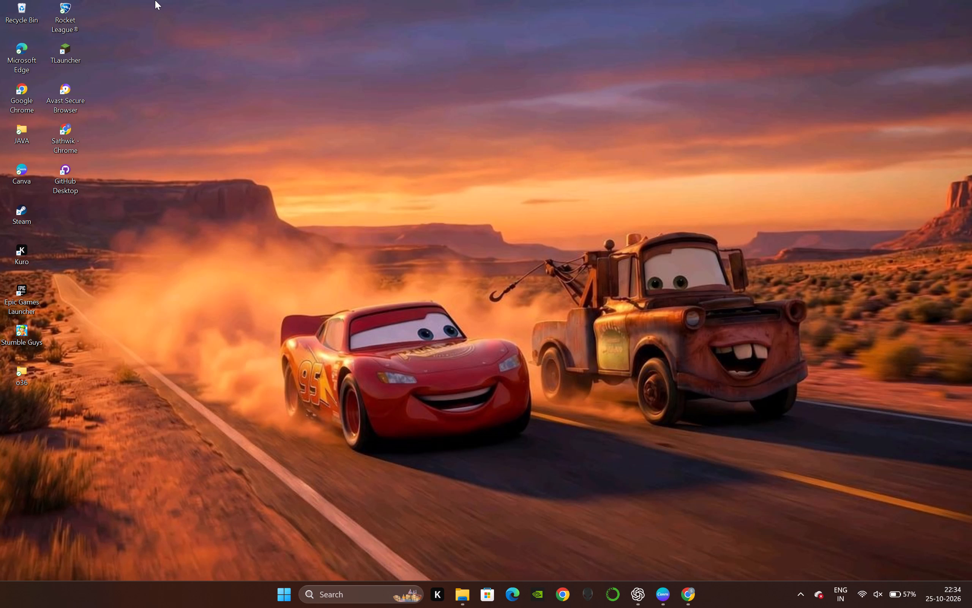
click(661, 594)
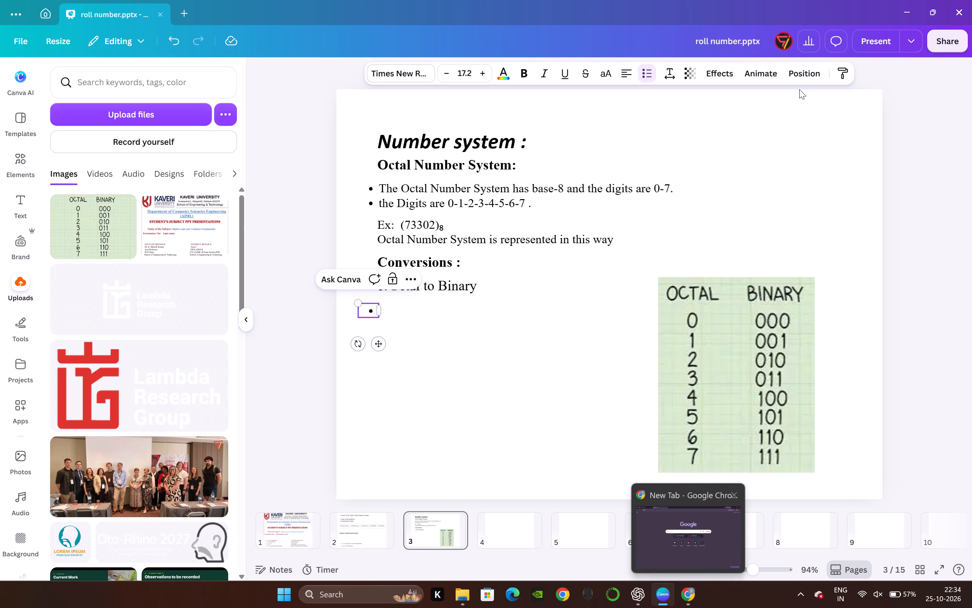
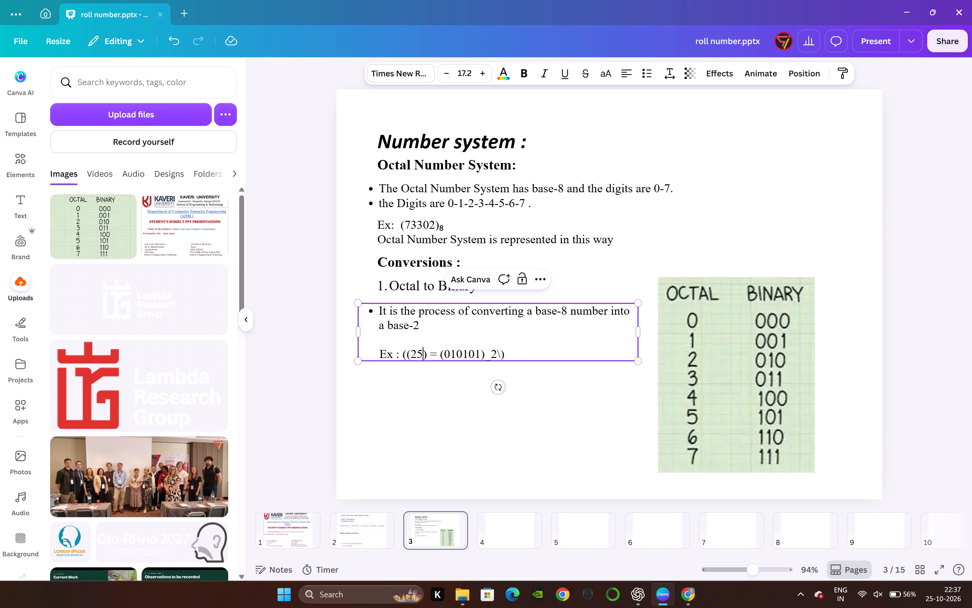
key(Left)
key(Left)
key(Left)
key(BackSpace)
Insert a space between 010 and 101 in the binary number of the Ex line.
key(Right)
key(Right)
key(Right)
key(Right)
key(Right)
key(Right)
key(Right)
key(Right)
key(Right)
key(Right)
key(Right)
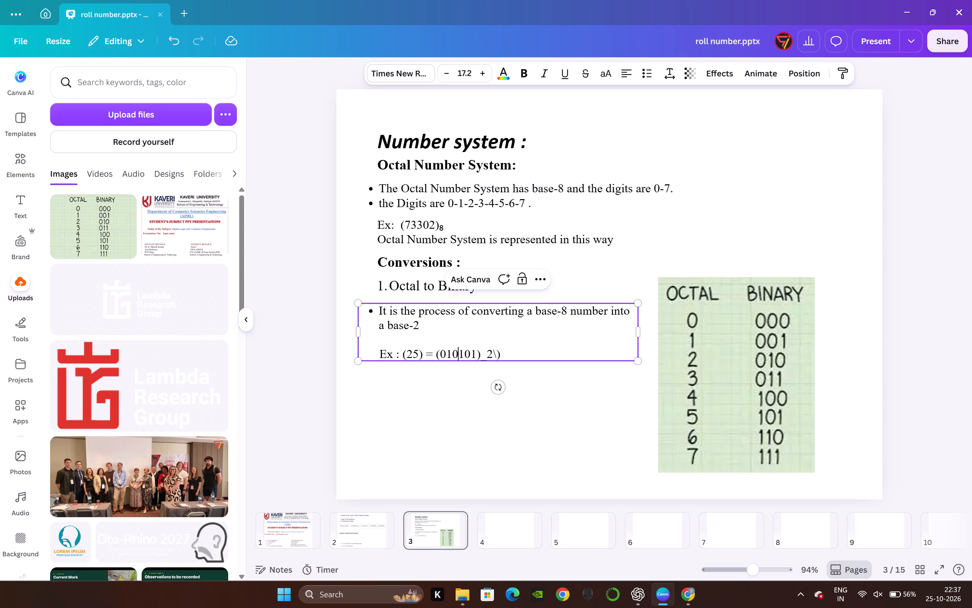
key(space)
Remove the trailing "_2\)" so the Ex line ends with a single closing parenthesis after 010 101.
key(Right)
key(Right)
key(Right)
key(Right)
key(Right)
key(Right)
key(Right)
key(Right)
key(BackSpace)
key(BackSpace)
key(BackSpace)
key(BackSpace)
key(BackSpace)
key(shift+parenright)
Paste the copied subscript 8 directly after (25) in the Ex line.
key(Left)
key(Left)
key(Left)
key(Left)
key(Left)
key(Left)
key(Left)
key(Left)
key(Left)
key(Left)
key(Left)
key(Left)
key(Left)
key(Left)
key(ctrl+v)
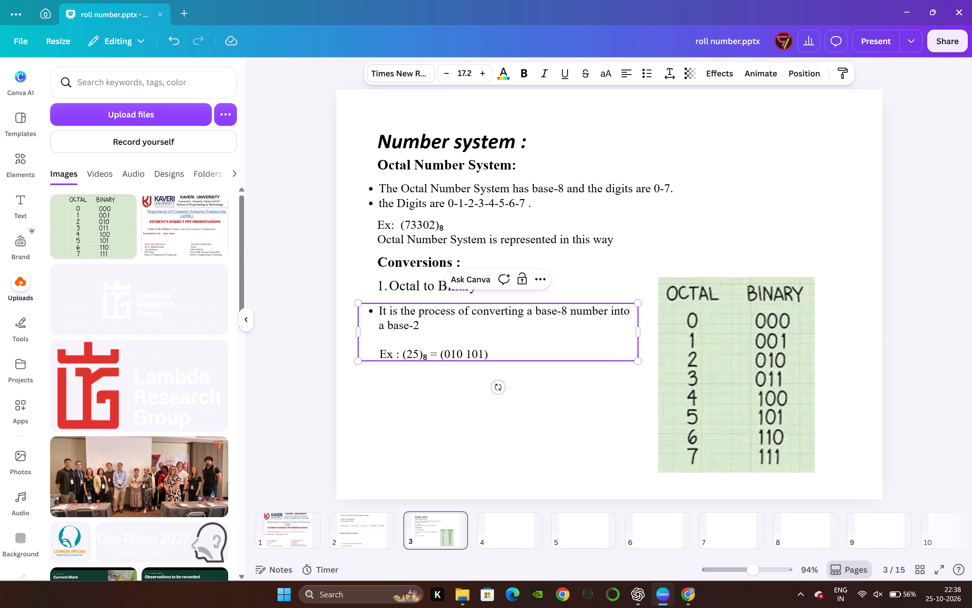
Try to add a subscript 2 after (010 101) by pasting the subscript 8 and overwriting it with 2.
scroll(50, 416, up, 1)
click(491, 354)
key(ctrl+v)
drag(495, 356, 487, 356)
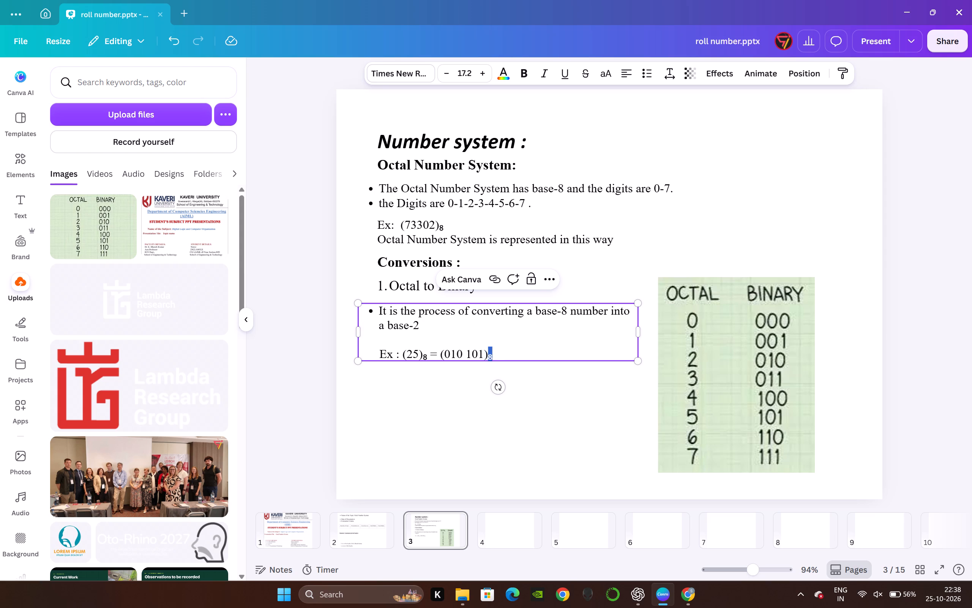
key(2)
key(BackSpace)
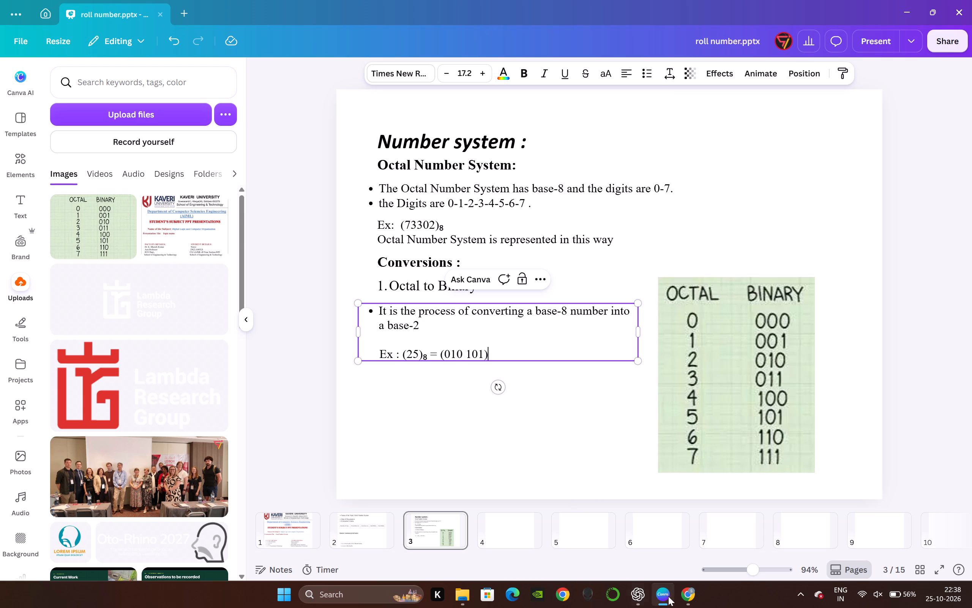
Switch to Chrome, search Google for "2 base to the number copy paste", and copy the subscript 2 from the AI Overview.
click(682, 594)
click(236, 35)
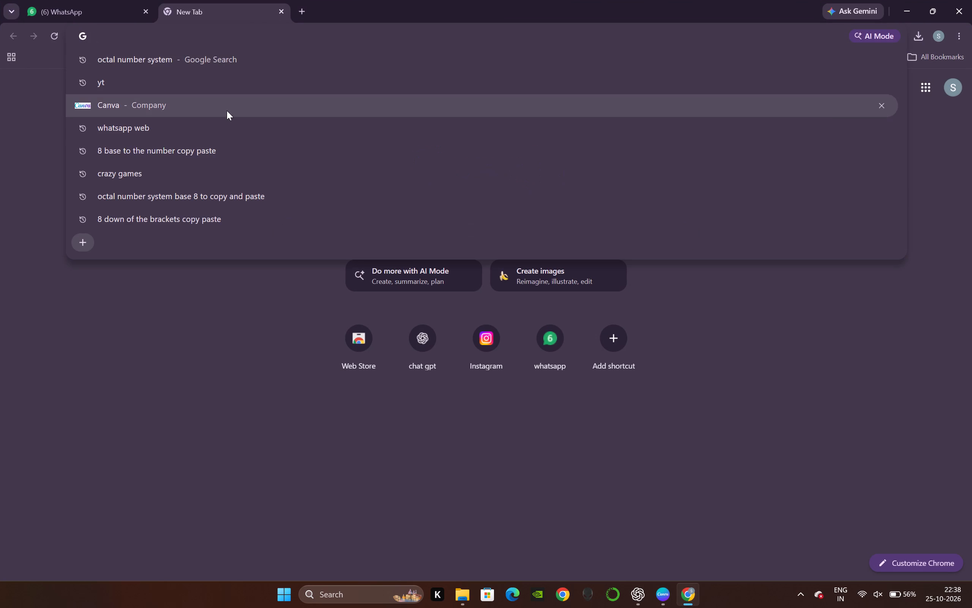
click(233, 141)
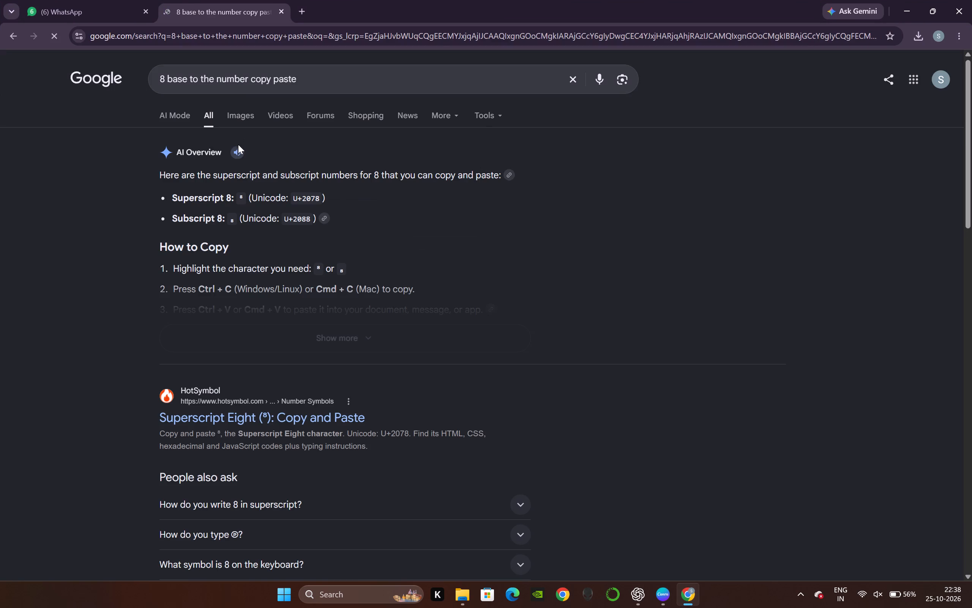
click(165, 81)
key(BackSpace)
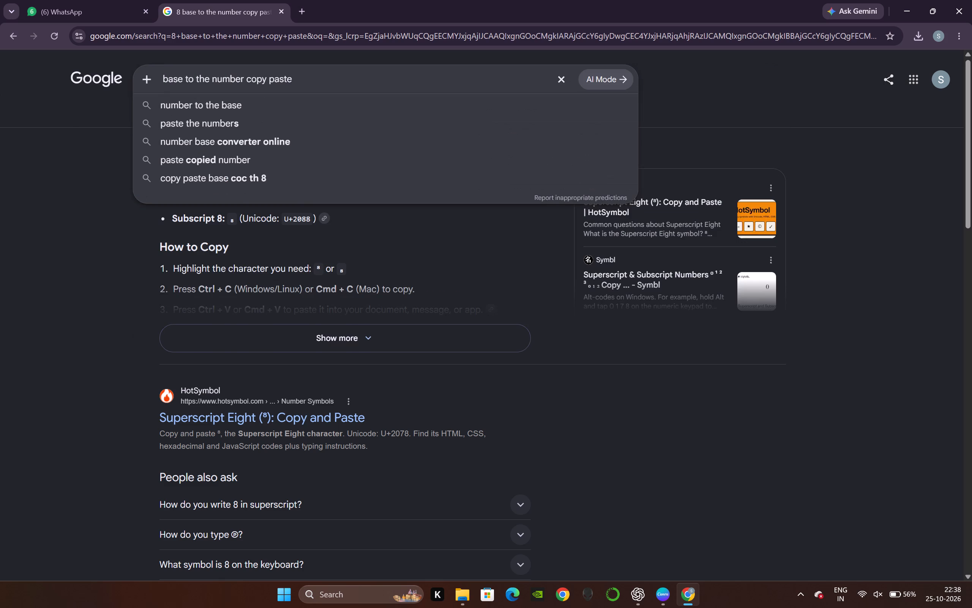
key(2)
key(Return)
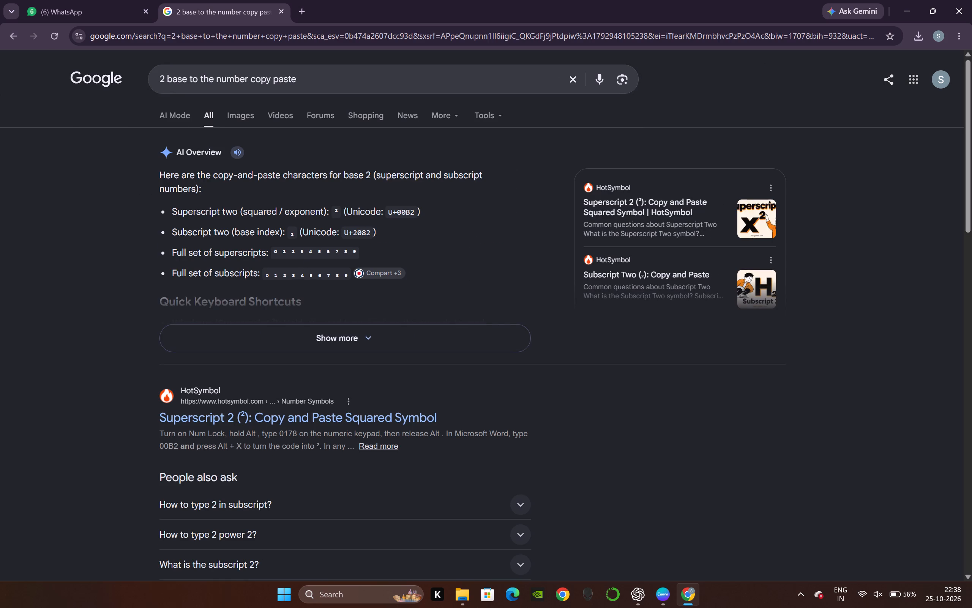
drag(286, 274, 285, 275)
drag(285, 275, 281, 277)
key(ctrl+c)
Return to Canva and paste the subscript 2 after (010 101) in the Ex line.
key(alt+Tab)
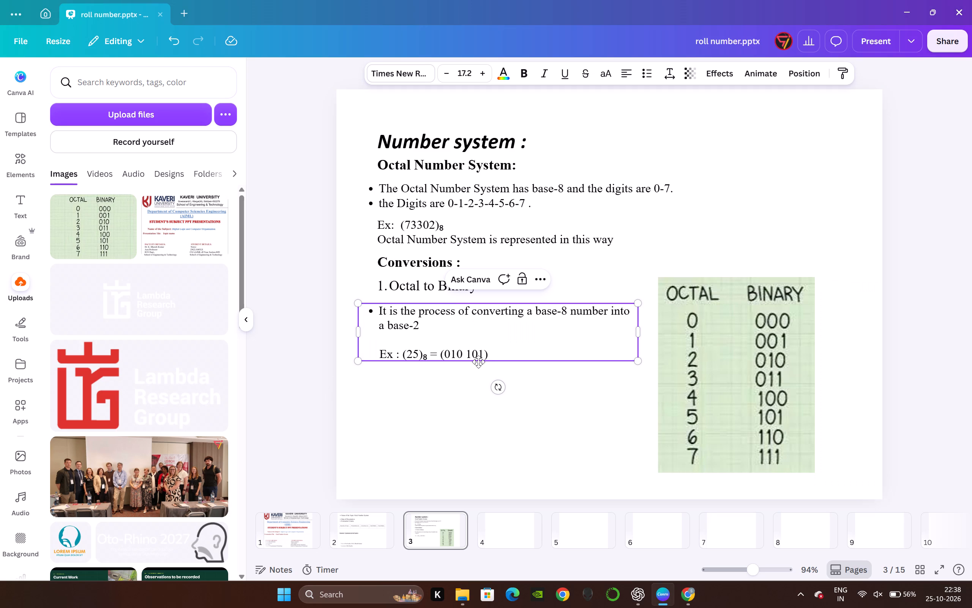
key(ctrl+v)
click(275, 338)
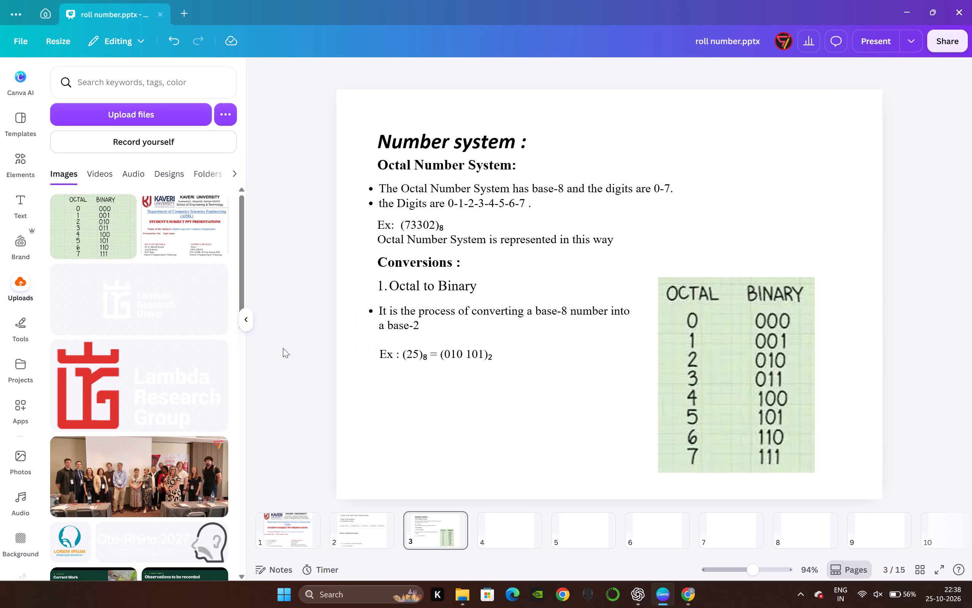
Widen the gap between 010 and 101 with one more space and deselect the text box.
click(471, 355)
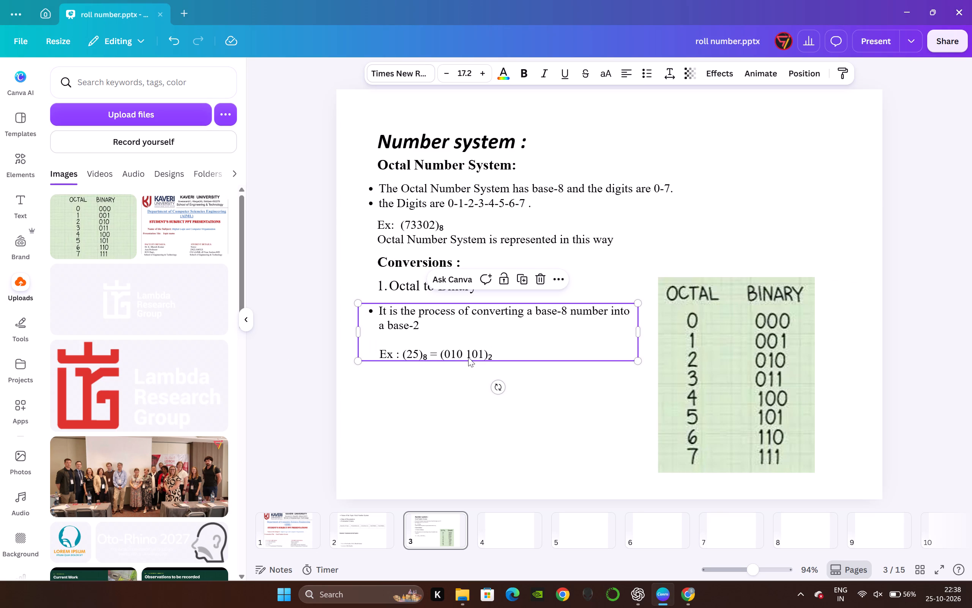
click(466, 354)
key(space)
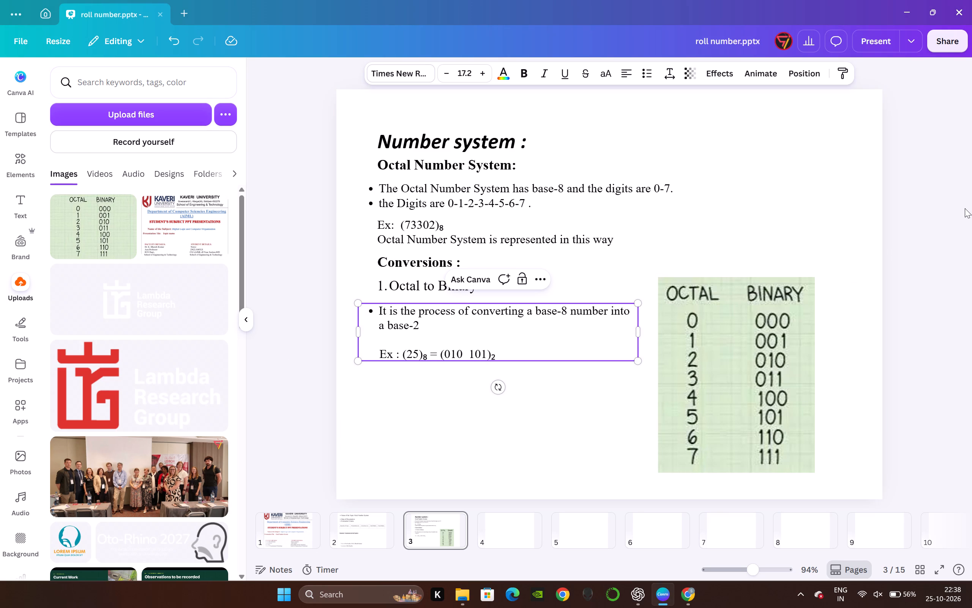
click(940, 232)
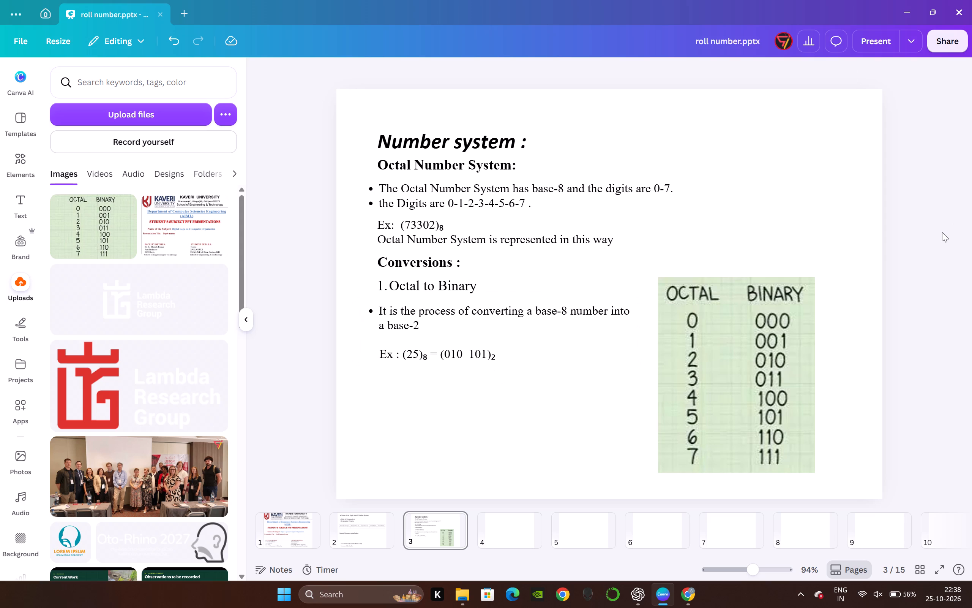
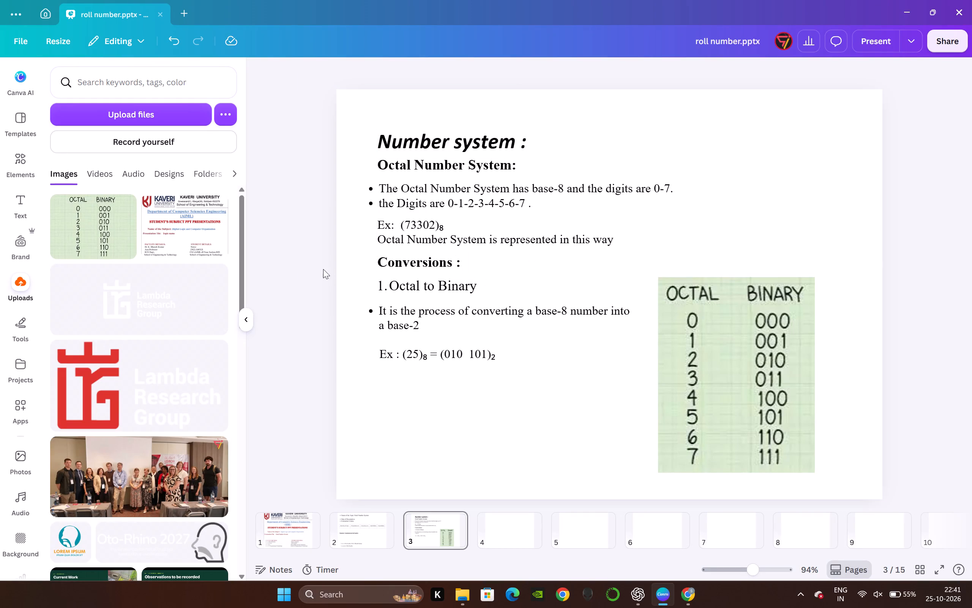
Group slide 3's Conversions heading, Octal to Binary subheading, definition with example, and octal-binary table image.
click(312, 266)
drag(369, 259, 603, 382)
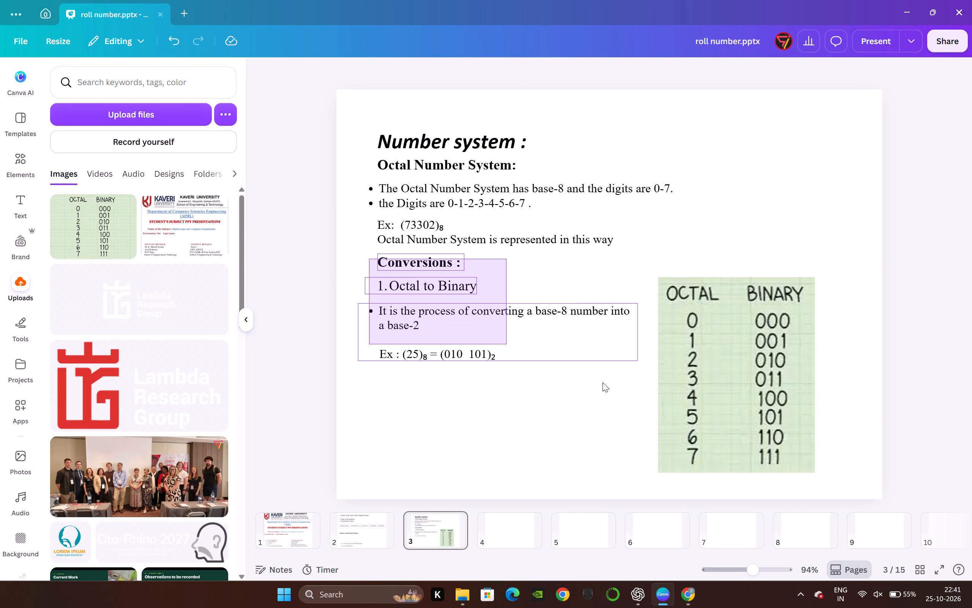
drag(603, 382, 729, 417)
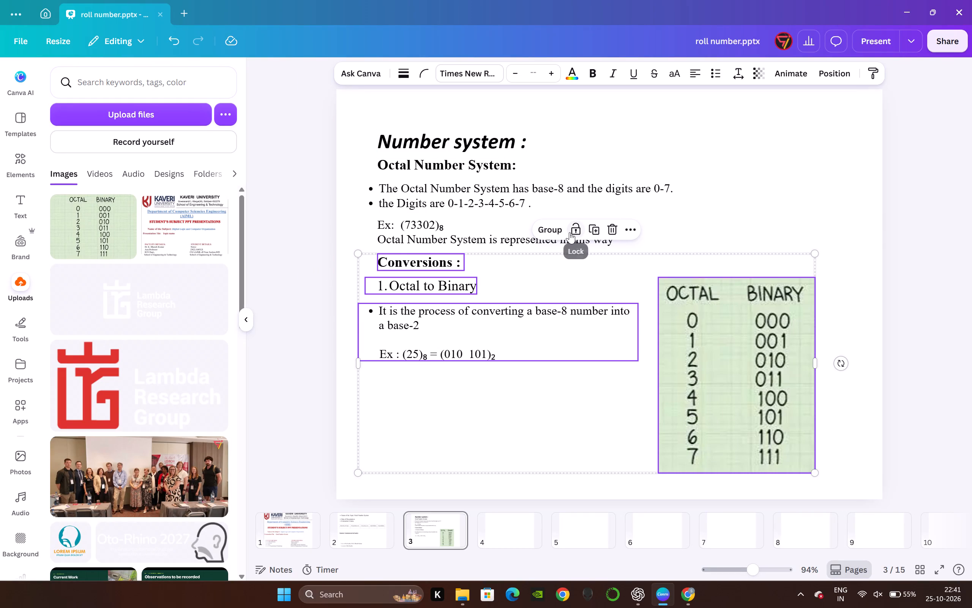
click(563, 232)
click(265, 239)
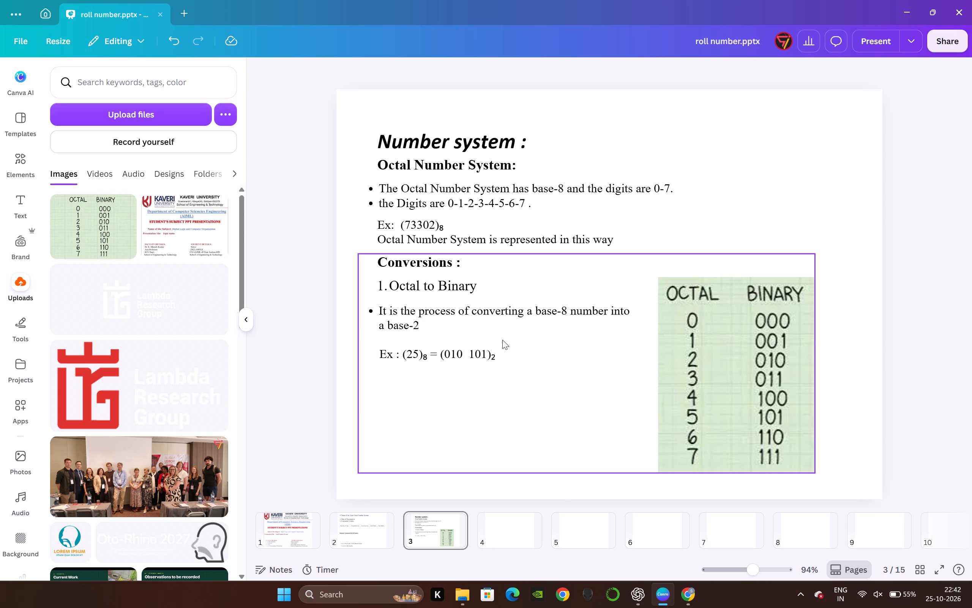
Move the Conversions group from slide 3 to blank slide 4 and position it around the middle, aligned with the left margin.
drag(509, 340, 524, 533)
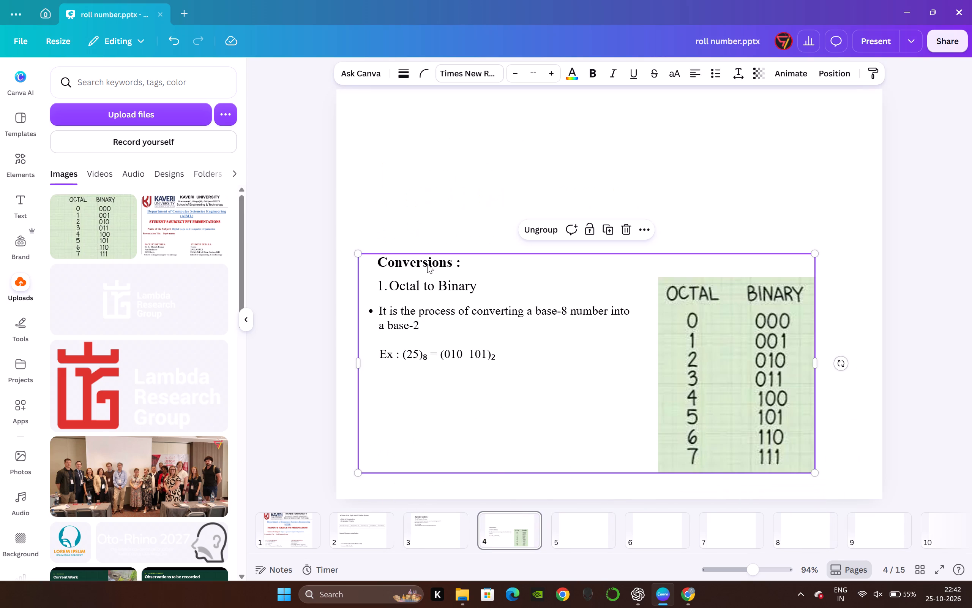
drag(598, 369, 618, 292)
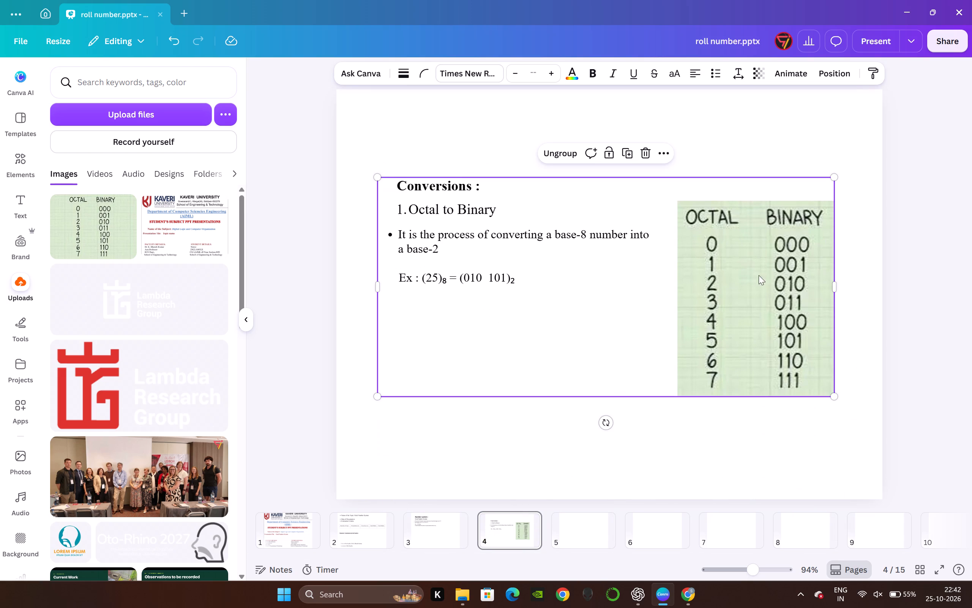
click(931, 242)
drag(631, 344, 630, 361)
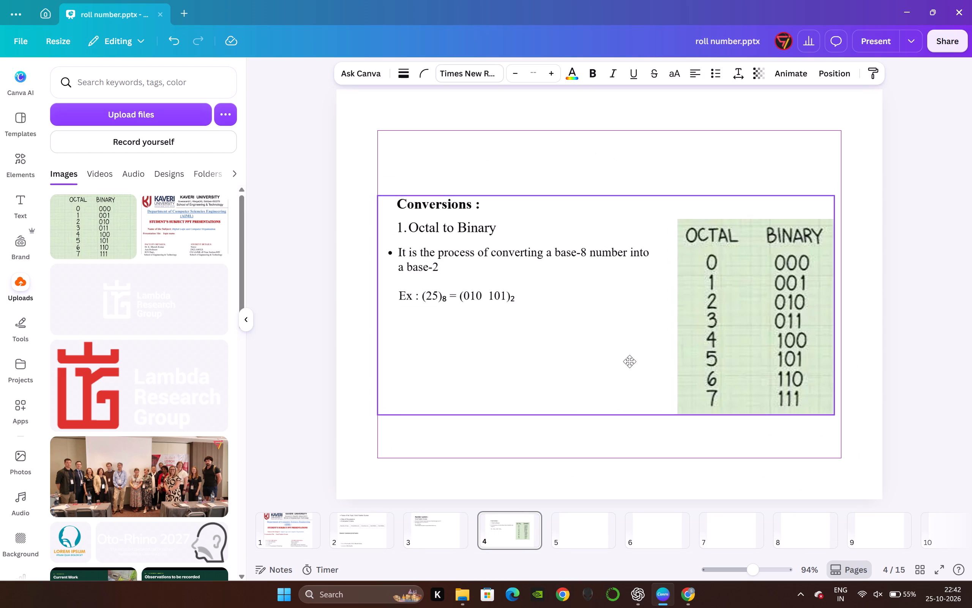
drag(630, 361, 631, 361)
Group the Number system title, Octal Number System heading, bullets and example text on slide 3.
click(421, 529)
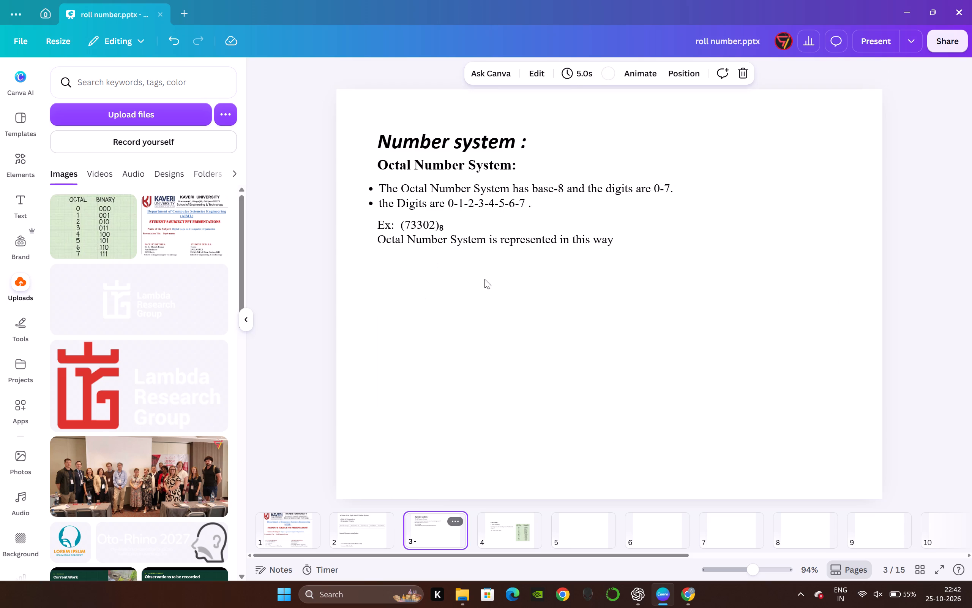
drag(361, 133, 499, 266)
click(487, 104)
Enlarge slide 3's grouped text to nearly the full margin width and center it vertically against the left margin.
drag(507, 186, 523, 199)
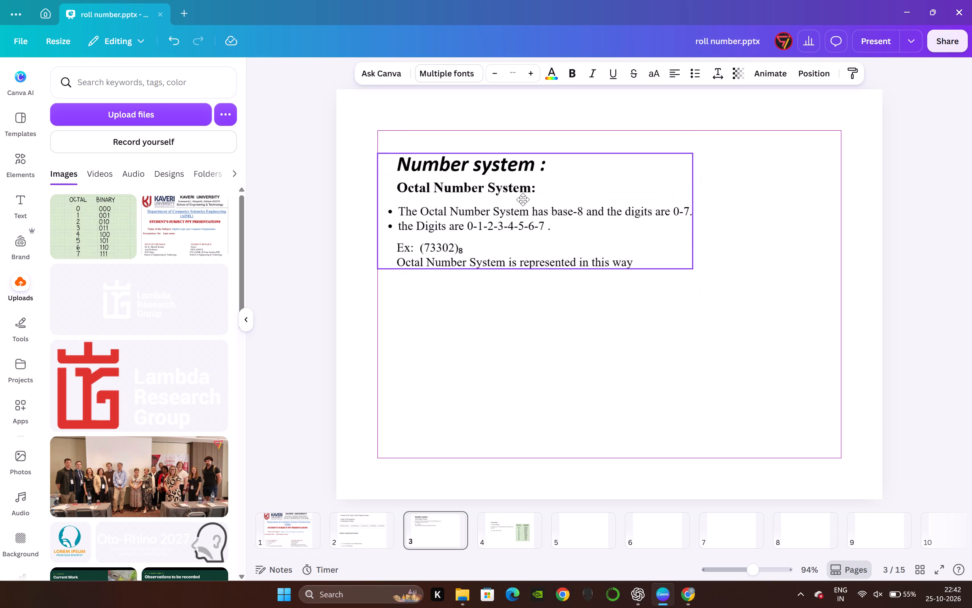
drag(523, 199, 526, 190)
drag(693, 249, 782, 359)
drag(594, 169, 593, 176)
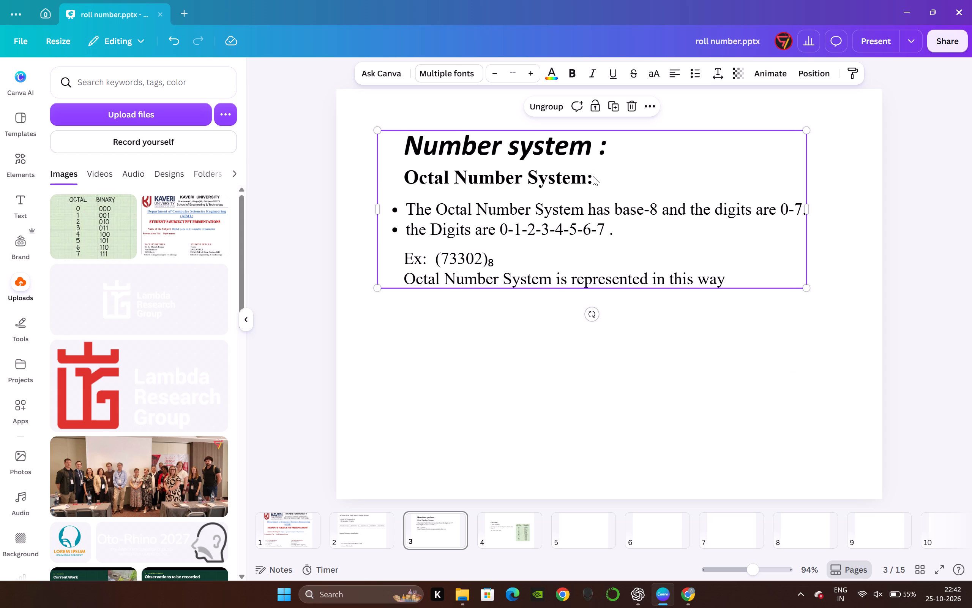
drag(593, 176, 597, 224)
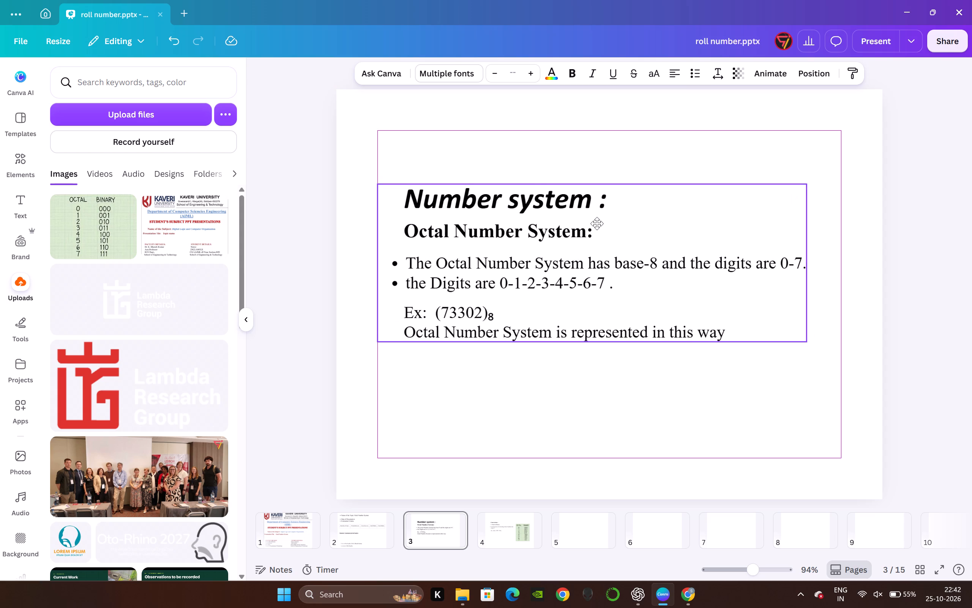
drag(597, 224, 596, 240)
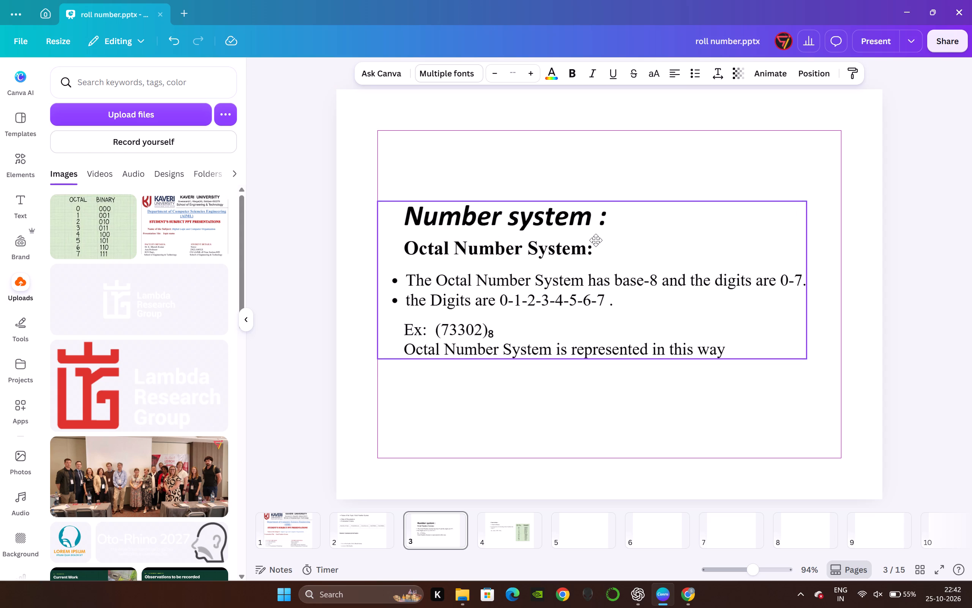
drag(596, 240, 596, 252)
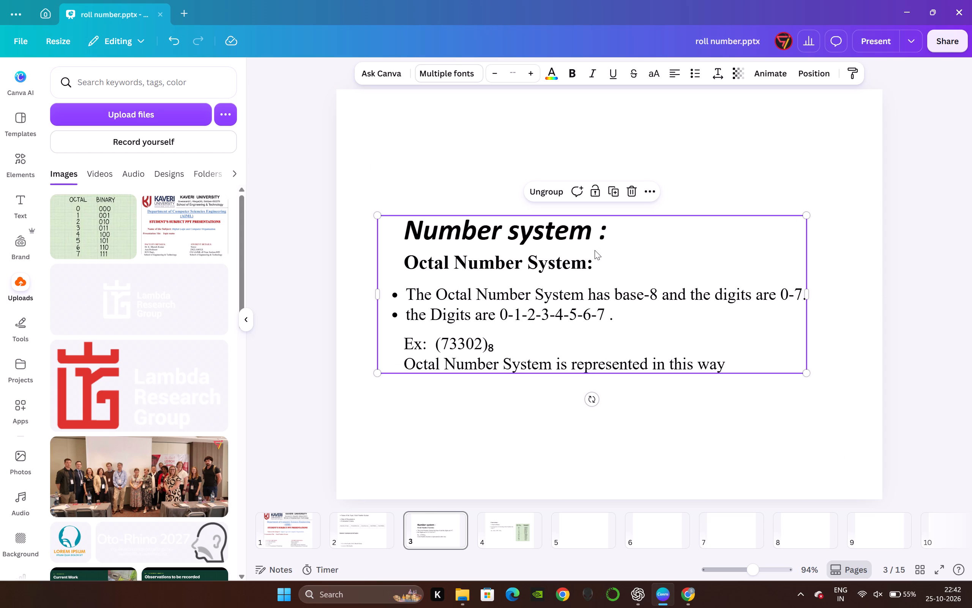
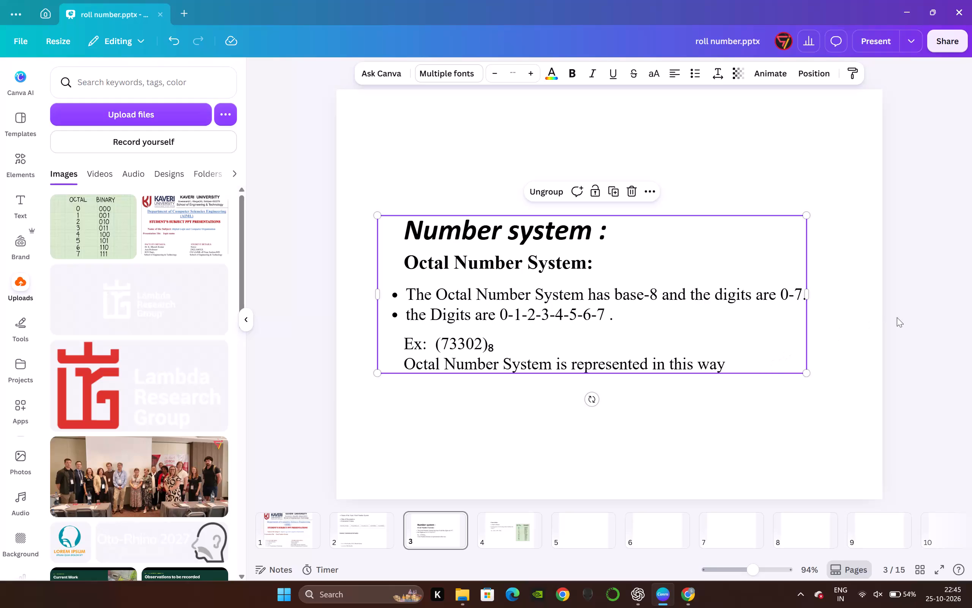
Compare the layout of slide 3's Octal Number System text with slide 4's Conversions content.
click(920, 320)
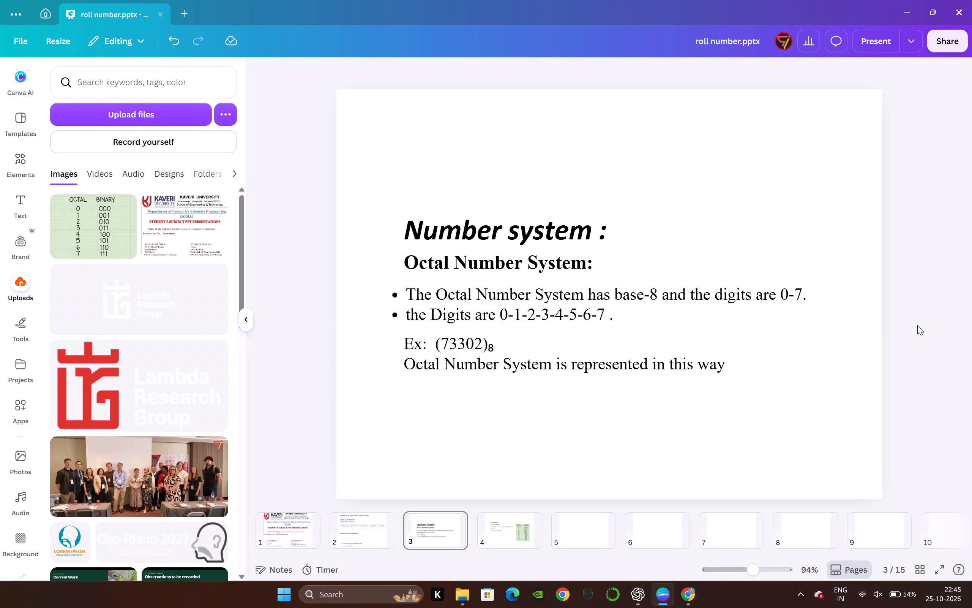
key(Right)
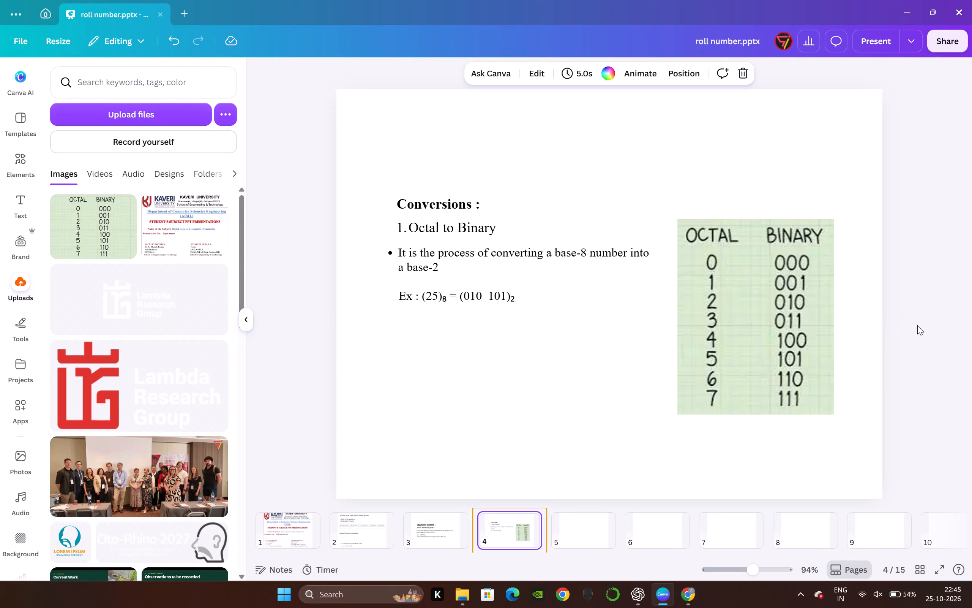
key(Right)
key(Right)
key(Left)
key(Left)
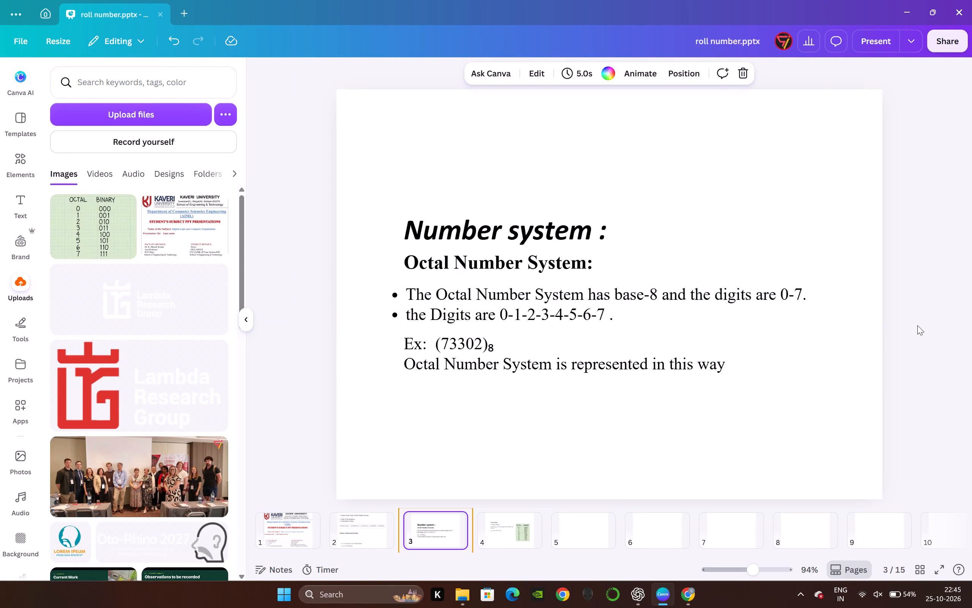
key(Right)
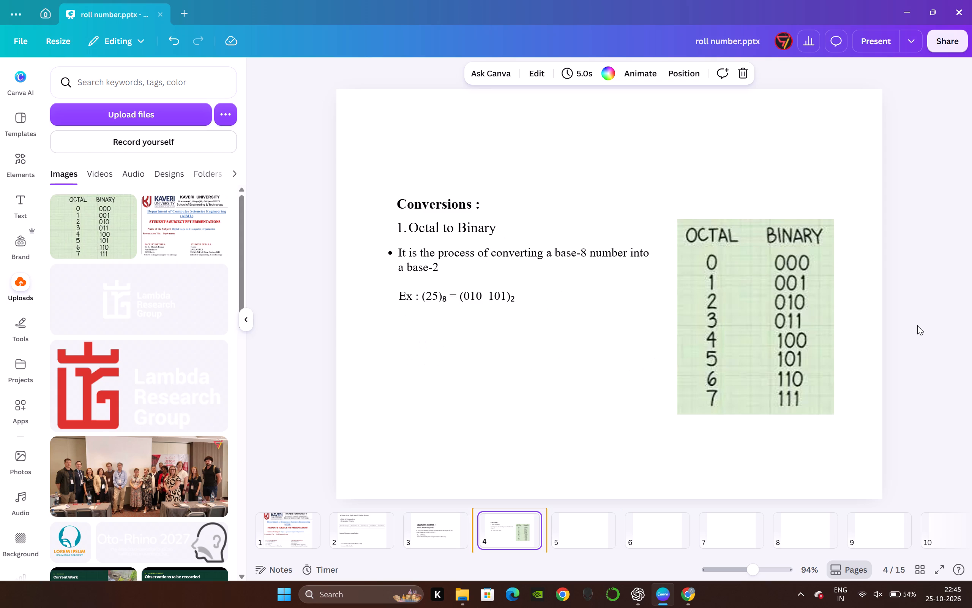
key(Left)
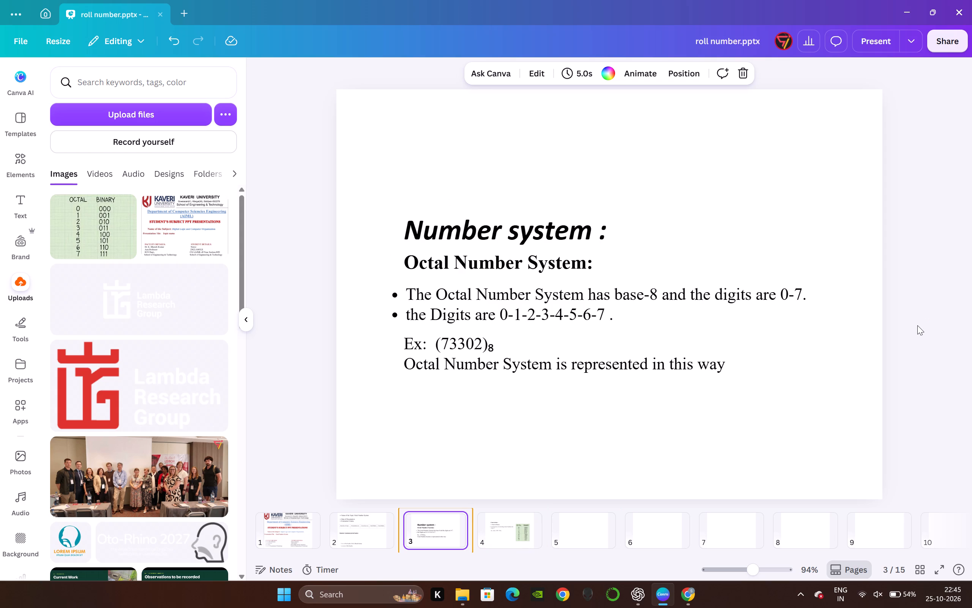
scroll(726, 133, up, 2)
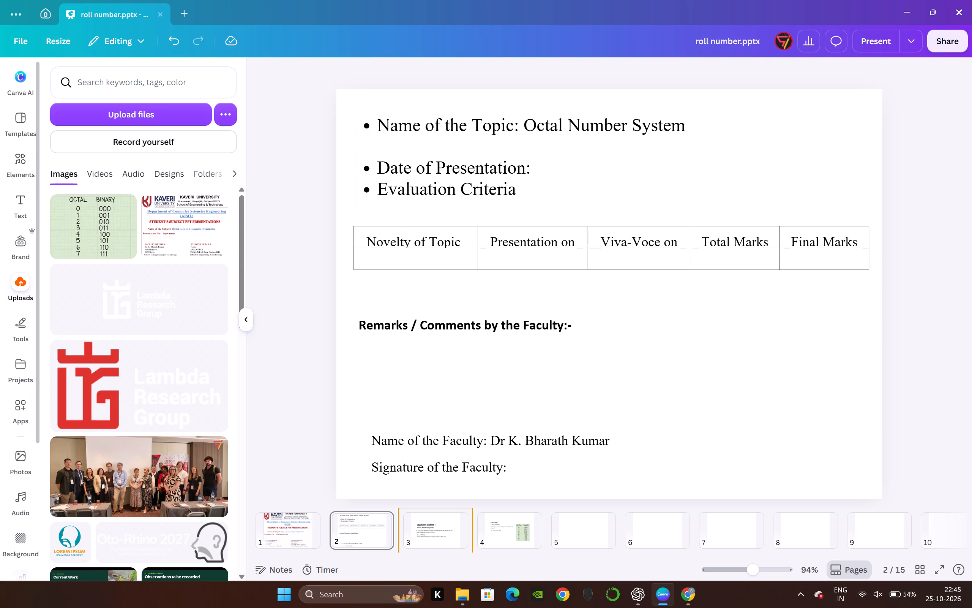
Enlarge slide 3's grouped Octal Number System text to the full margin width and position it slightly above the slide's vertical center.
key(Right)
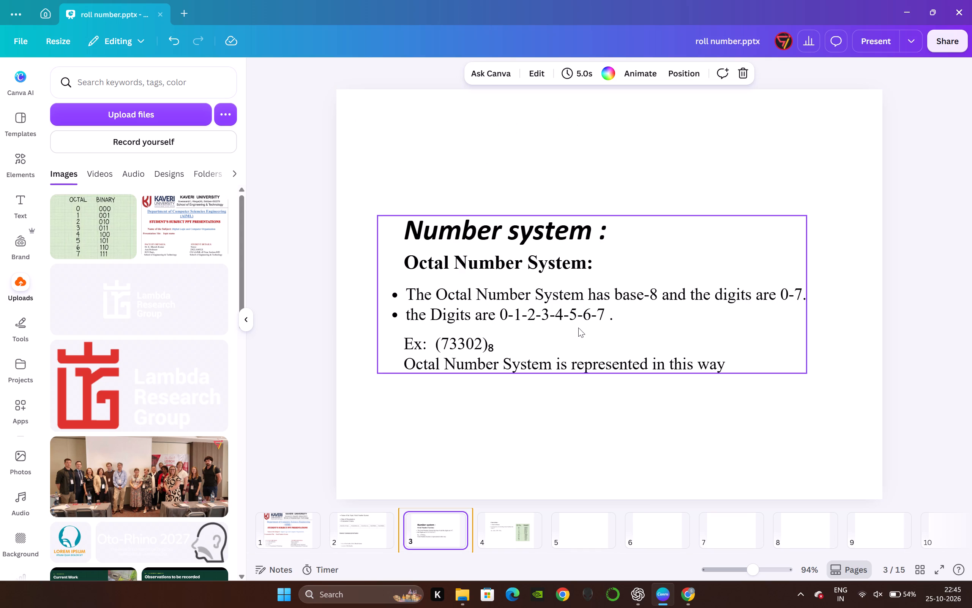
click(578, 328)
drag(578, 328, 581, 269)
drag(809, 313, 827, 344)
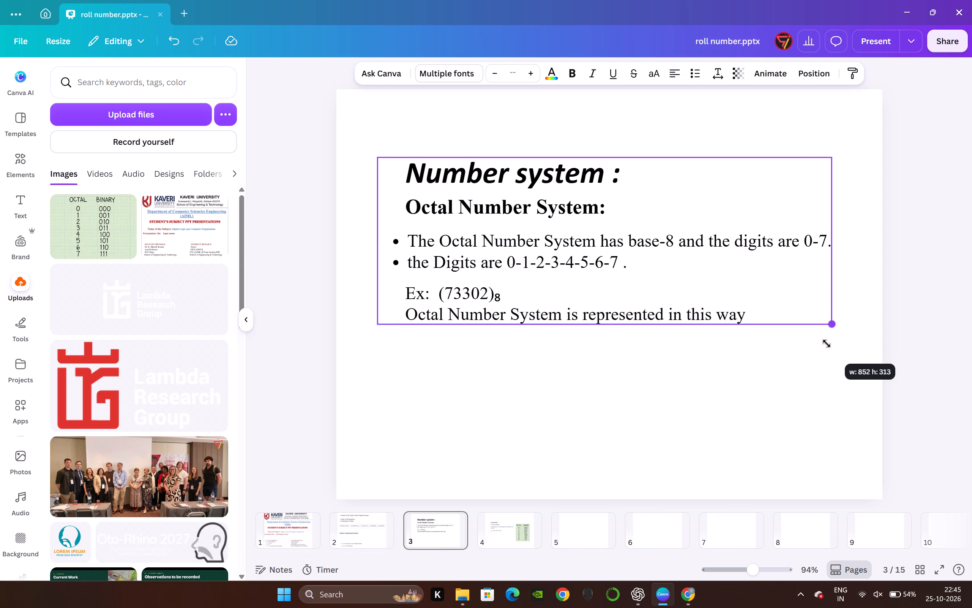
drag(827, 344, 832, 363)
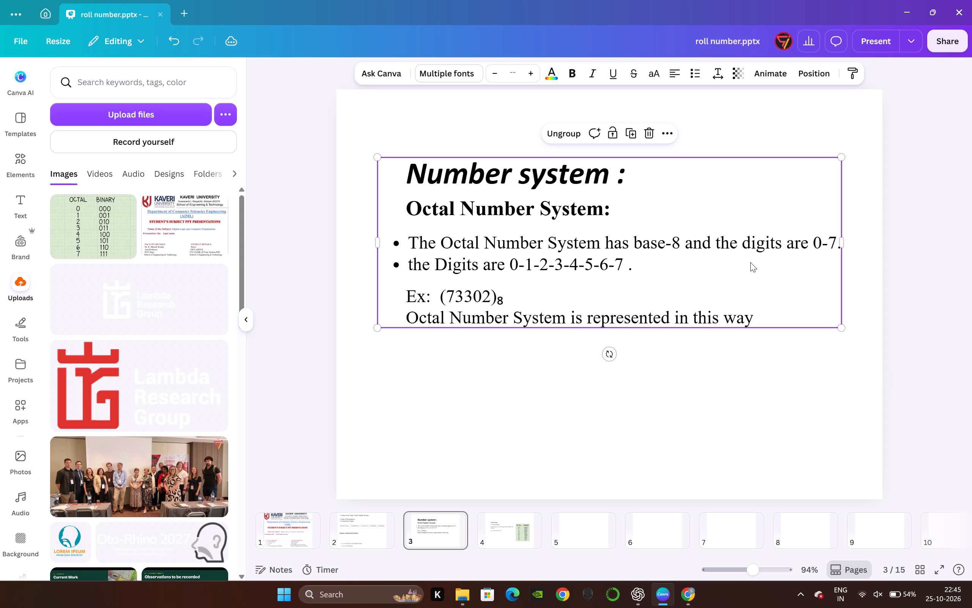
drag(741, 246, 744, 271)
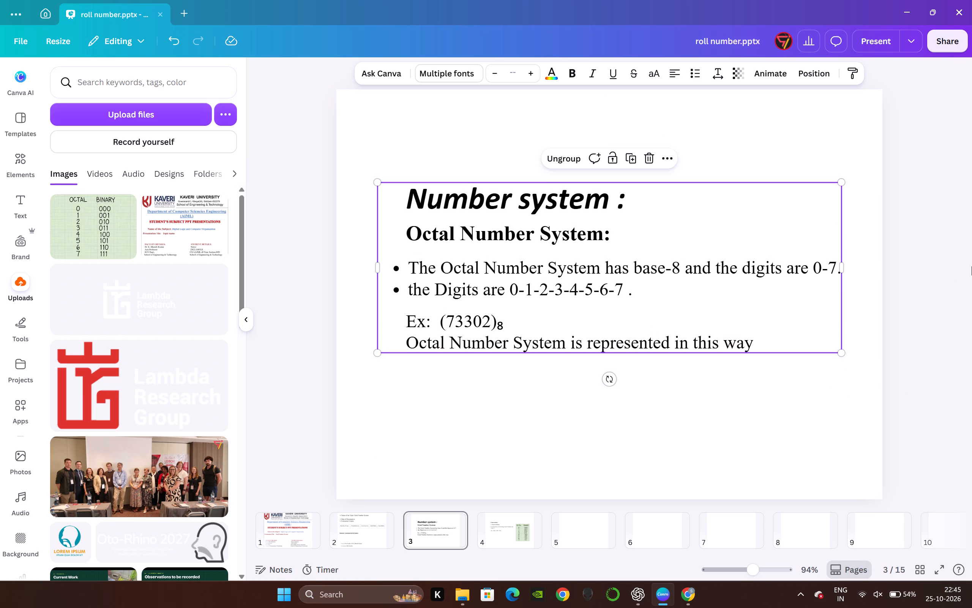
click(919, 267)
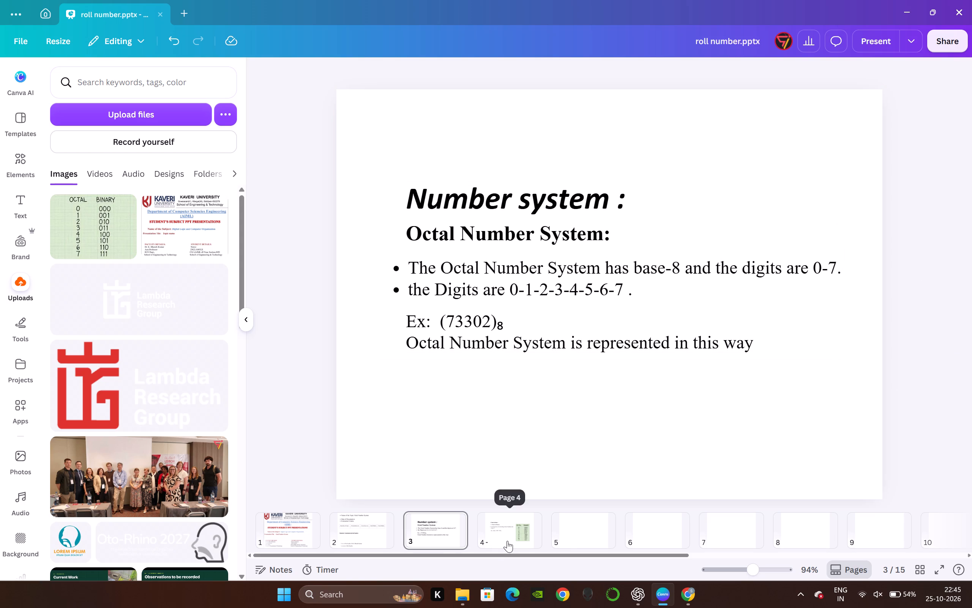
Ungroup slide 4's Conversions content, shrink the octal-binary table image to roughly half its width, and place it close beside the definition text.
click(507, 541)
click(565, 294)
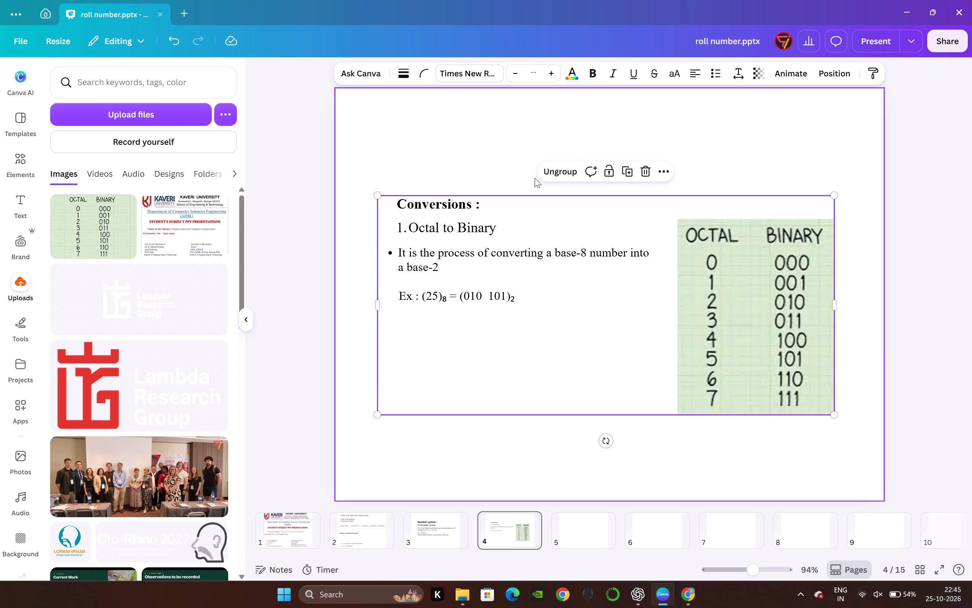
click(551, 168)
click(296, 231)
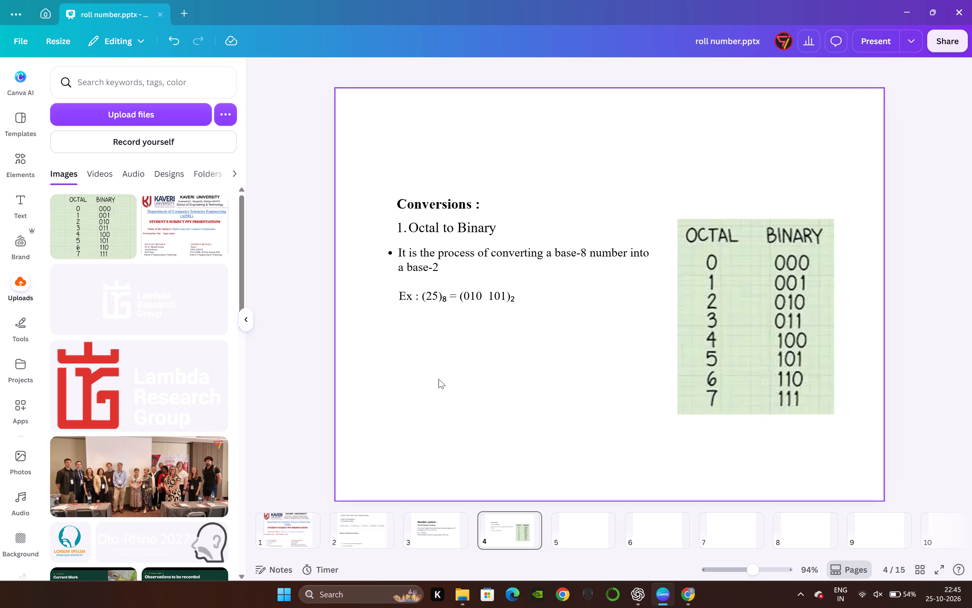
click(729, 294)
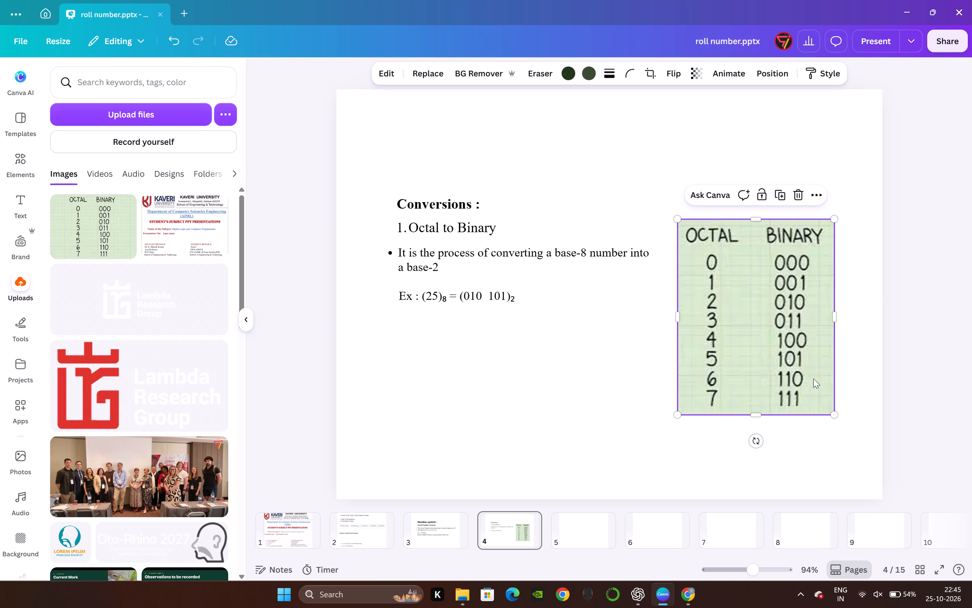
drag(836, 414, 795, 363)
click(293, 231)
click(721, 322)
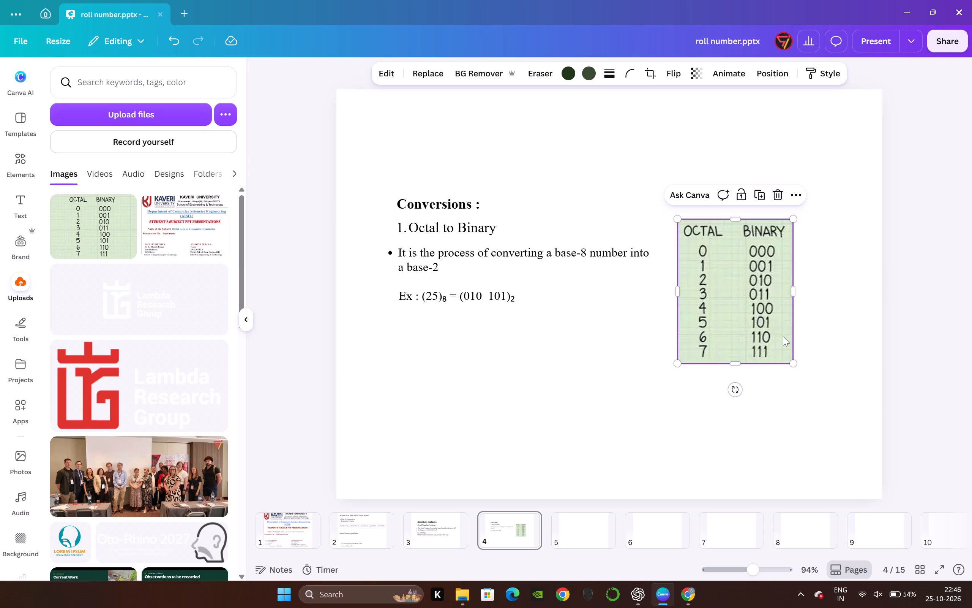
drag(790, 362, 766, 322)
drag(724, 280, 722, 280)
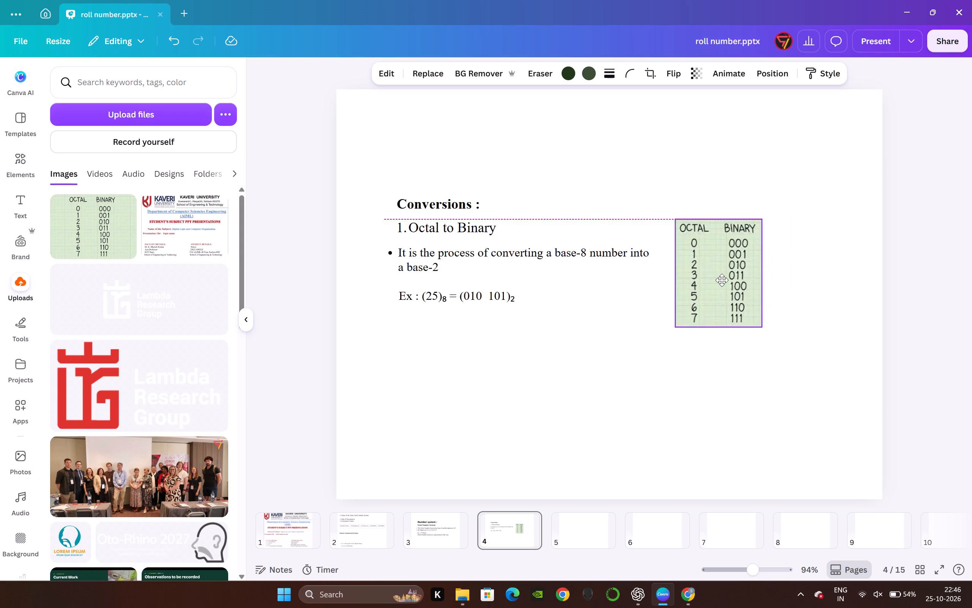
drag(722, 280, 712, 280)
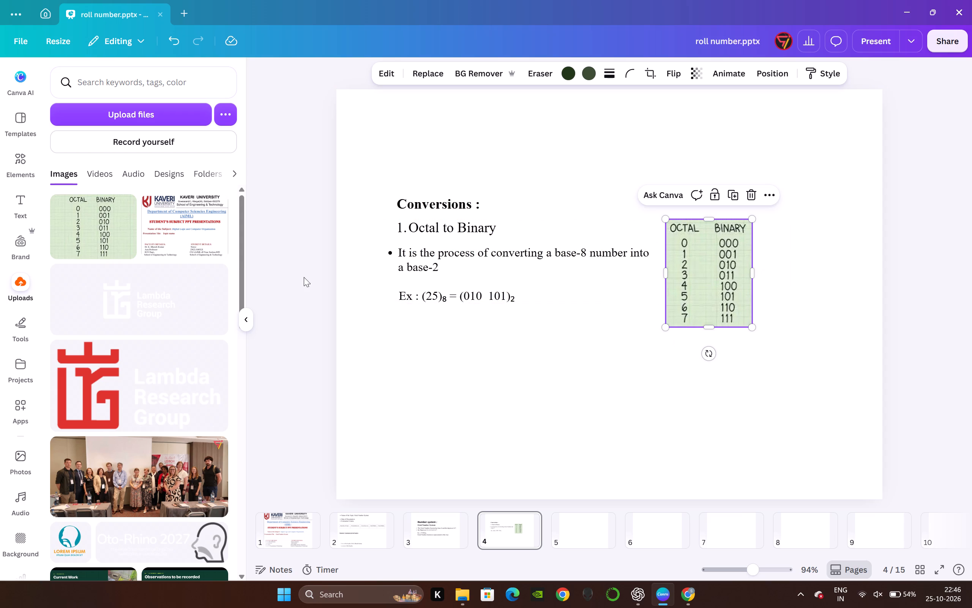
Group slide 4's Conversions heading, Octal to Binary subheading, definition with example, and reduced table image.
click(285, 276)
drag(374, 179, 838, 411)
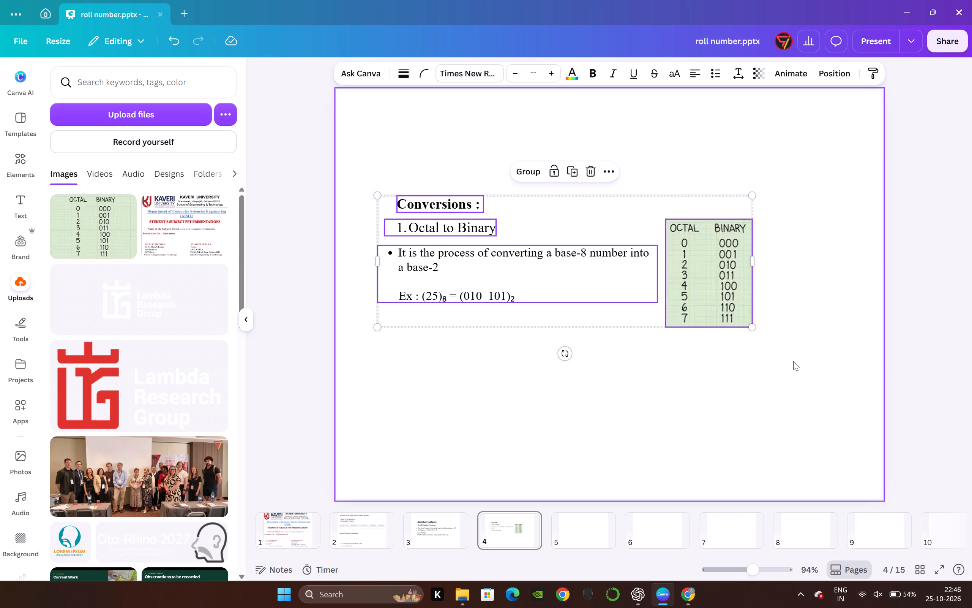
click(530, 170)
click(284, 251)
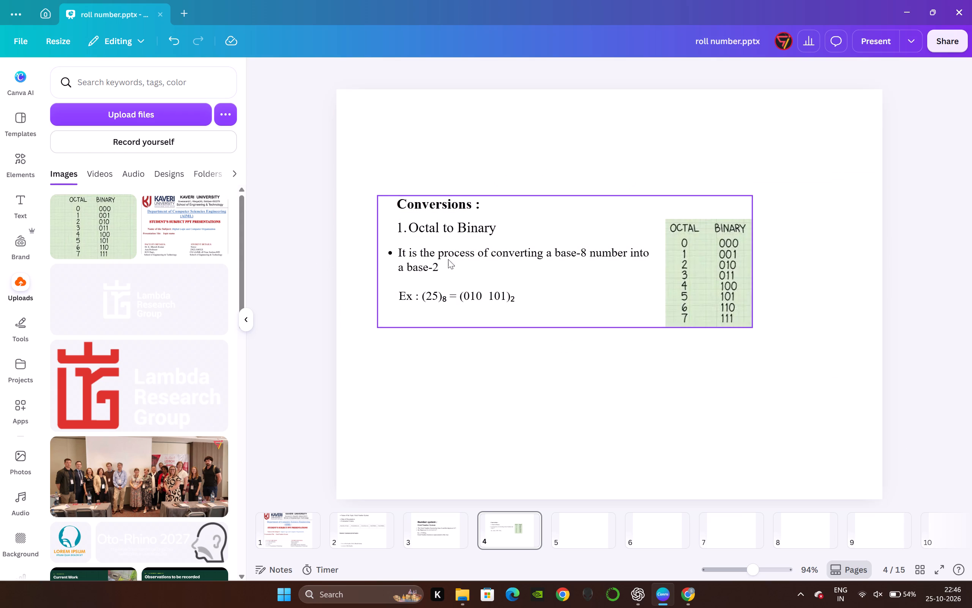
Enlarge slide 4's Conversions group to the full margin width and position it slightly above the slide's vertical center.
drag(516, 269, 516, 248)
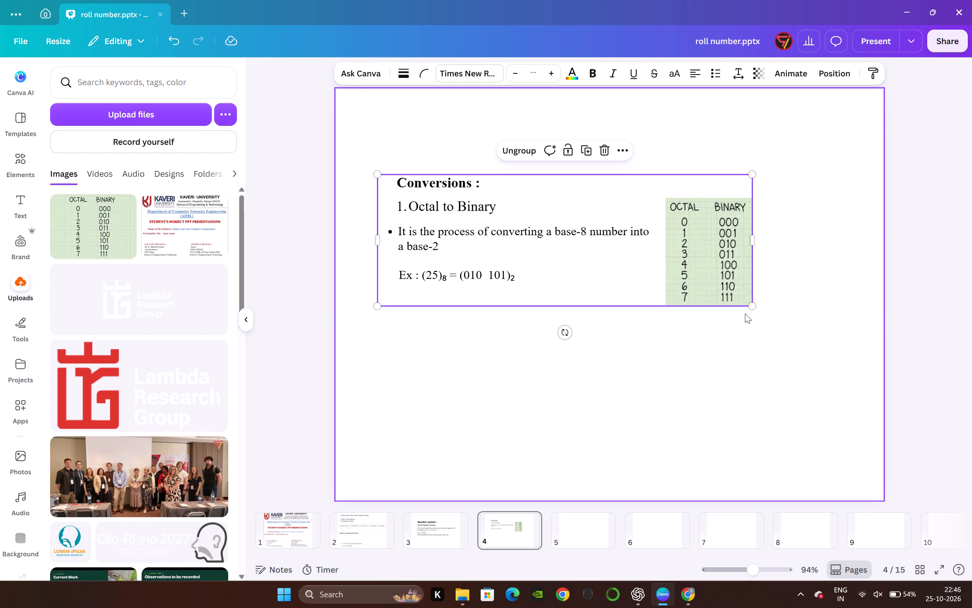
drag(753, 307, 829, 370)
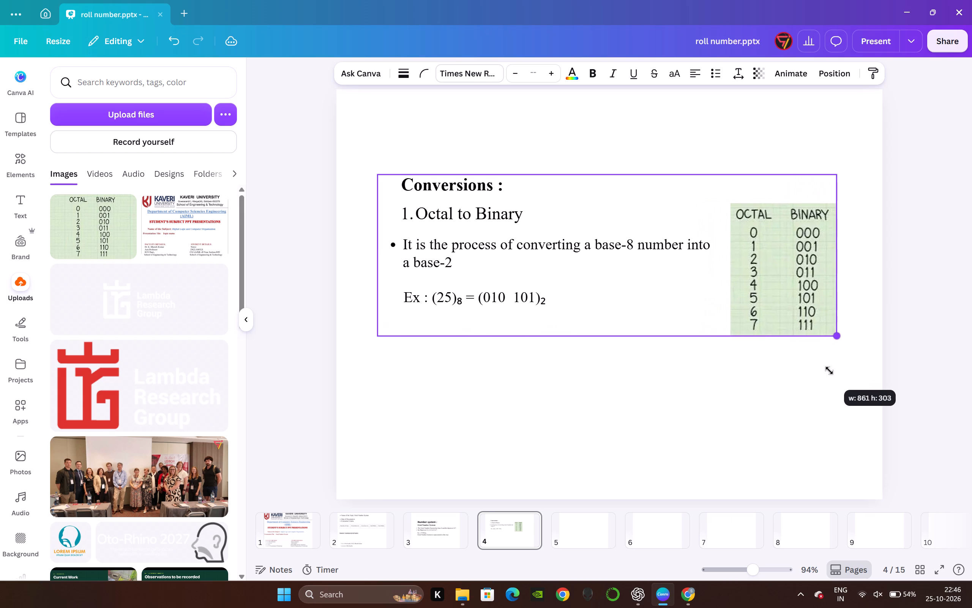
drag(829, 370, 830, 372)
drag(715, 255, 715, 273)
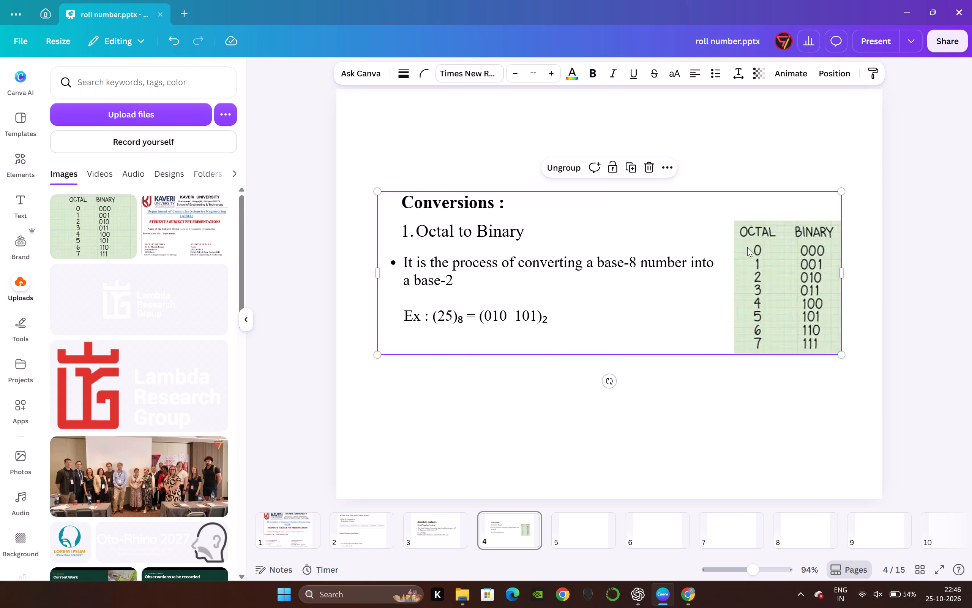
drag(929, 272, 930, 269)
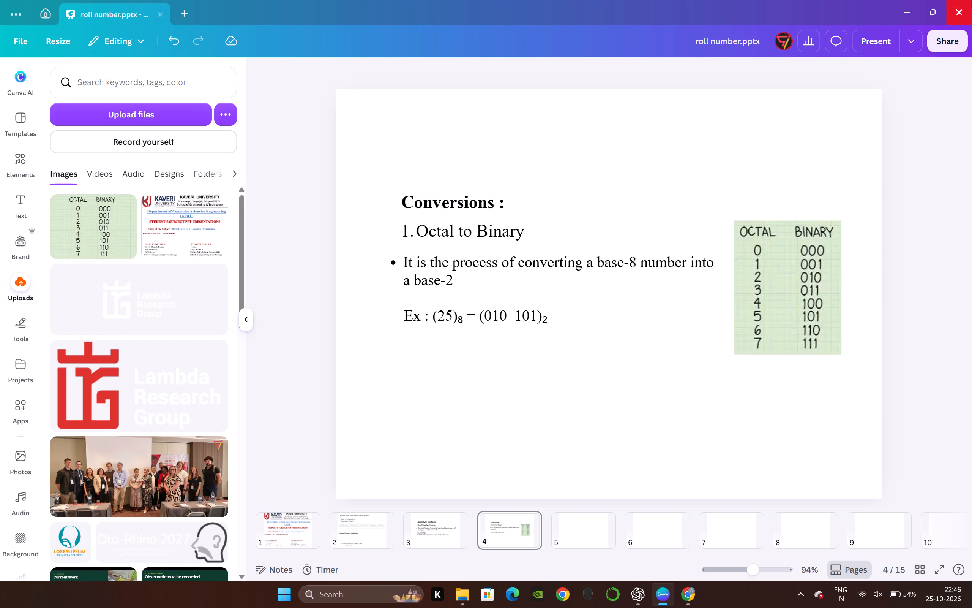
drag(722, 325, 722, 328)
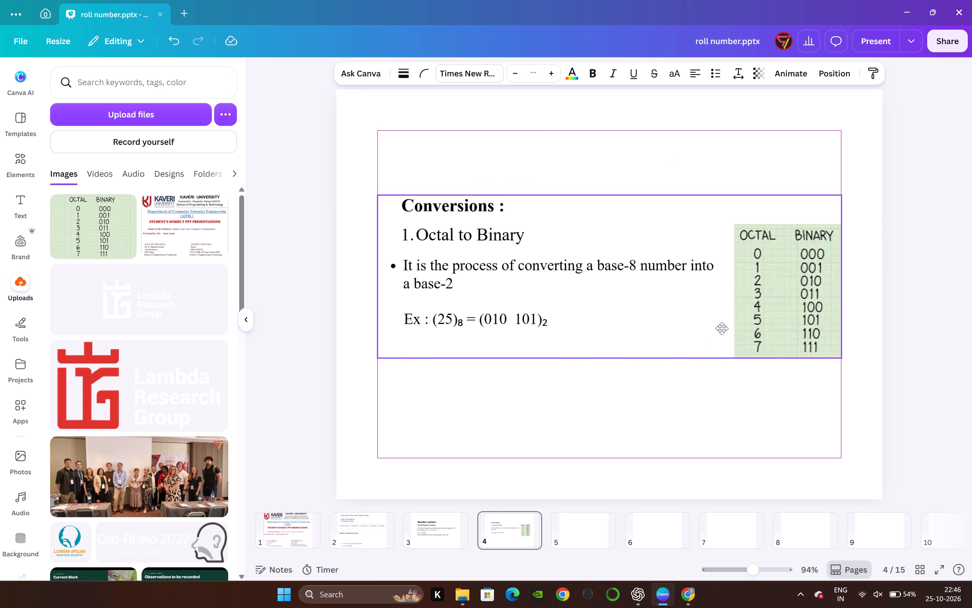
drag(722, 328, 722, 331)
click(282, 294)
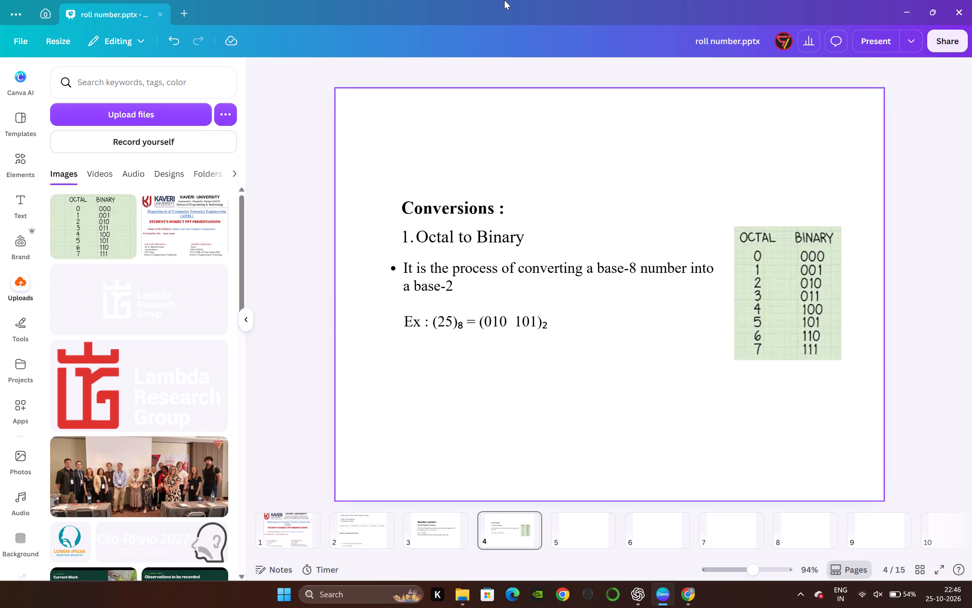
Ungroup slide 4's Conversions content and move the octal-binary table image down and inward, below the end of the definition's first line.
click(420, 266)
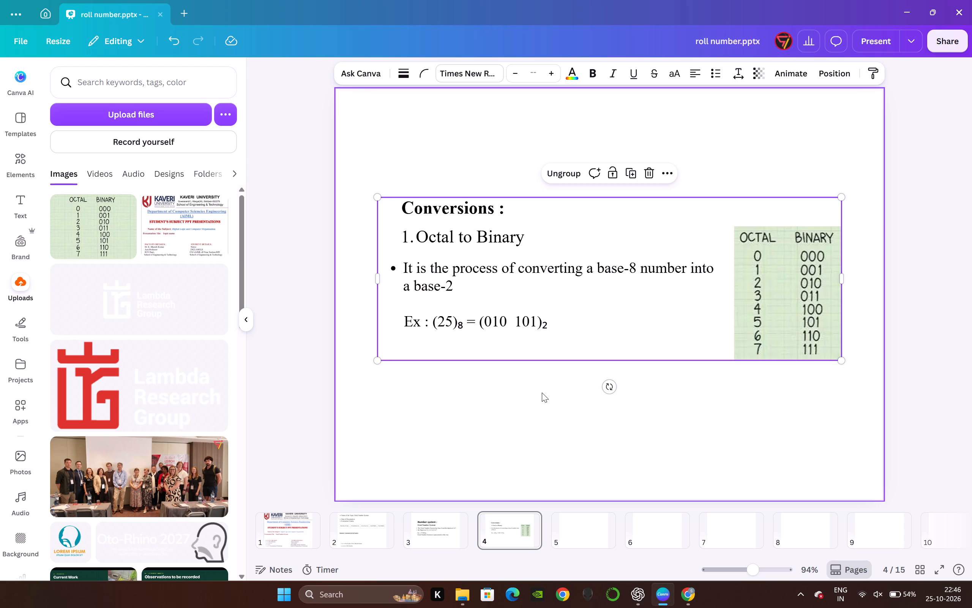
scroll(559, 200, up, 2)
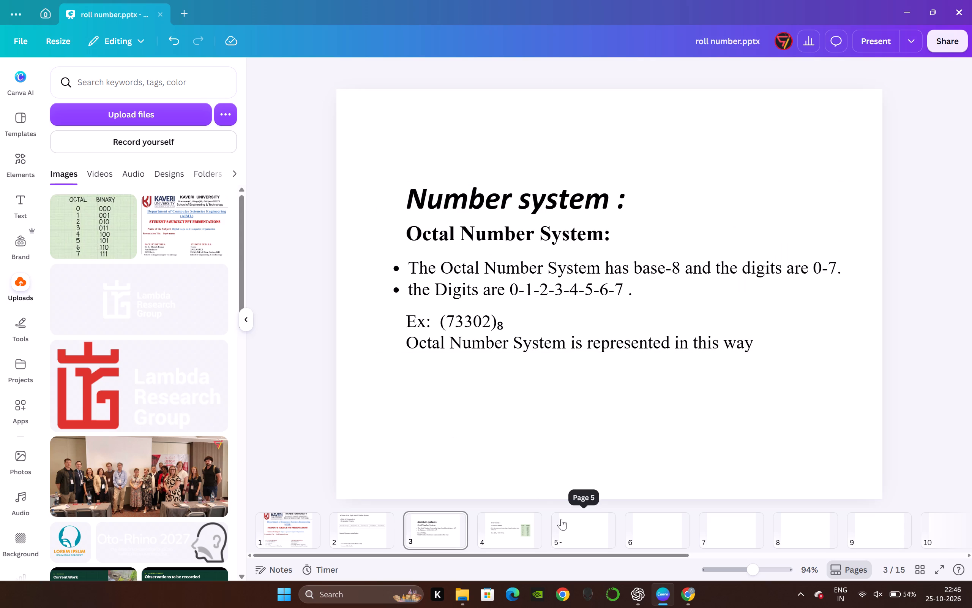
key(Right)
click(545, 302)
click(571, 173)
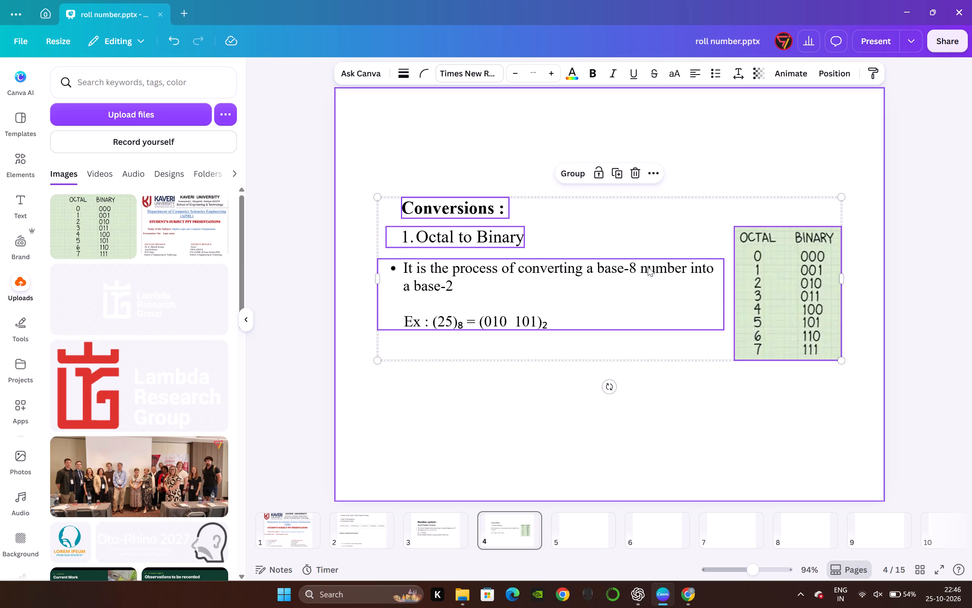
click(950, 288)
drag(764, 263, 764, 315)
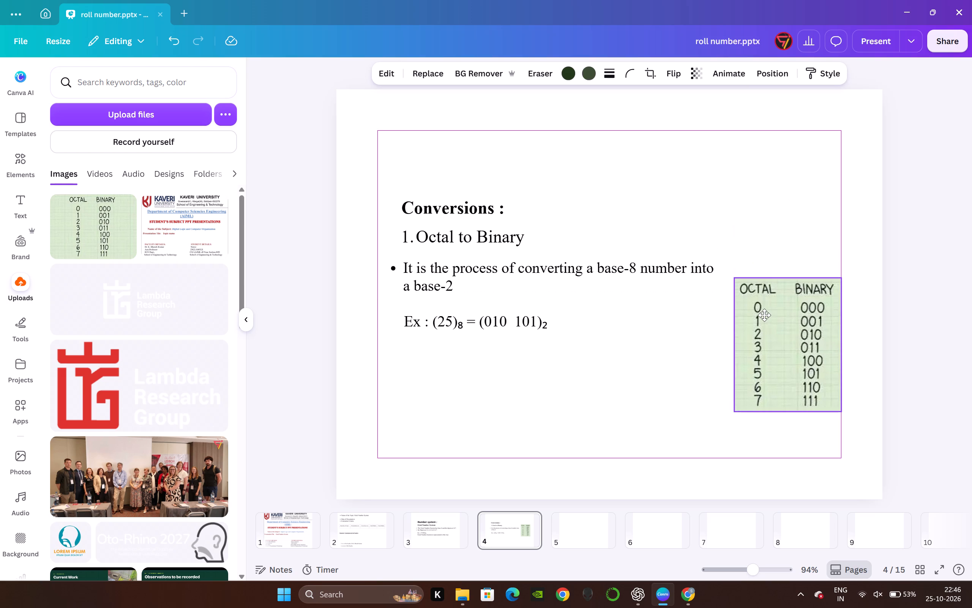
drag(764, 315, 716, 323)
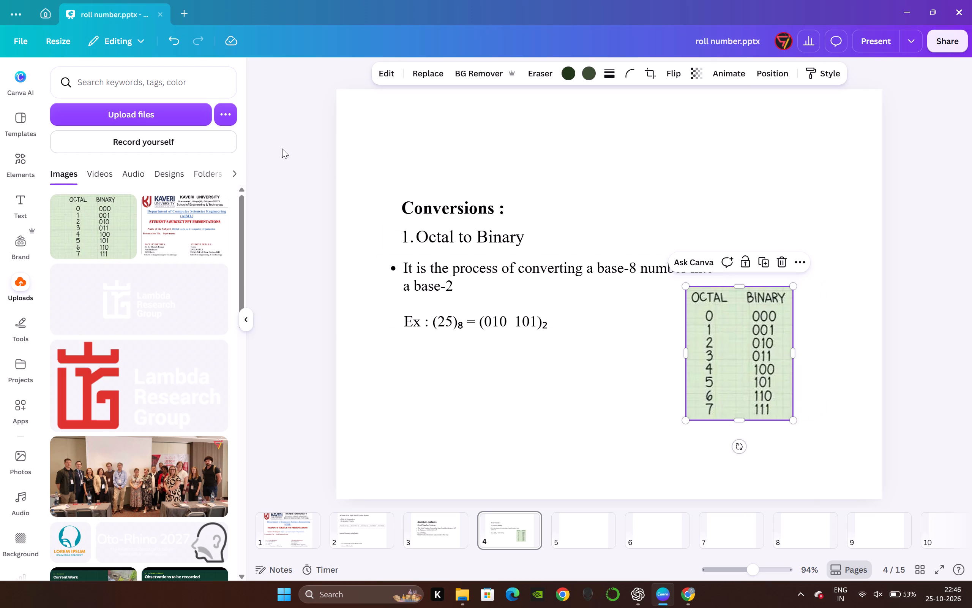
Group slide 4's heading, subheading and definition with example, and move the text group higher on the slide.
click(275, 168)
drag(382, 209, 504, 331)
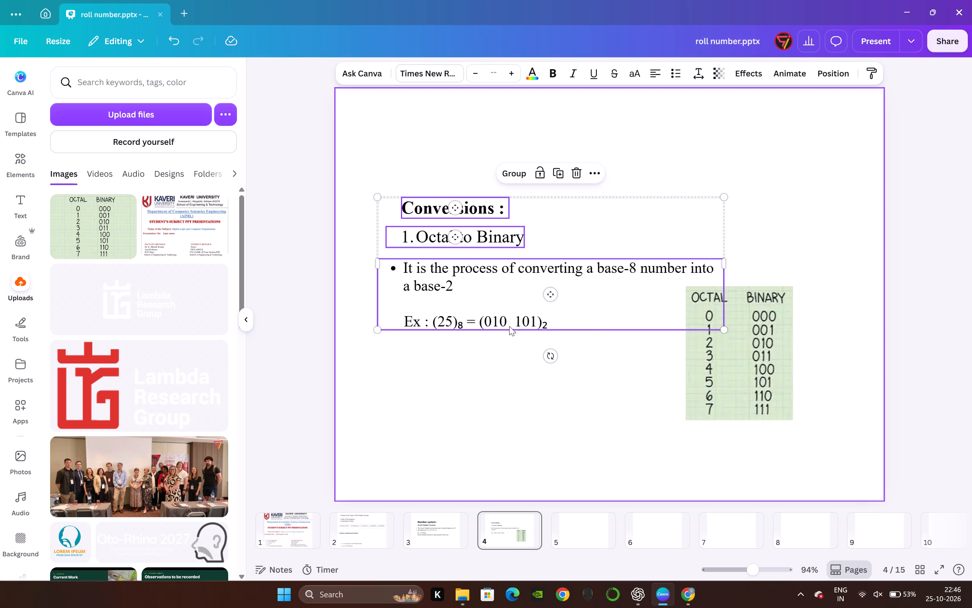
click(517, 173)
drag(451, 303, 449, 265)
Bring slide 4's octal-binary table image closer to the text, just below the end of the definition's first line, and enlarge it slightly.
drag(703, 380, 621, 342)
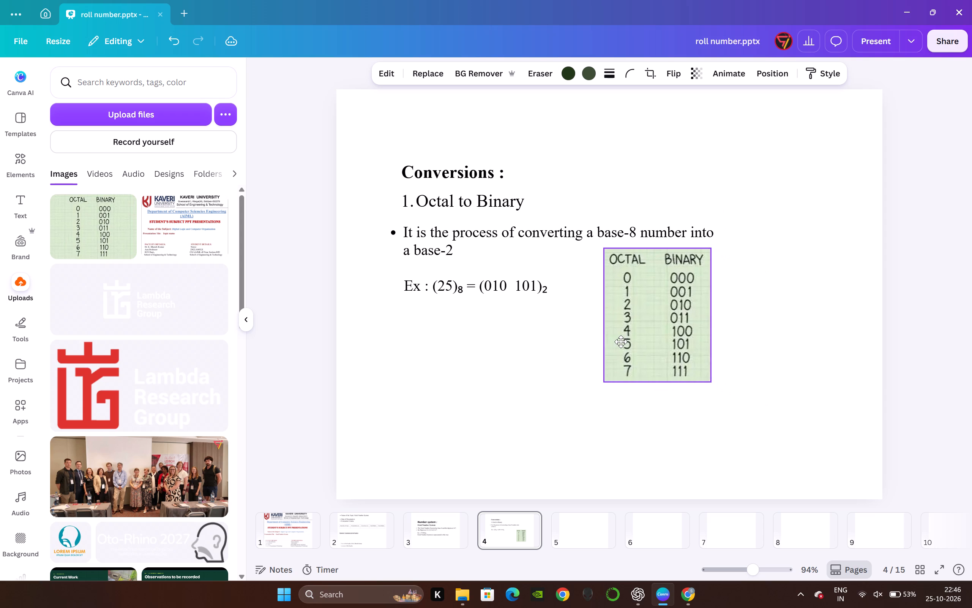
drag(621, 342, 626, 341)
drag(718, 381, 767, 431)
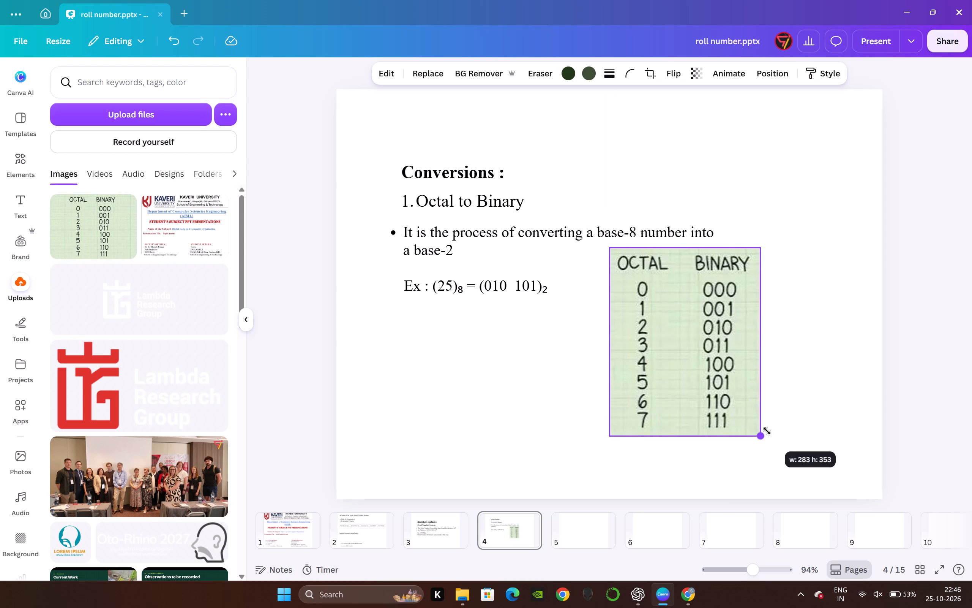
drag(767, 431, 766, 419)
drag(661, 333, 698, 334)
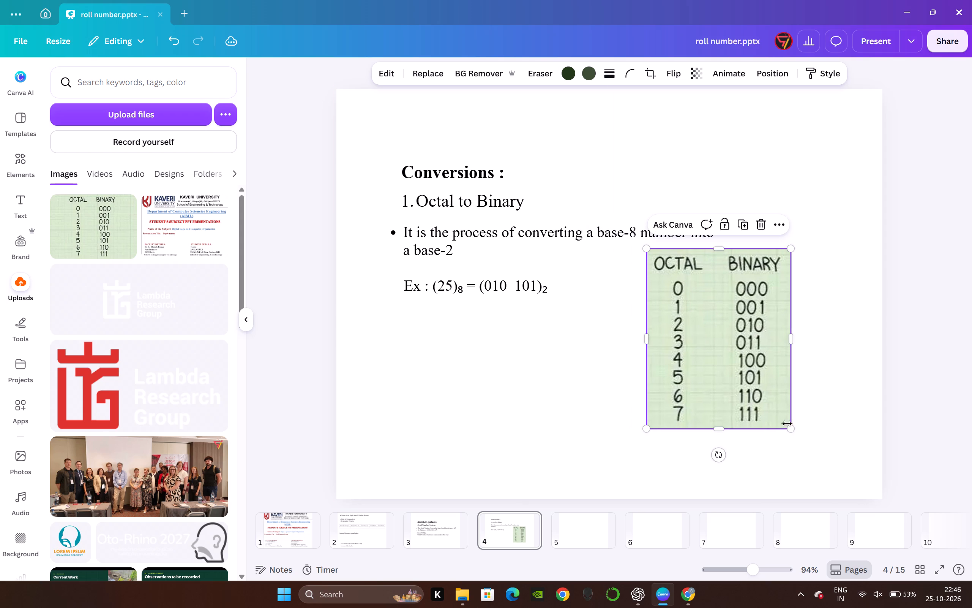
drag(795, 431, 753, 396)
drag(789, 426, 742, 366)
drag(670, 306, 690, 326)
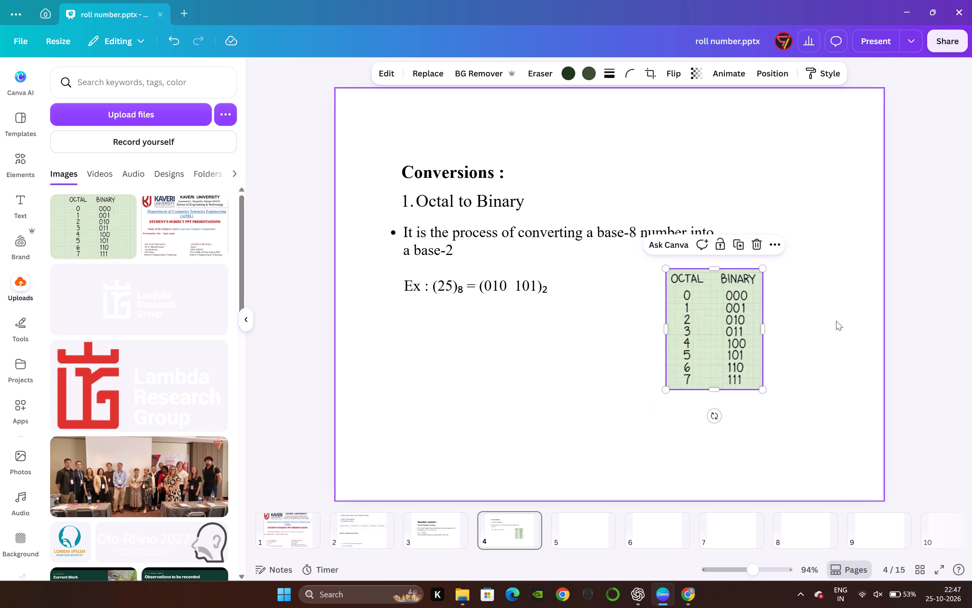
click(925, 313)
drag(722, 321, 683, 312)
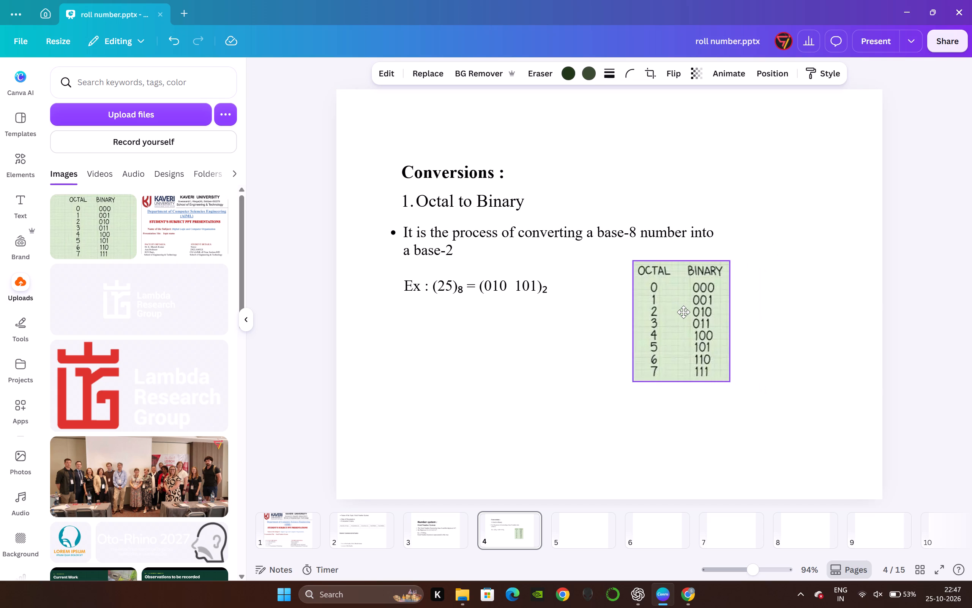
drag(683, 312, 684, 306)
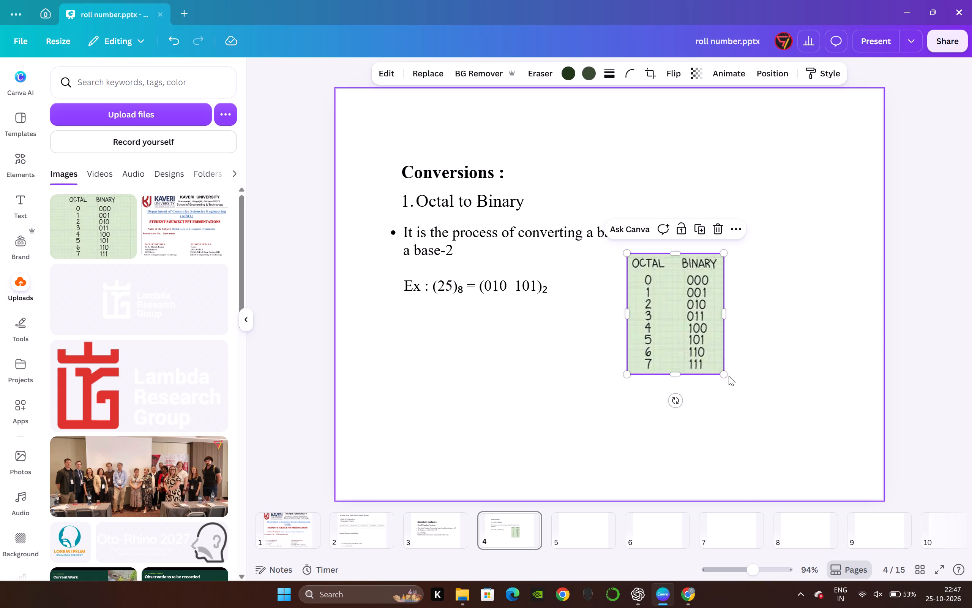
drag(727, 374, 741, 395)
drag(702, 329, 717, 329)
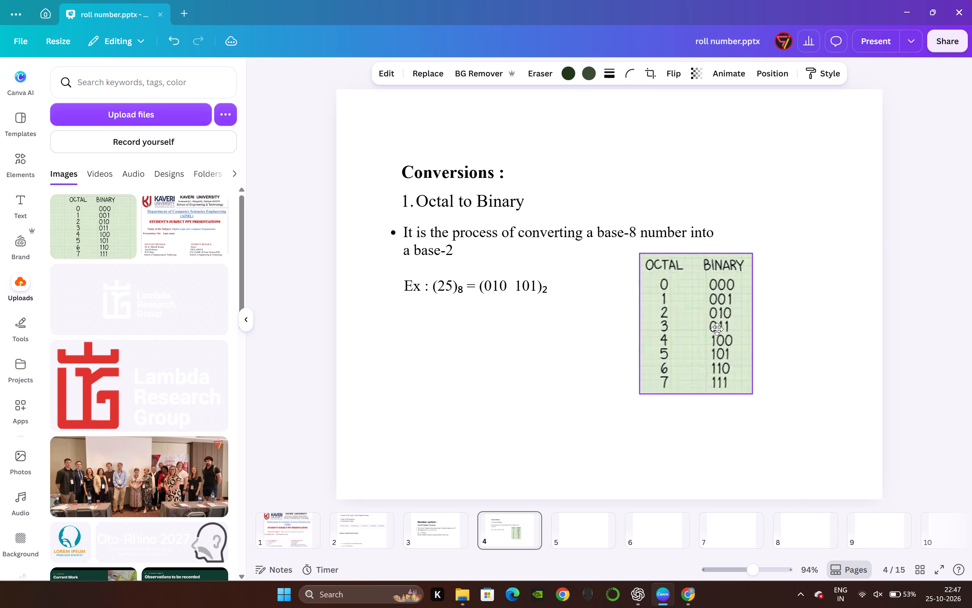
drag(717, 329, 717, 327)
click(289, 186)
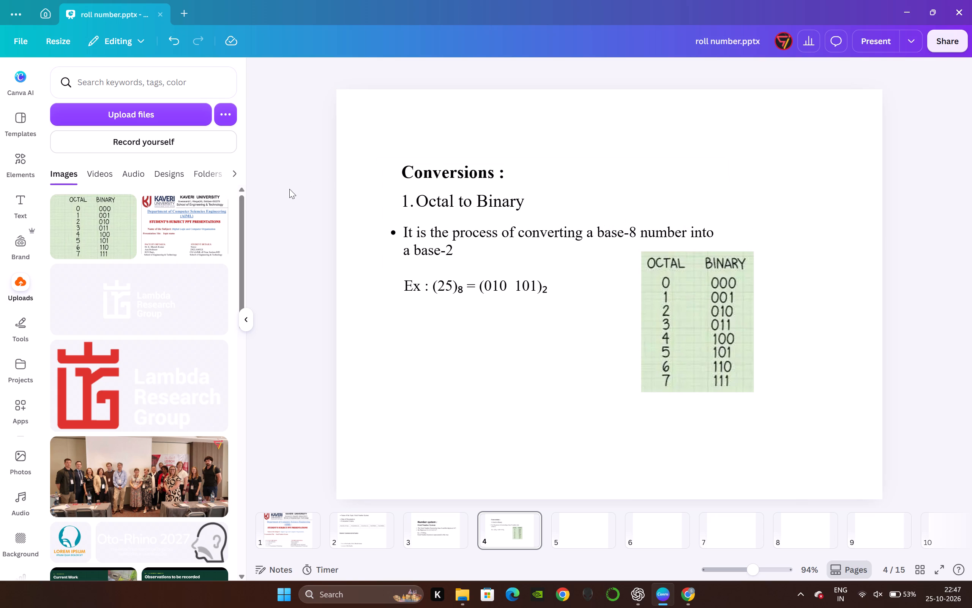
Lower slide 4's Conversions text group slightly, and shift the octal-binary table image down to match.
drag(528, 250, 530, 256)
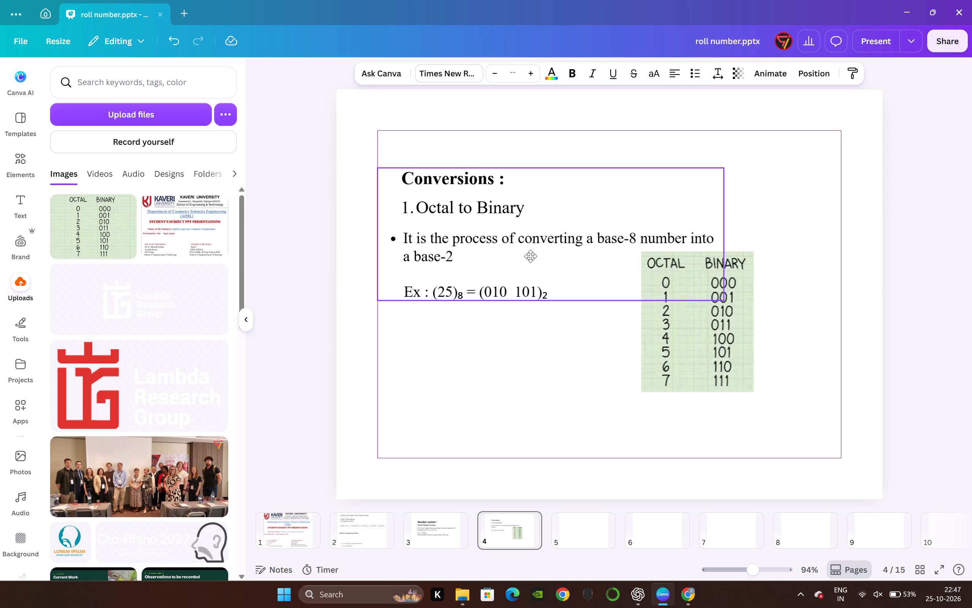
drag(530, 256, 530, 260)
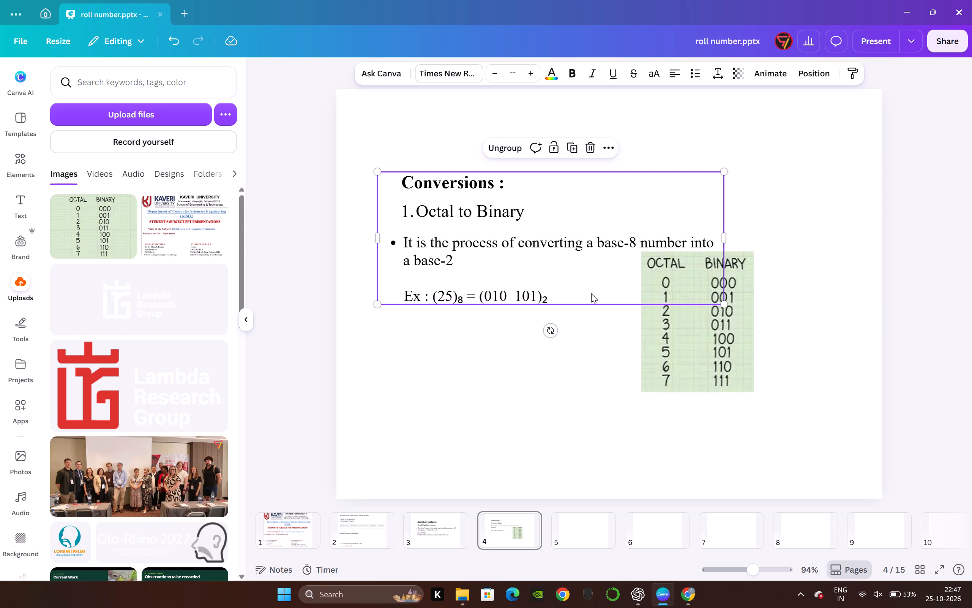
drag(680, 346, 680, 360)
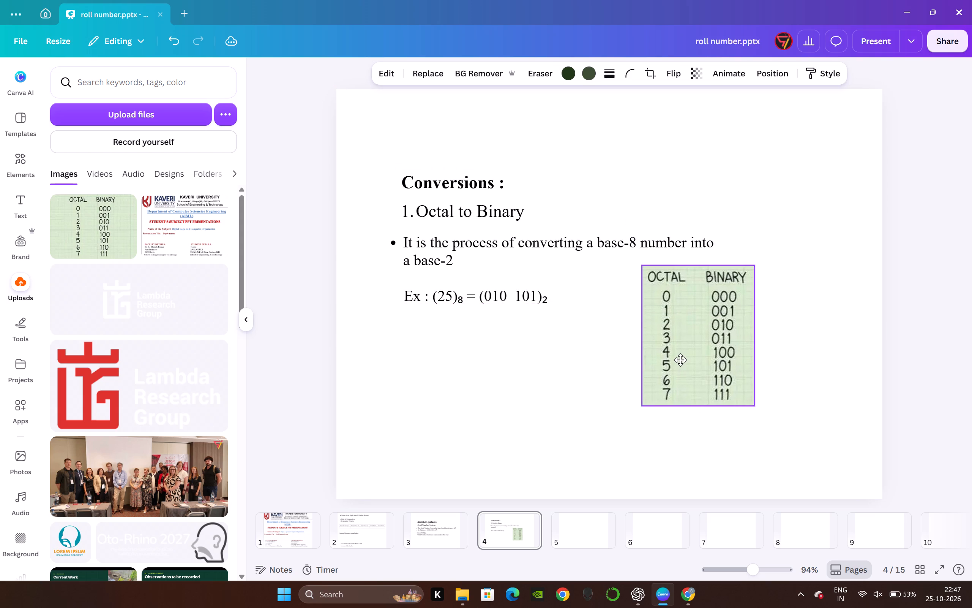
drag(680, 360, 680, 359)
click(960, 355)
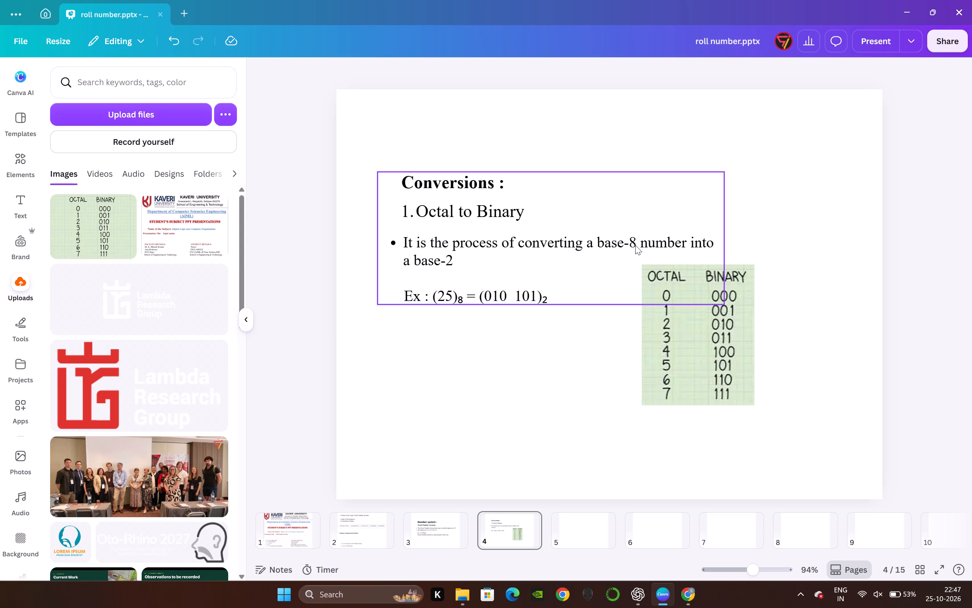
Group slide 4's Conversions text group with the octal-binary table image.
drag(372, 226, 757, 445)
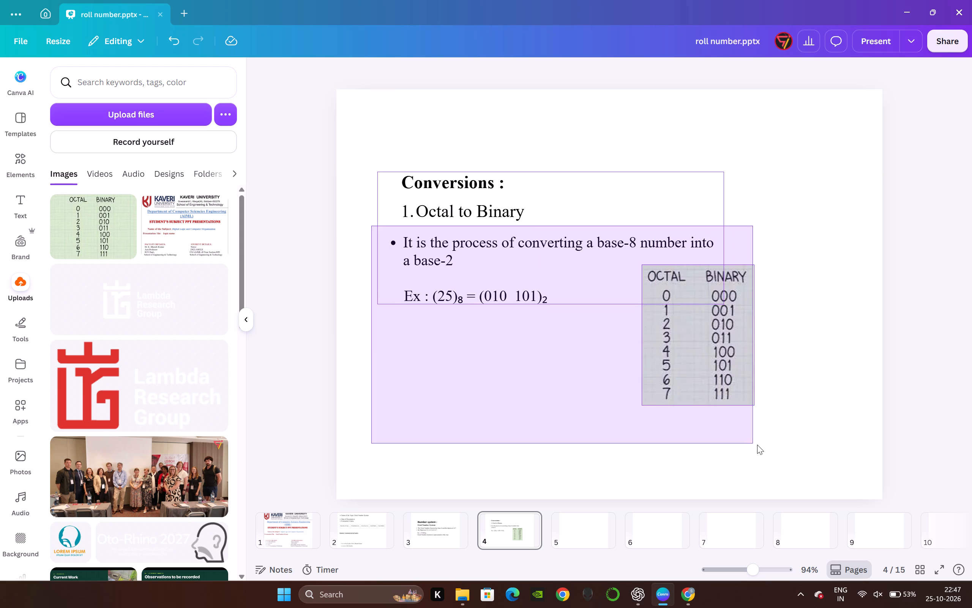
drag(757, 445, 757, 444)
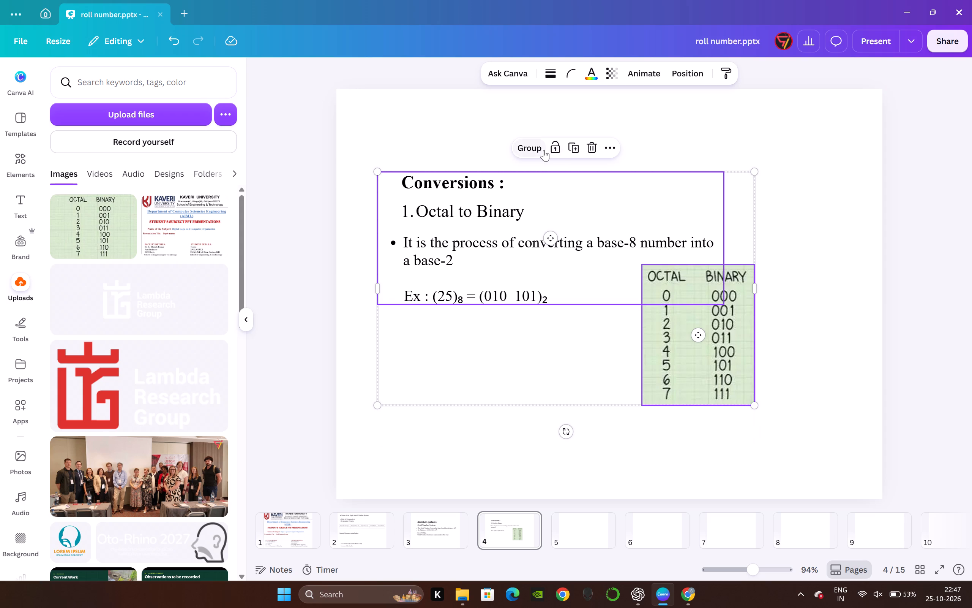
click(543, 150)
click(311, 211)
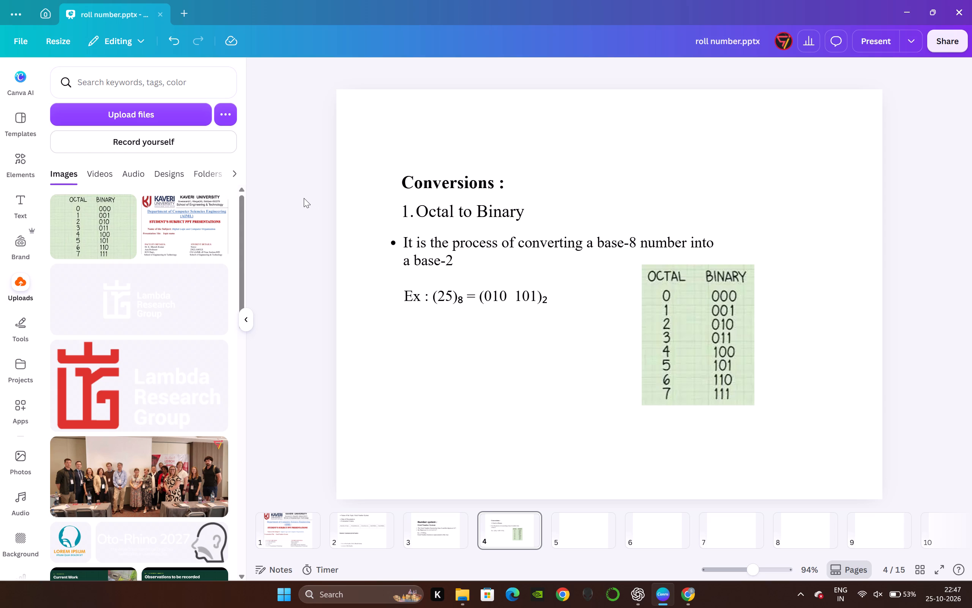
Add the all-white Lambda Research Group logo from the uploaded images to slide 4.
click(74, 299)
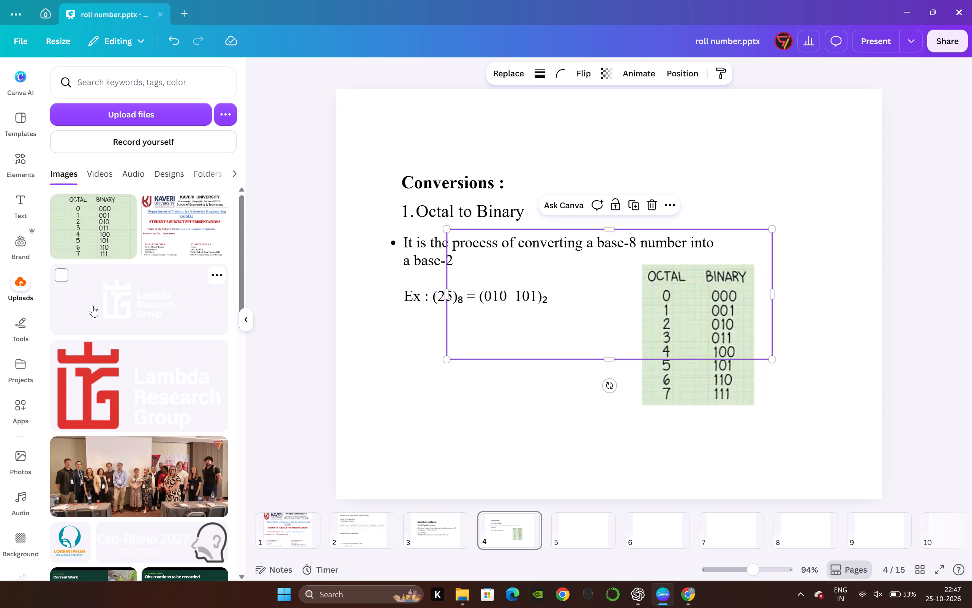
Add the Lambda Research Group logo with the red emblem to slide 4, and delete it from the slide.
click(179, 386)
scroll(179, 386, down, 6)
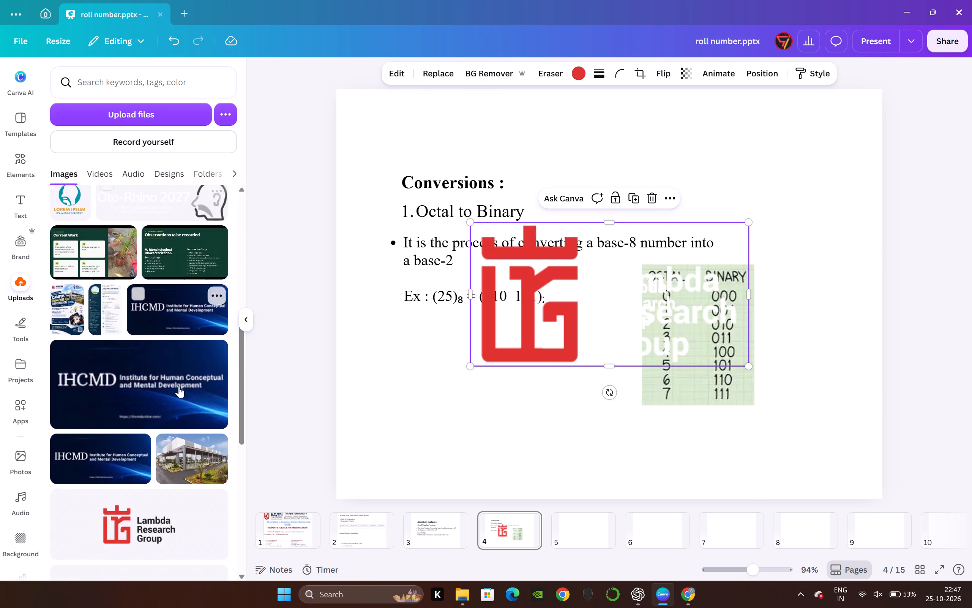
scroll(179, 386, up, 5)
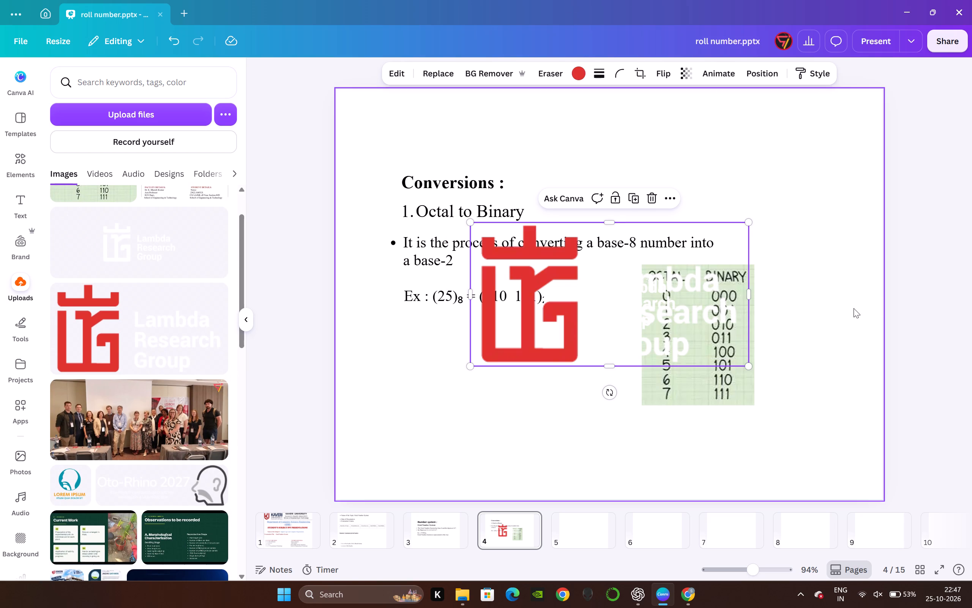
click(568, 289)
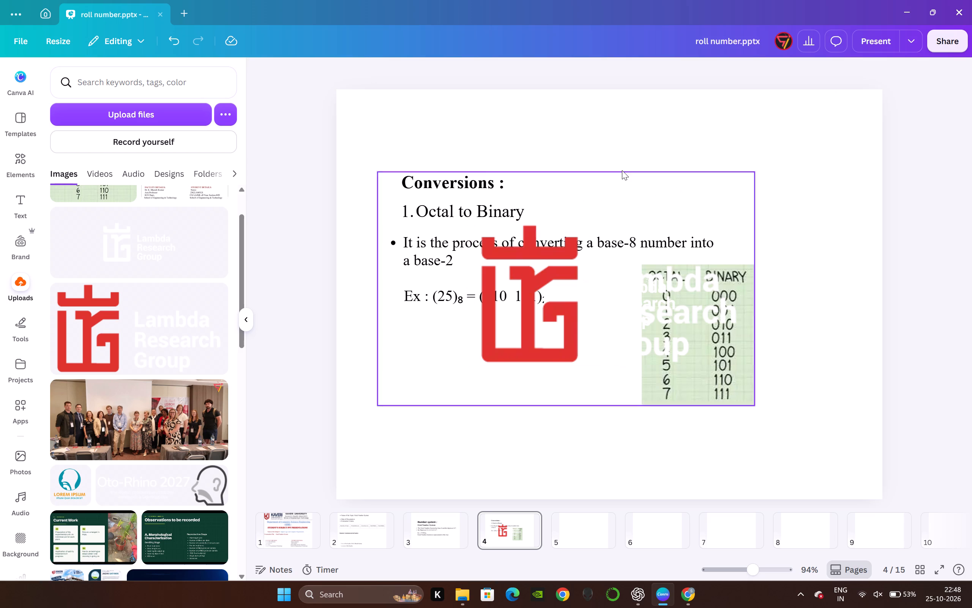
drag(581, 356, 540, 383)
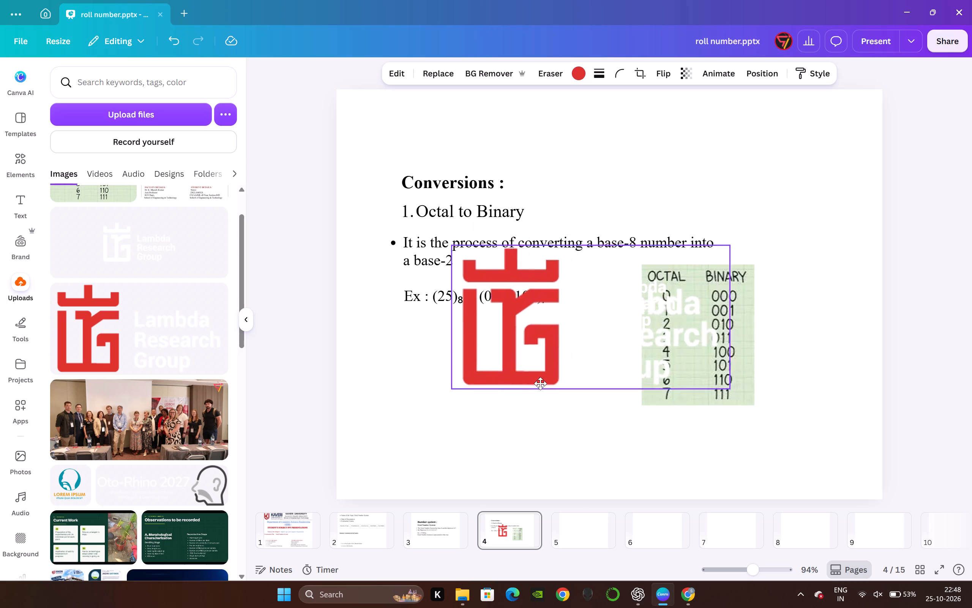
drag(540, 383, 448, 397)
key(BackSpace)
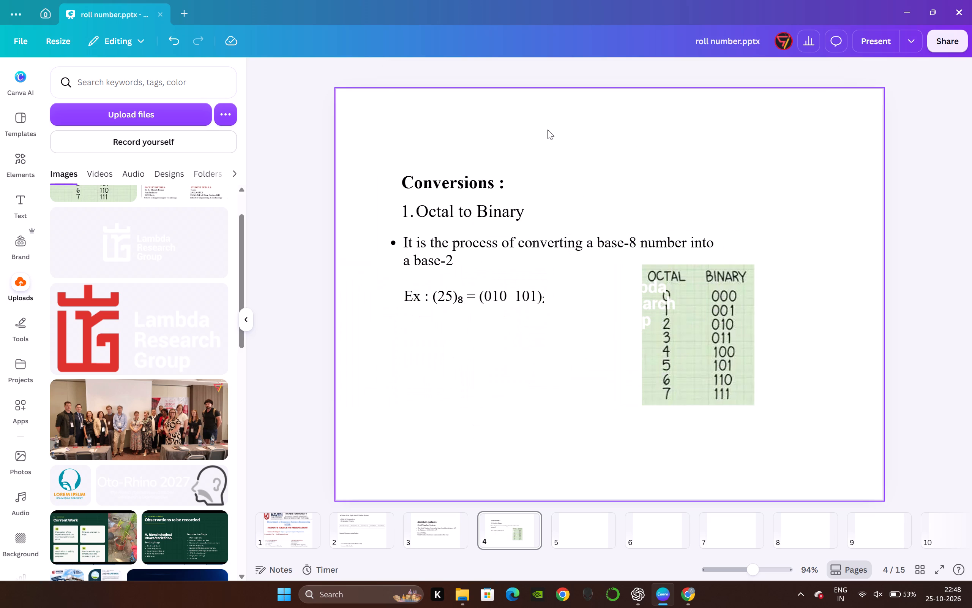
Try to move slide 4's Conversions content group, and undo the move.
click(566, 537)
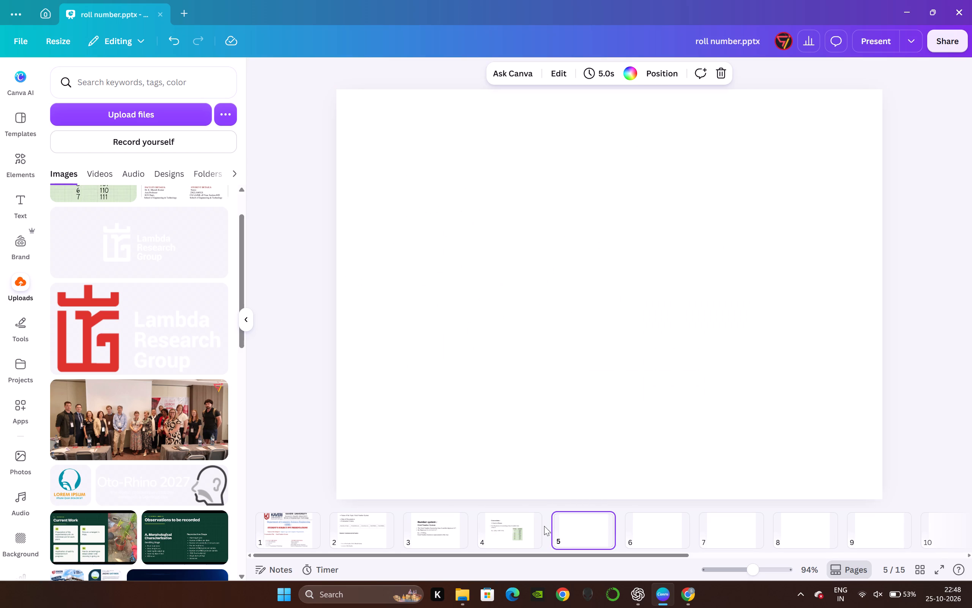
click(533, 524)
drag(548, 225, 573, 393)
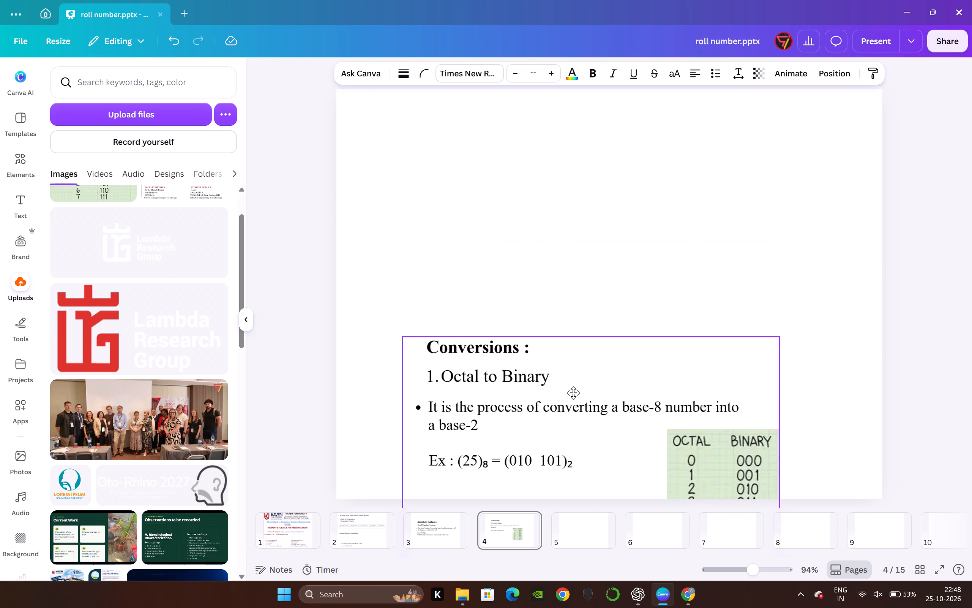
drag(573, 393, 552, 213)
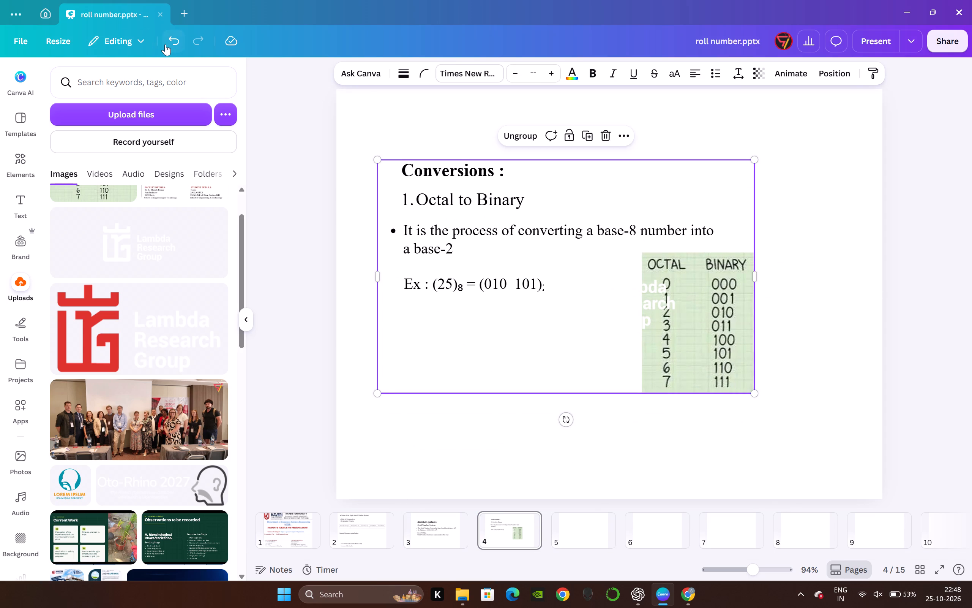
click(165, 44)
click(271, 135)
Duplicate slide 4's Conversions group and move the copy onto the blank slide 5, near the slide's center.
click(472, 276)
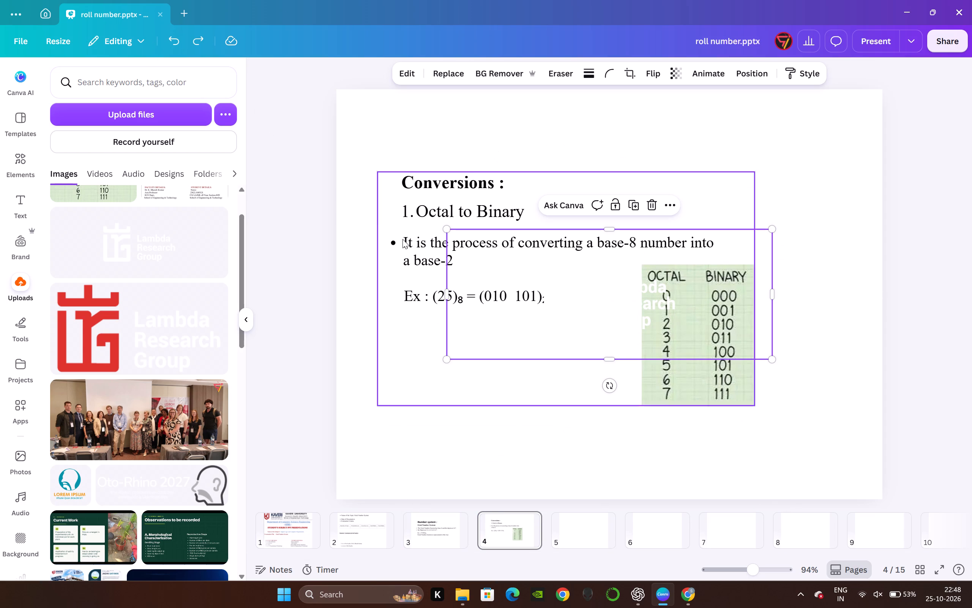
click(352, 204)
click(287, 202)
click(402, 211)
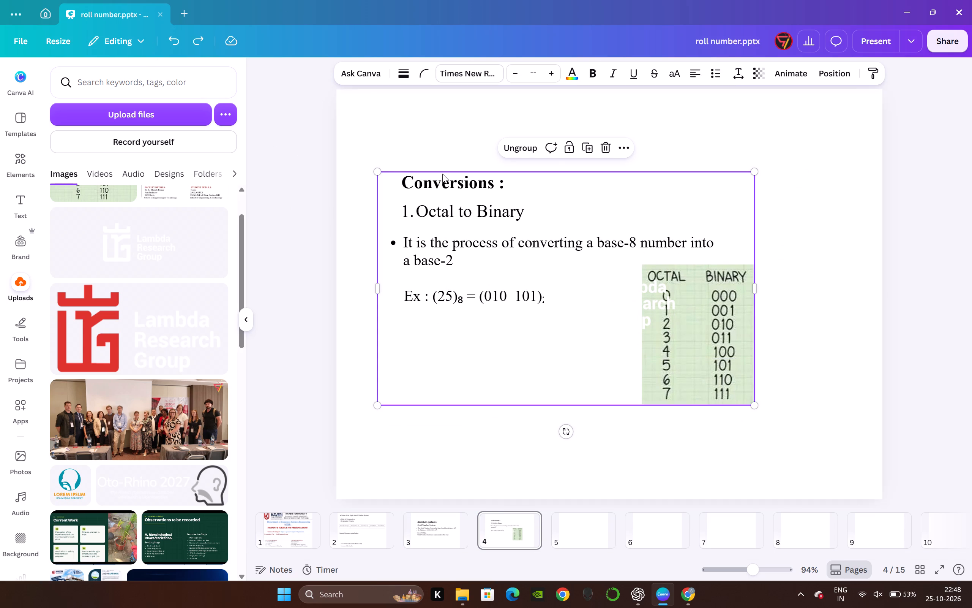
click(592, 150)
drag(591, 351, 581, 528)
drag(541, 314, 541, 309)
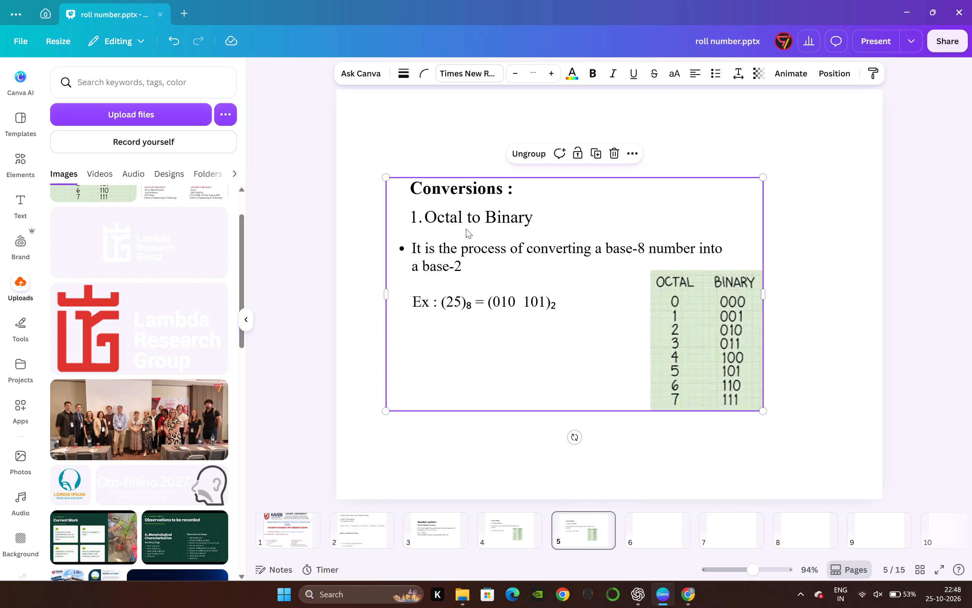
Ungroup the copied Conversions content on slide 5 into separate text boxes and the table image.
click(466, 229)
drag(541, 237, 541, 234)
click(523, 166)
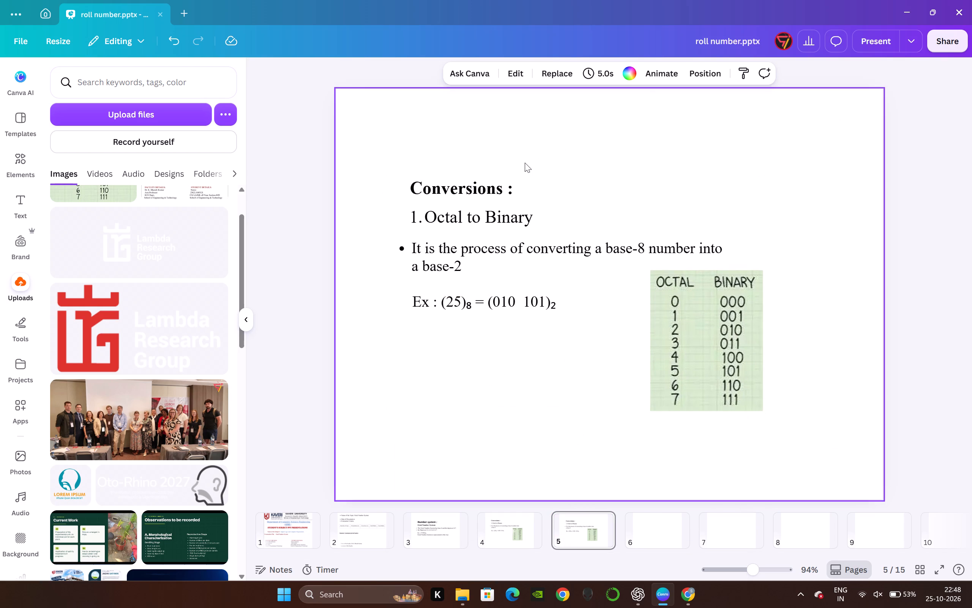
click(509, 231)
click(527, 159)
click(514, 182)
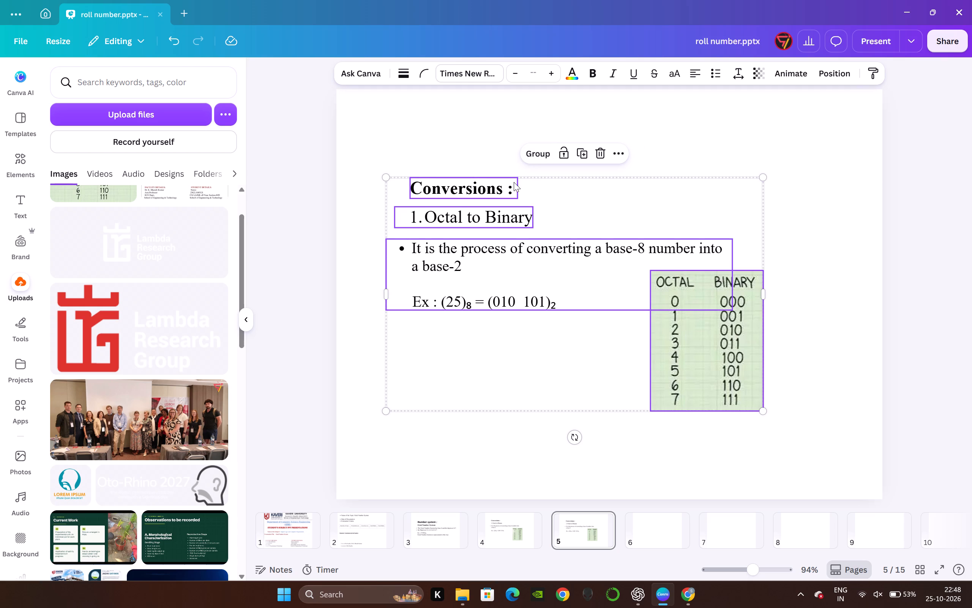
click(911, 223)
Delete the Conversions heading from slide 5.
click(483, 185)
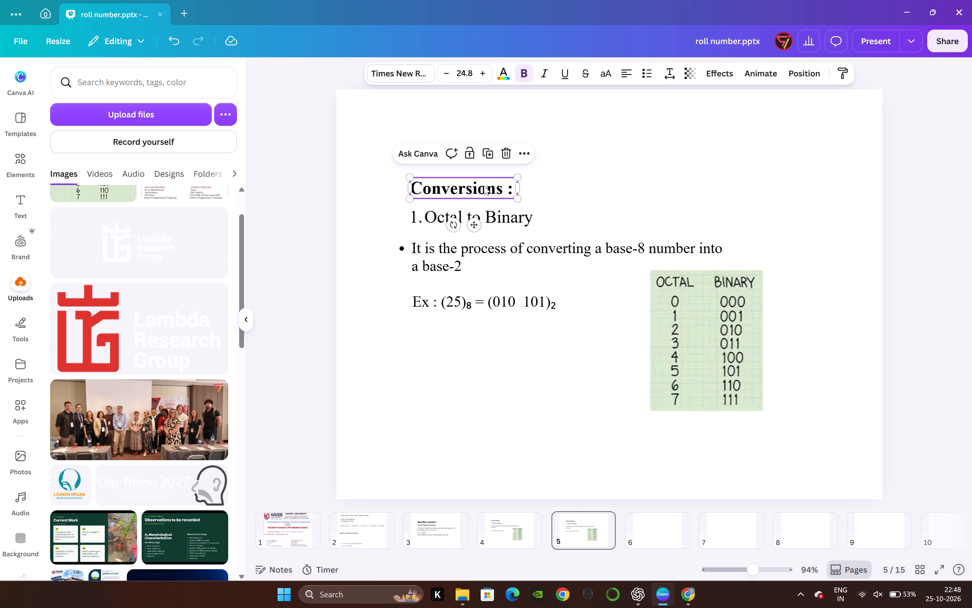
key(BackSpace)
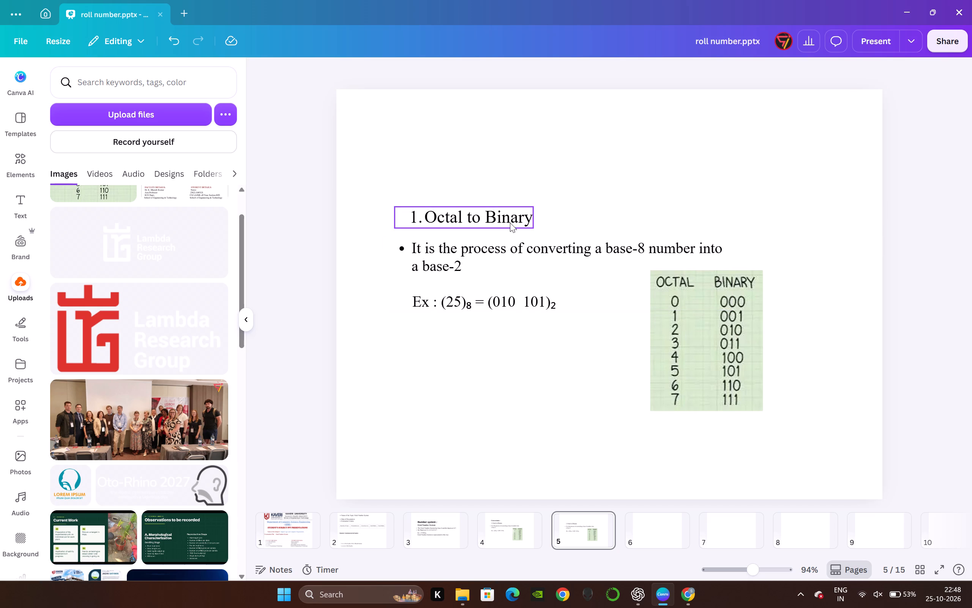
Change the slide 5 heading text from Octal to Binary to "Octal to Decimal".
click(510, 223)
click(497, 219)
click(496, 218)
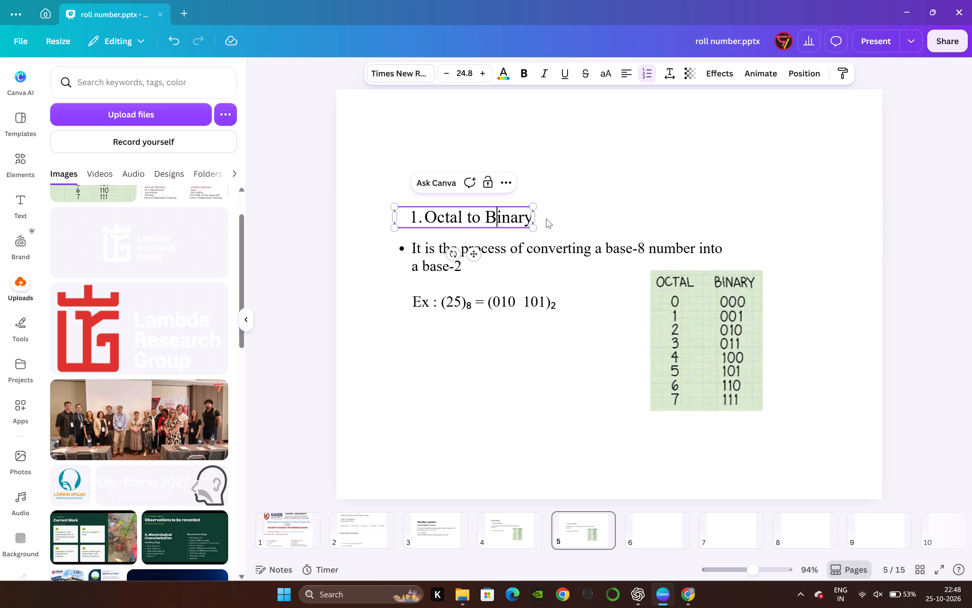
click(530, 220)
click(528, 221)
key(Right)
key(BackSpace)
key(BackSpace)
key(BackSpace)
key(BackSpace)
key(BackSpace)
key(BackSpace)
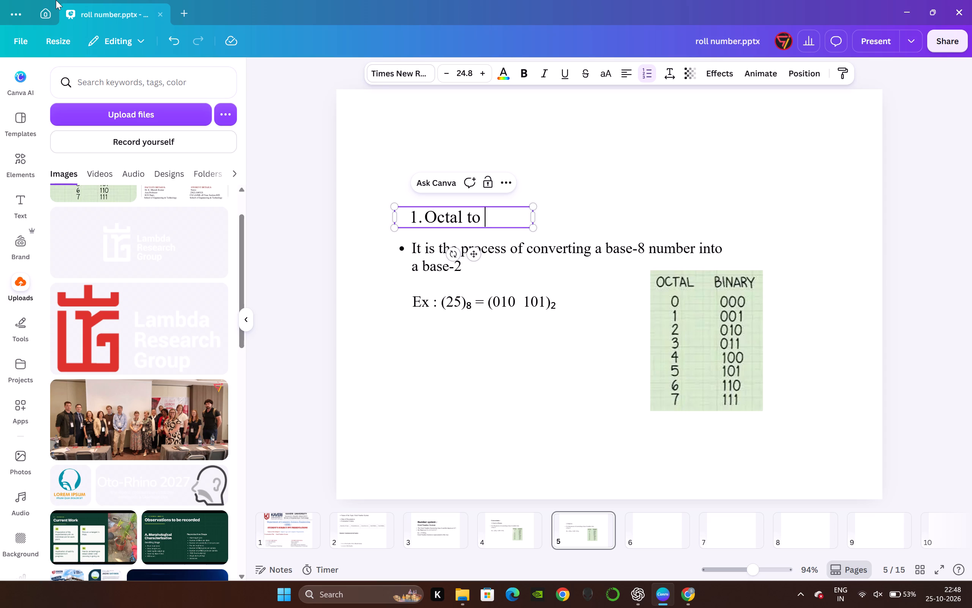
text(dECIMAL)
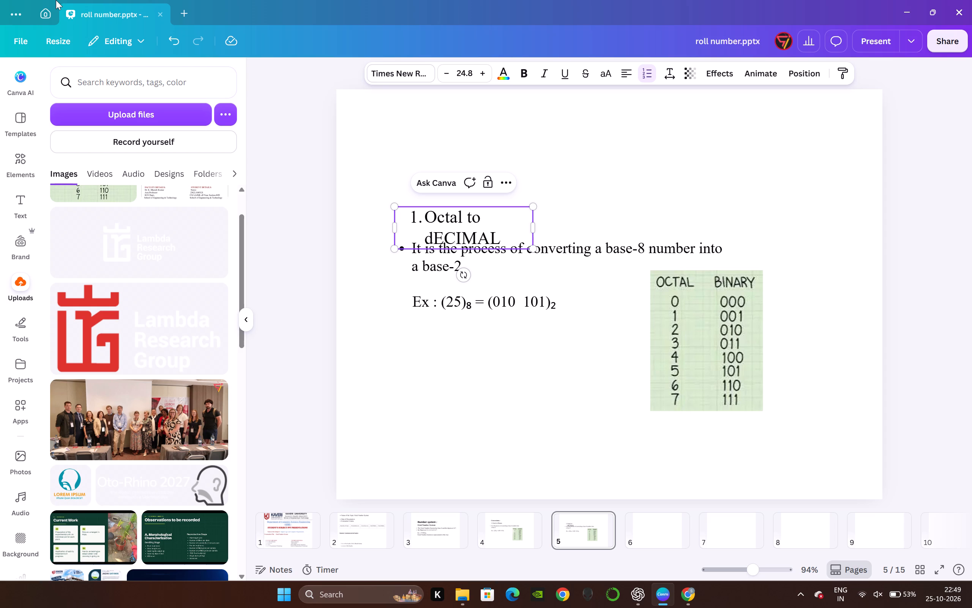
key(BackSpace)
key(BackSpace)
key(BackSpace)
key(BackSpace)
key(BackSpace)
key(BackSpace)
key(BackSpace)
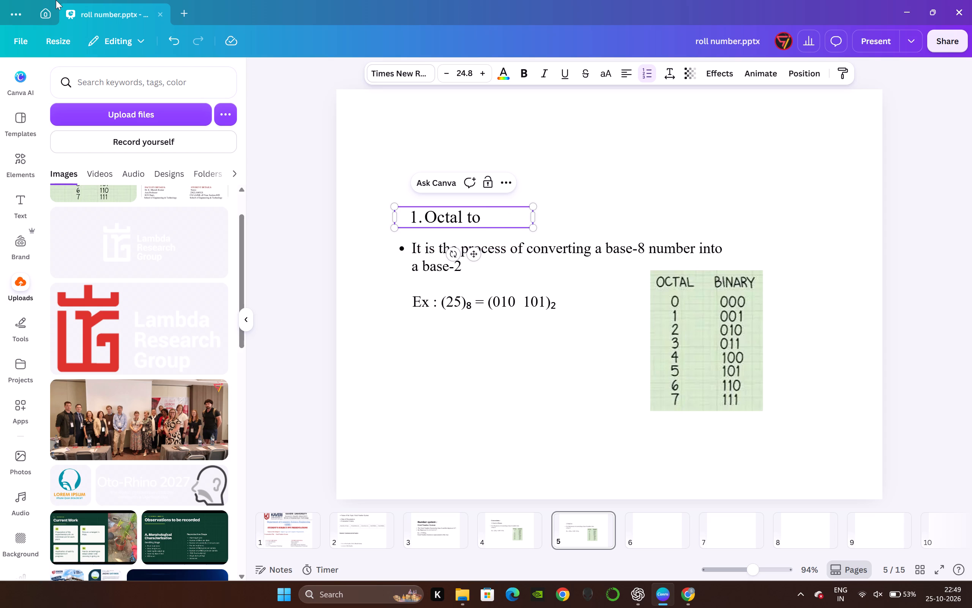
key(d)
text(ecimal)
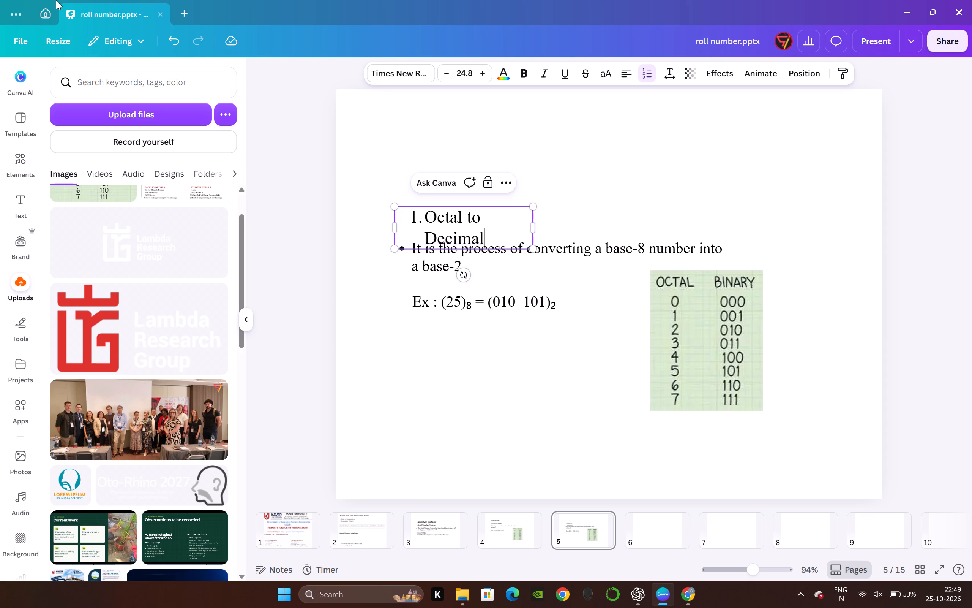
Widen the Octal to Decimal heading's text box so the heading fits on one line.
drag(533, 228, 537, 228)
drag(537, 228, 581, 215)
drag(299, 238, 305, 235)
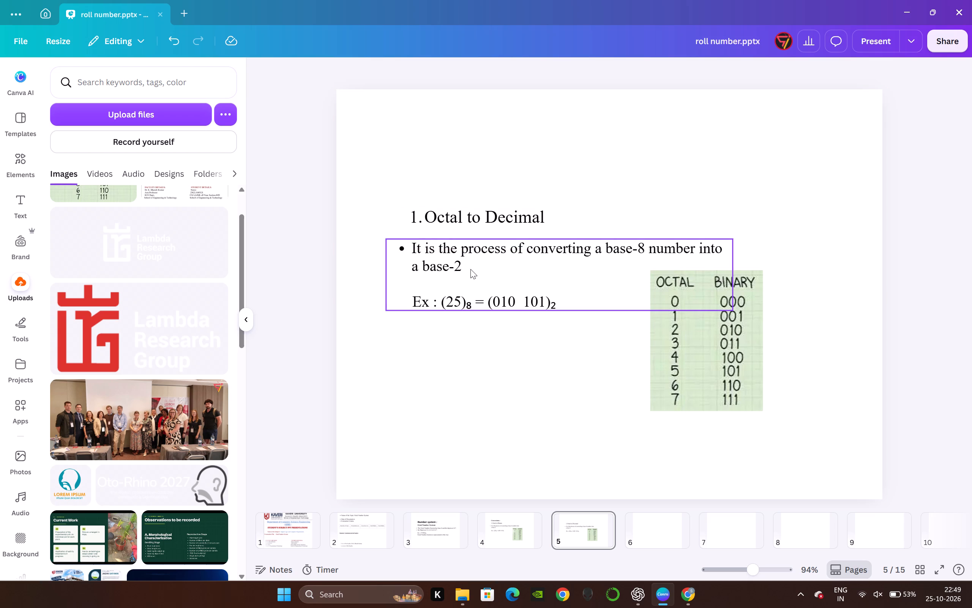
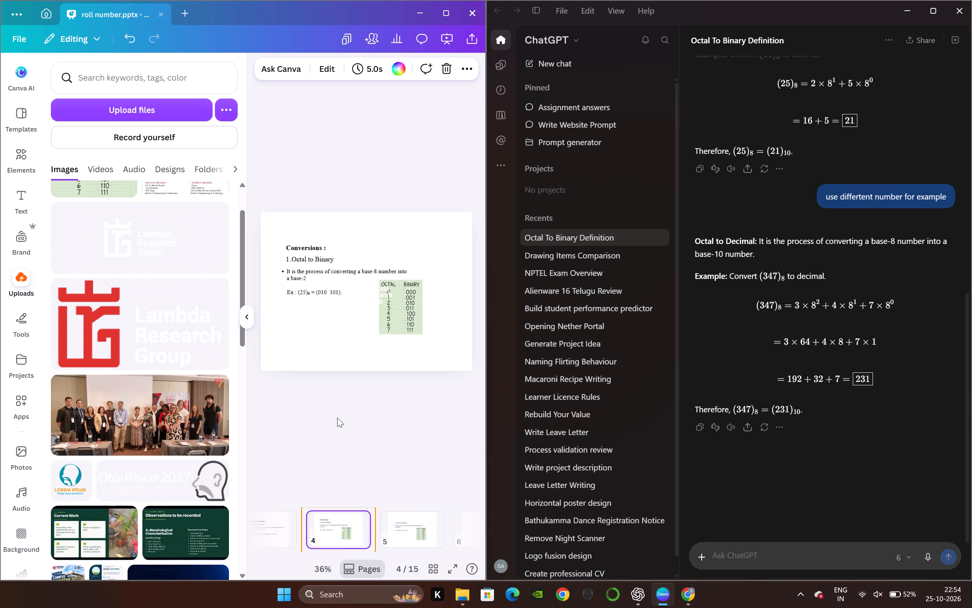
key(Right)
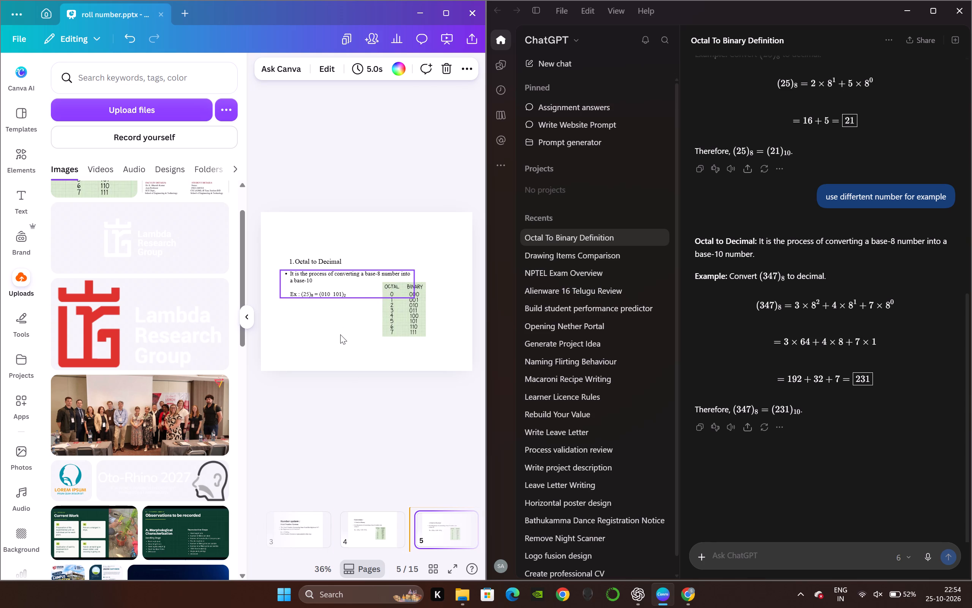
key(Left)
key(Right)
scroll(340, 332, up, 1)
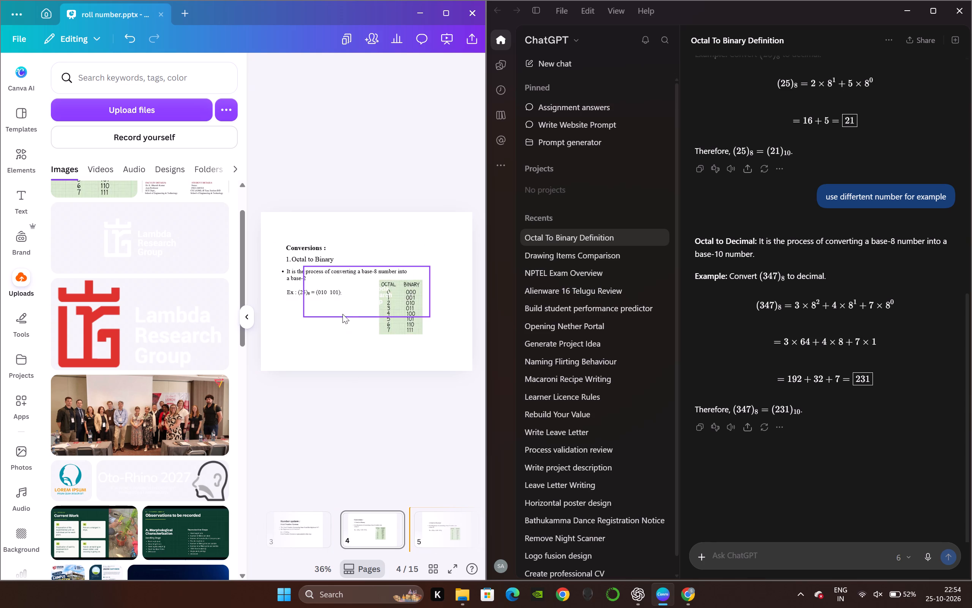
click(315, 249)
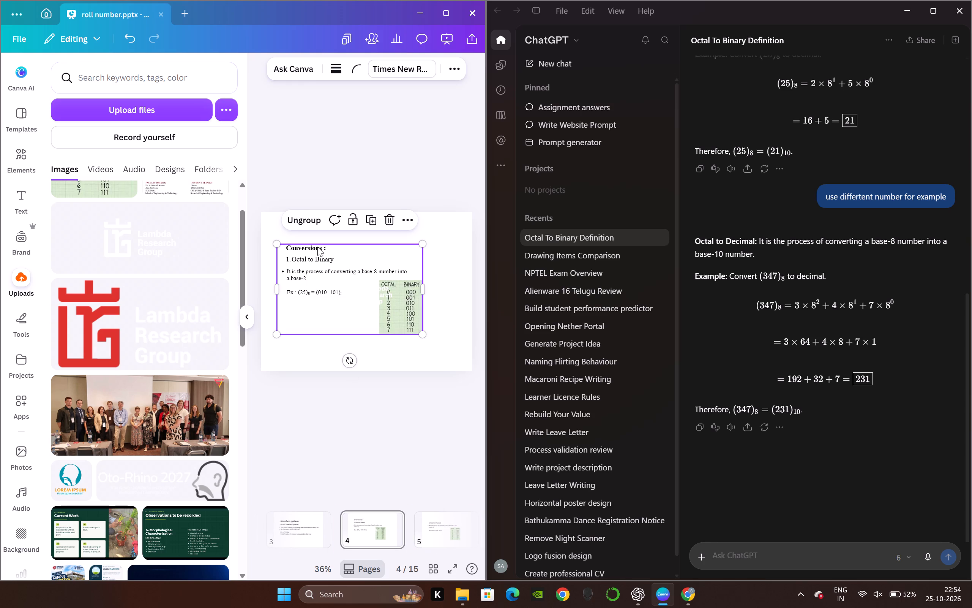
click(317, 247)
key(BackSpace)
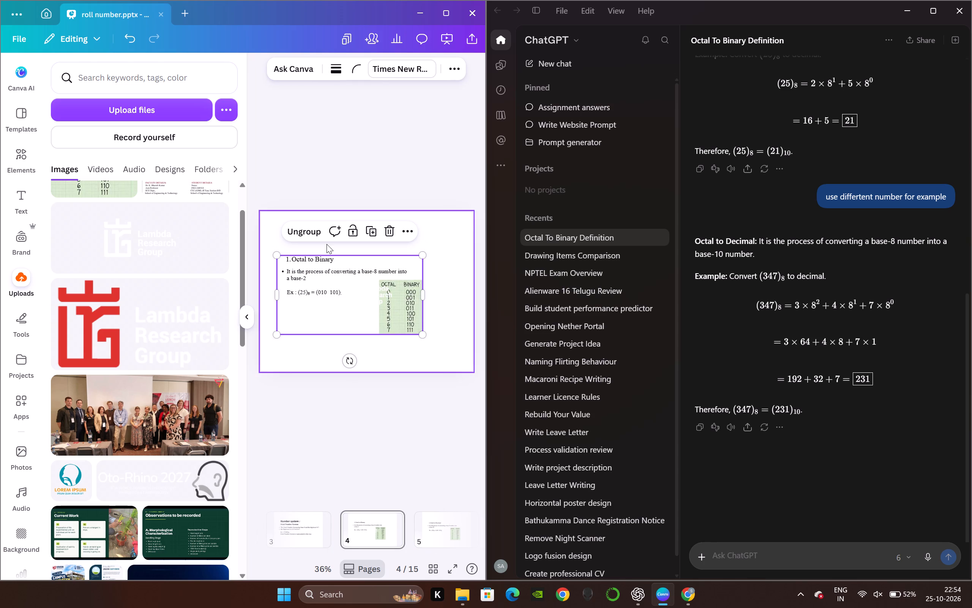
Separate the faint white logo image from the Octal to Binary content on slide 4 and delete it.
click(372, 139)
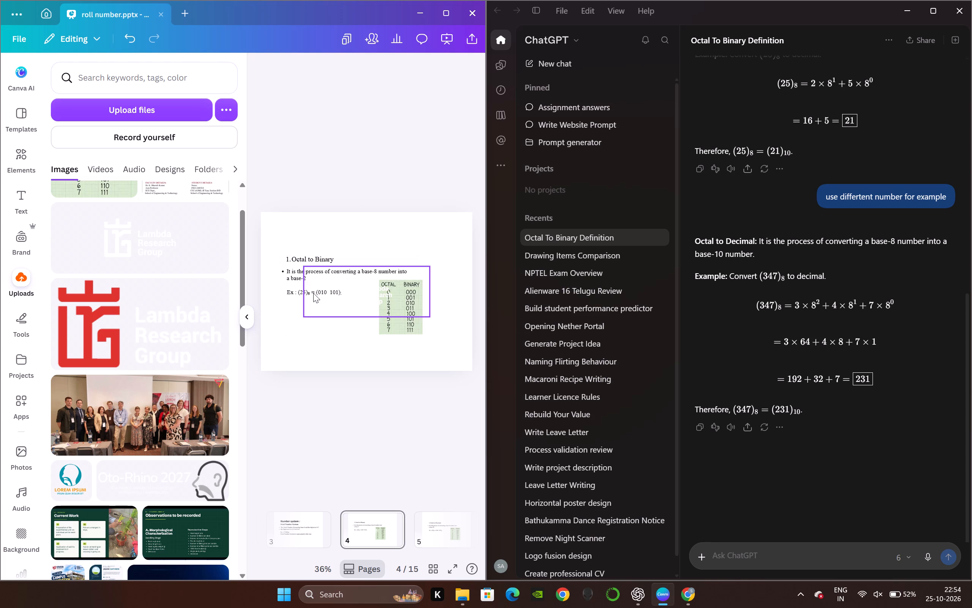
click(298, 293)
click(300, 290)
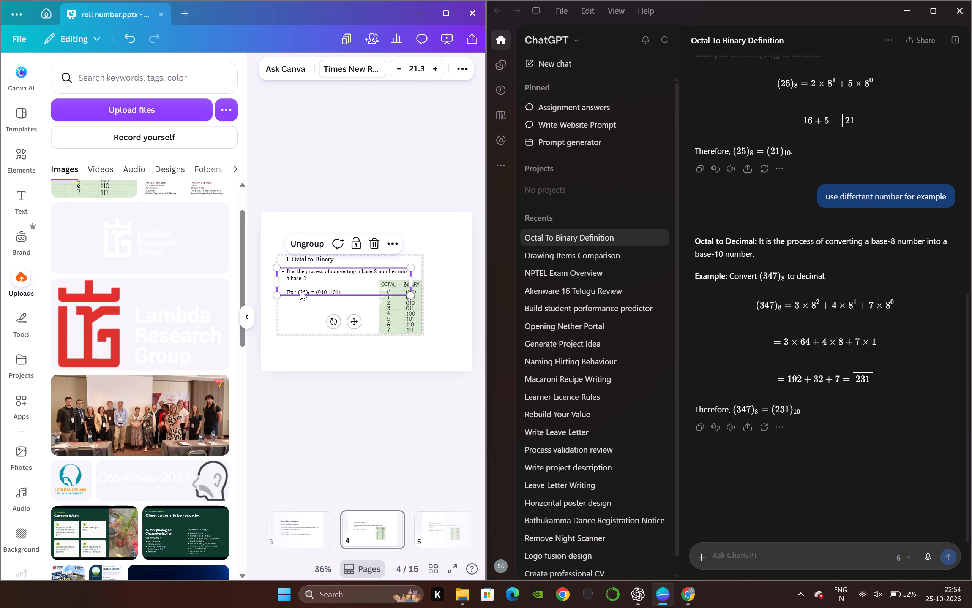
click(307, 292)
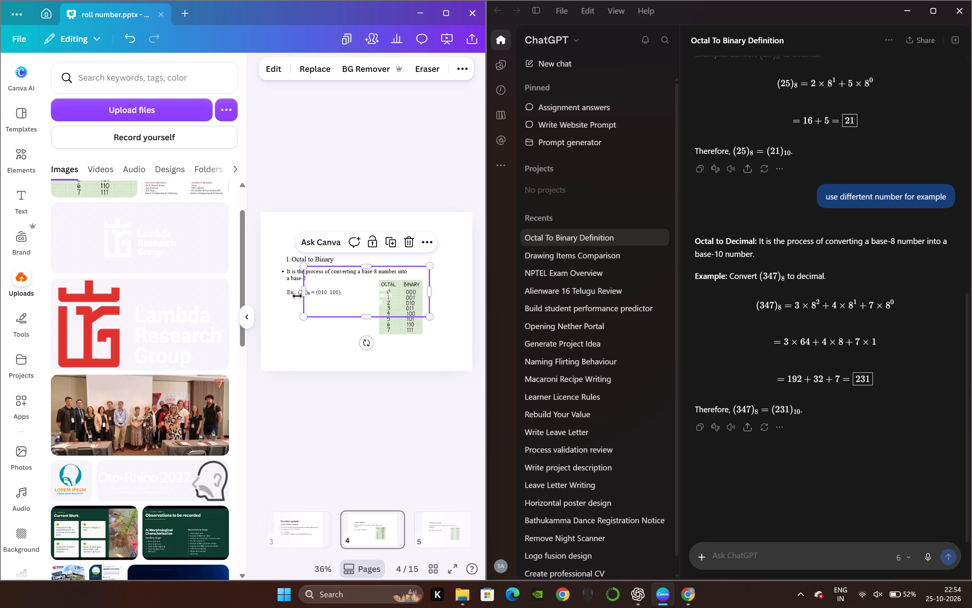
drag(293, 419, 293, 411)
click(298, 295)
click(309, 231)
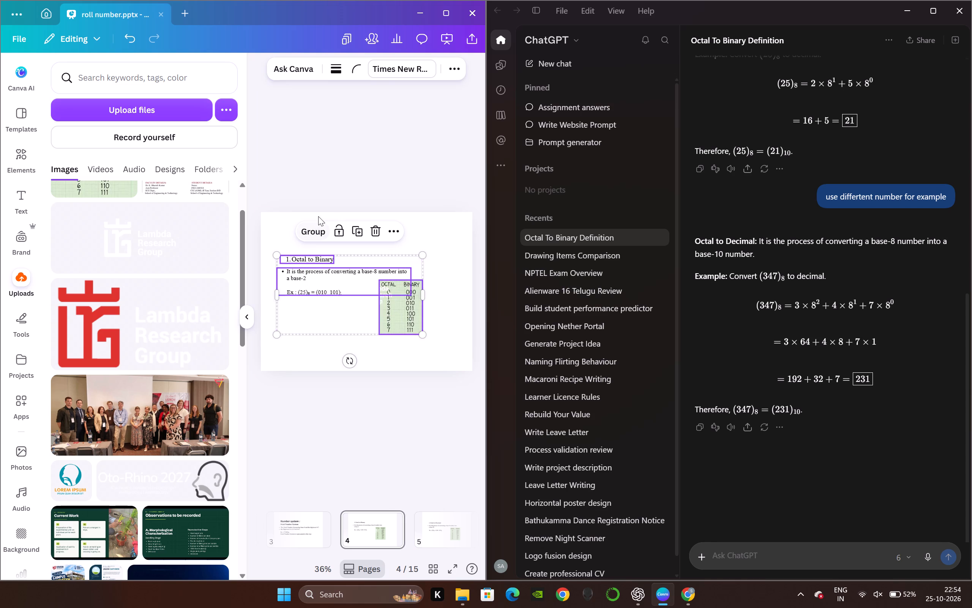
click(357, 165)
click(378, 298)
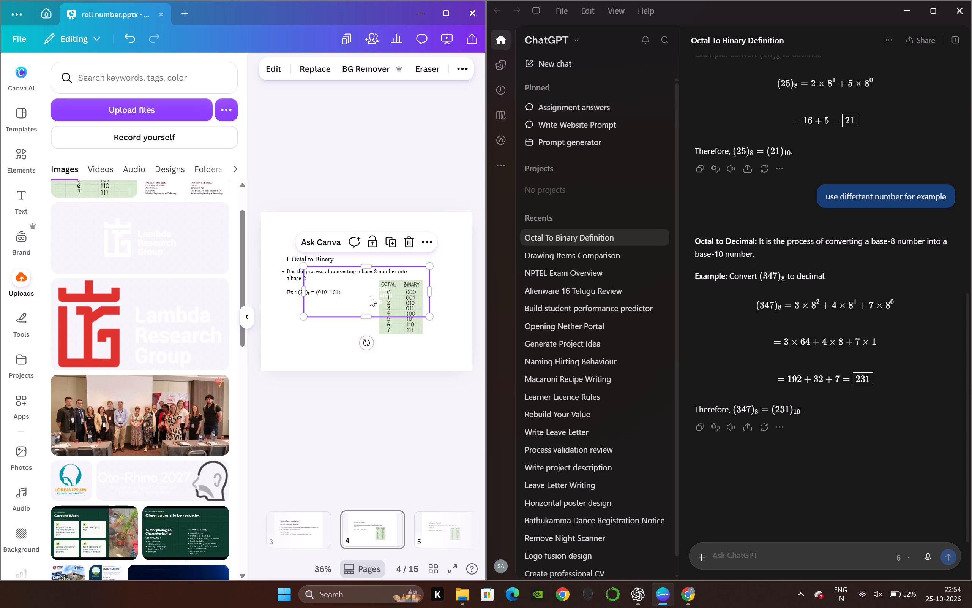
drag(368, 425, 368, 420)
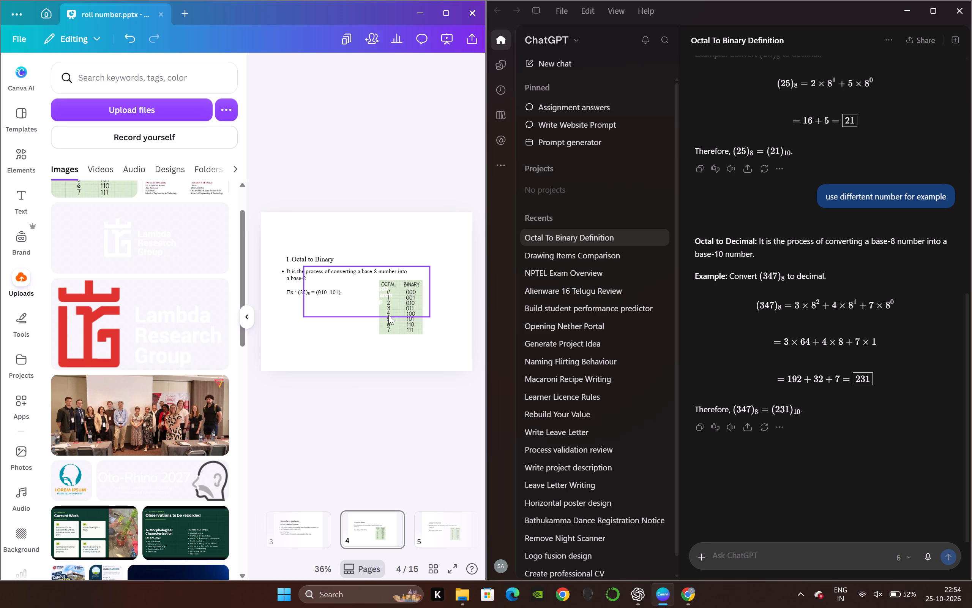
scroll(388, 315, up, 1)
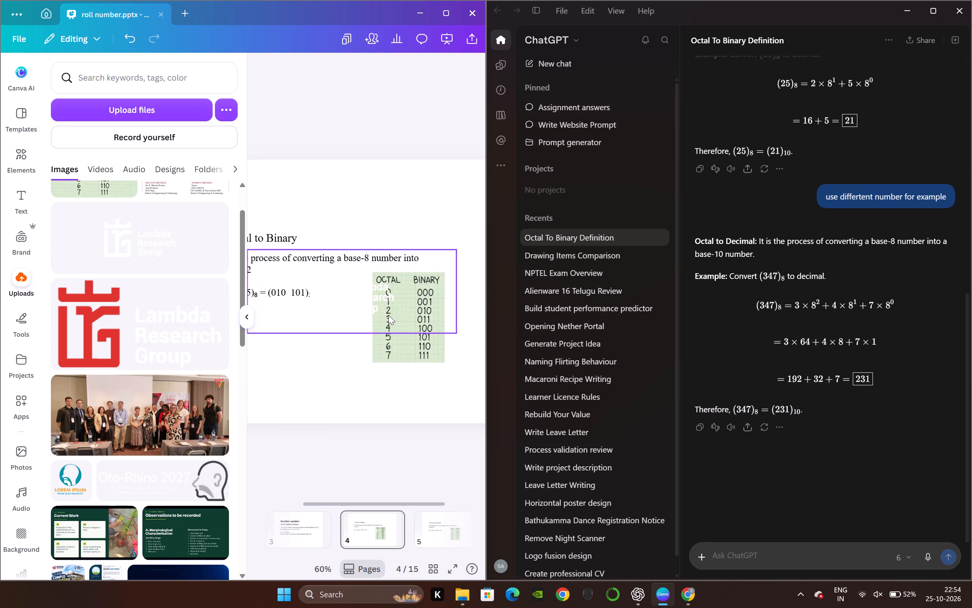
drag(369, 286, 358, 455)
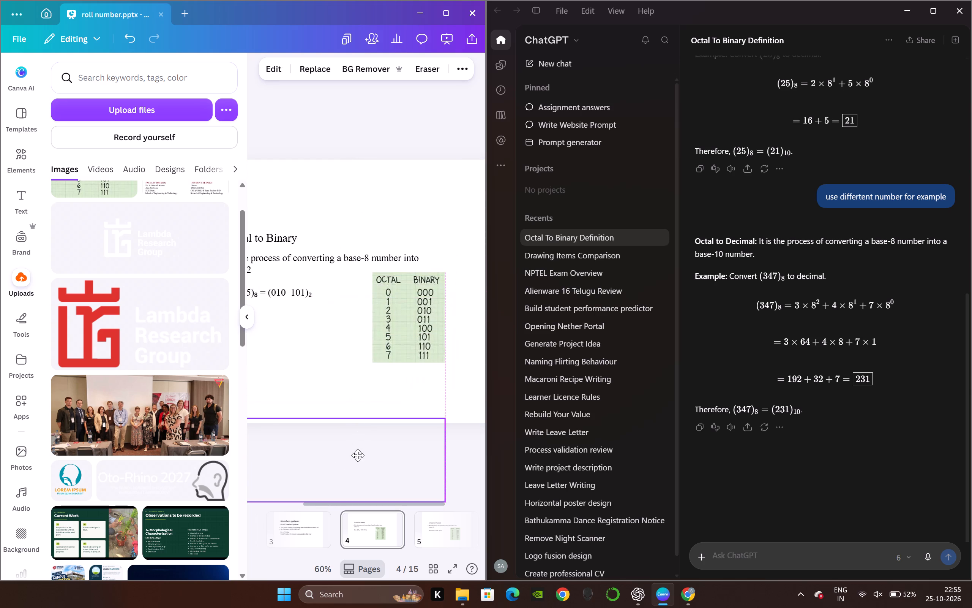
drag(358, 455, 358, 457)
key(Delete)
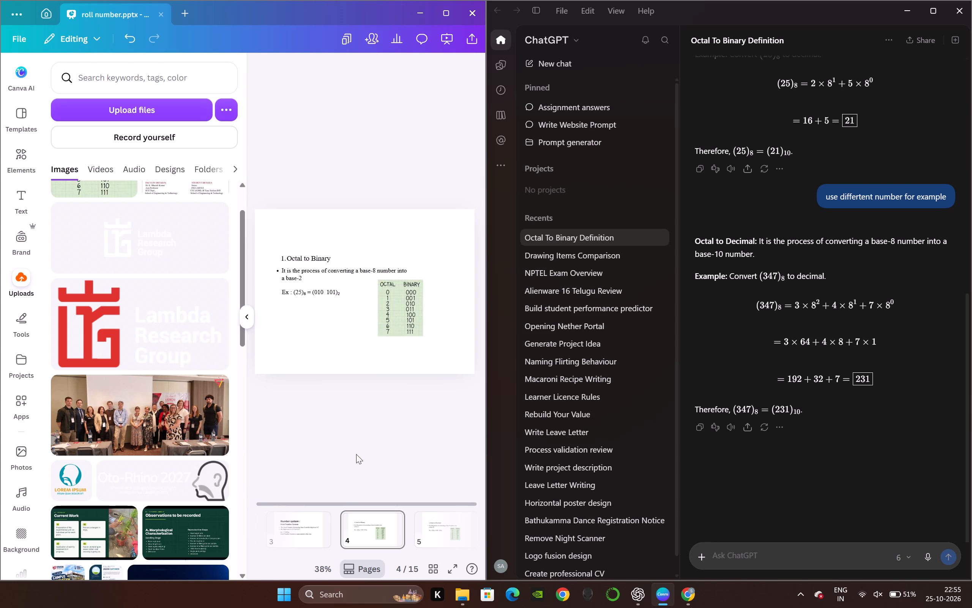
Delete the green octal and binary table image from slide 4.
click(384, 315)
key(Delete)
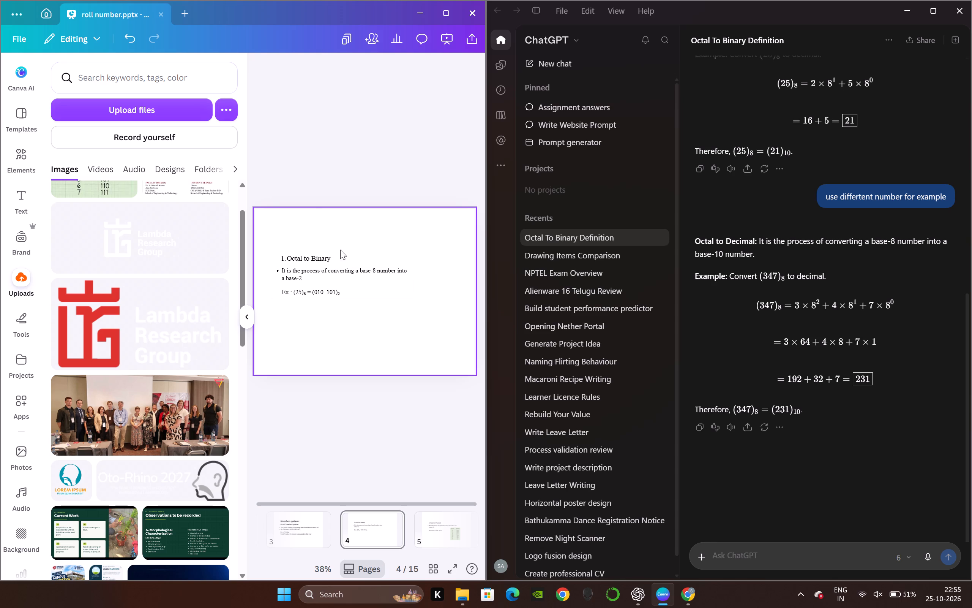
click(691, 595)
click(303, 11)
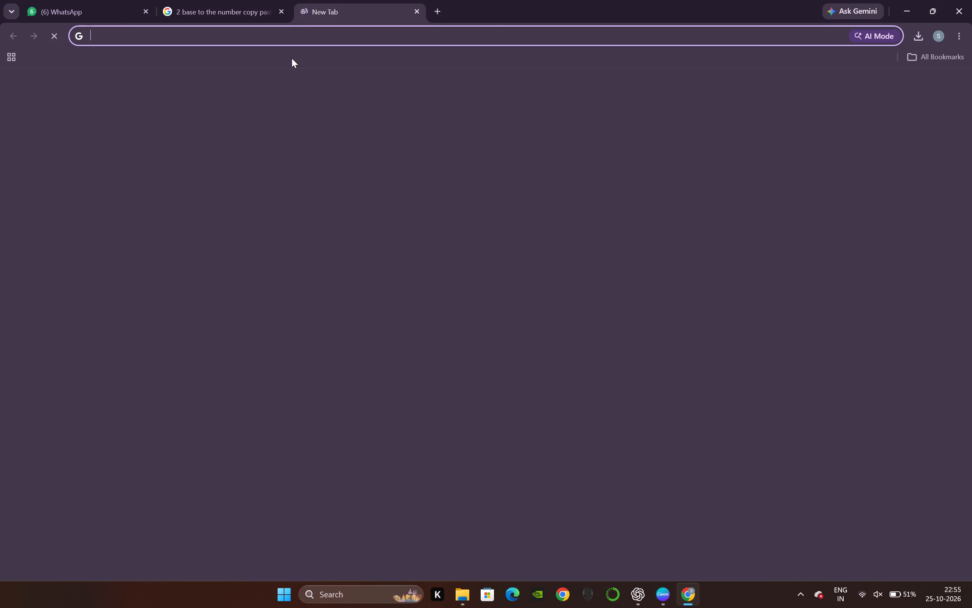
click(302, 40)
text(octal)
key(space)
text(to binary)
key(space)
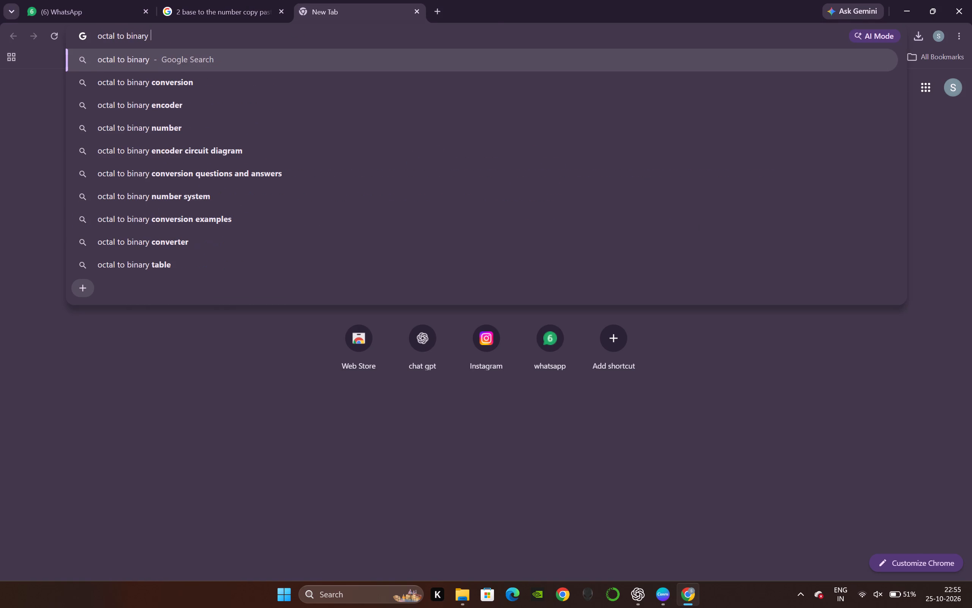
key(Return)
click(240, 114)
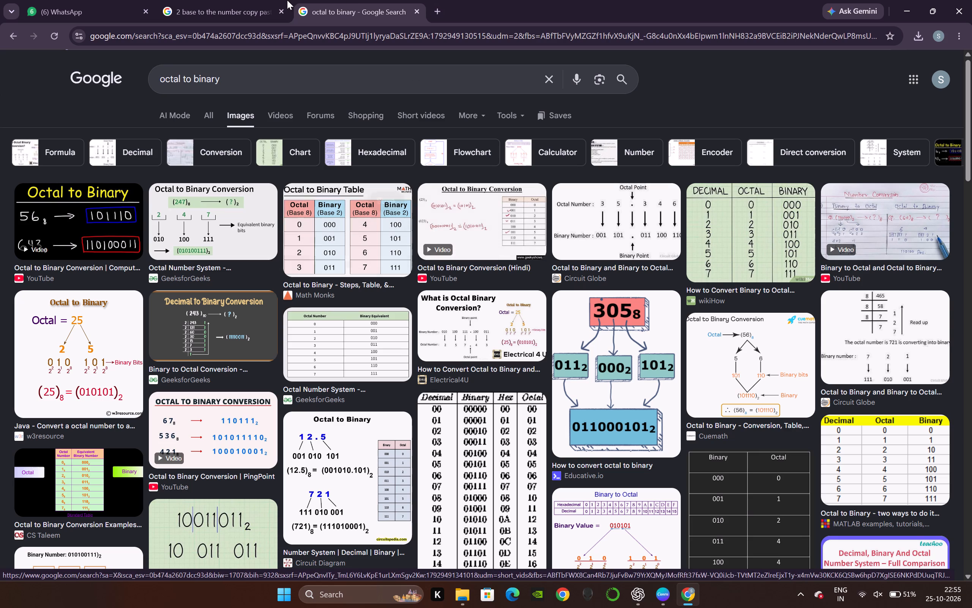
click(420, 13)
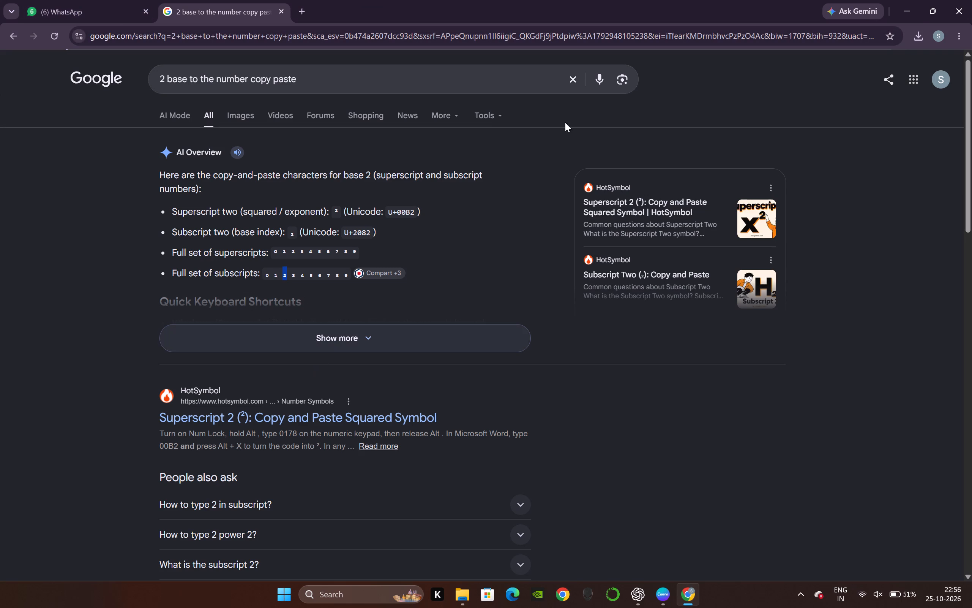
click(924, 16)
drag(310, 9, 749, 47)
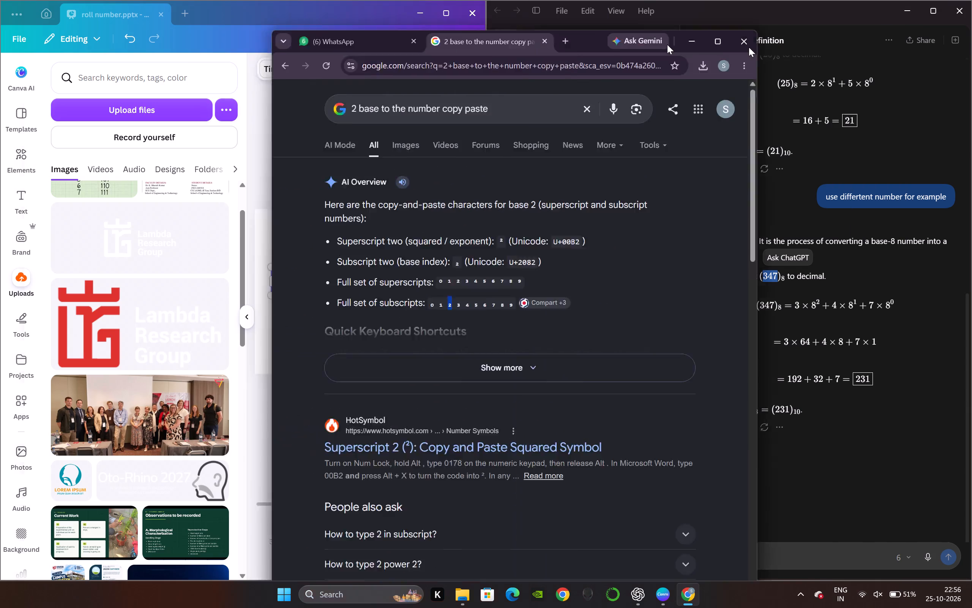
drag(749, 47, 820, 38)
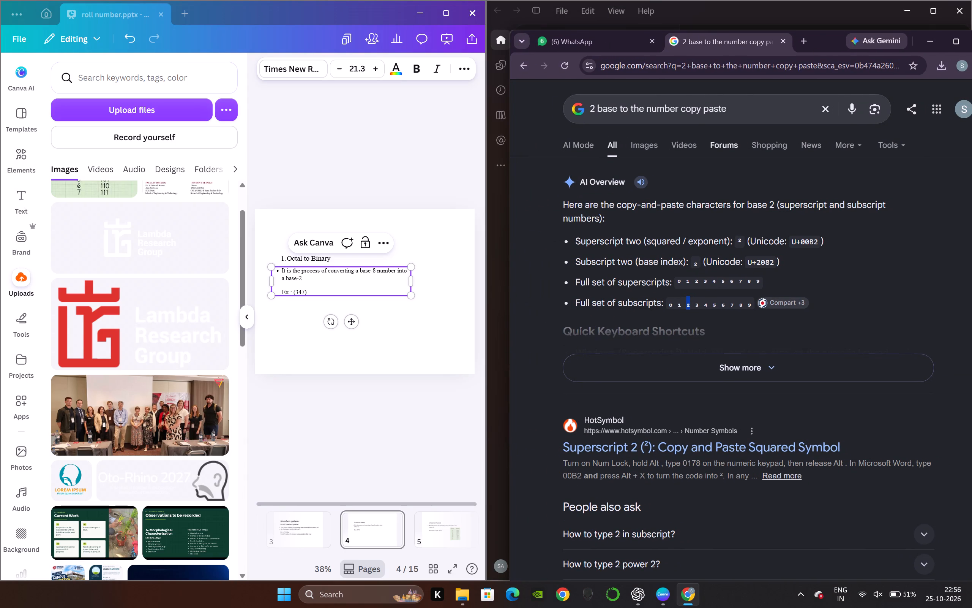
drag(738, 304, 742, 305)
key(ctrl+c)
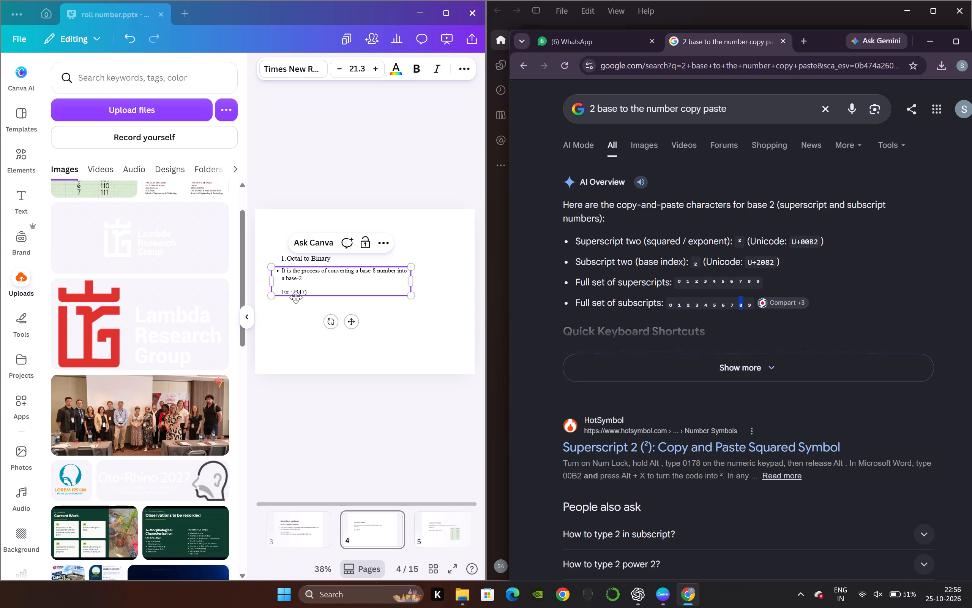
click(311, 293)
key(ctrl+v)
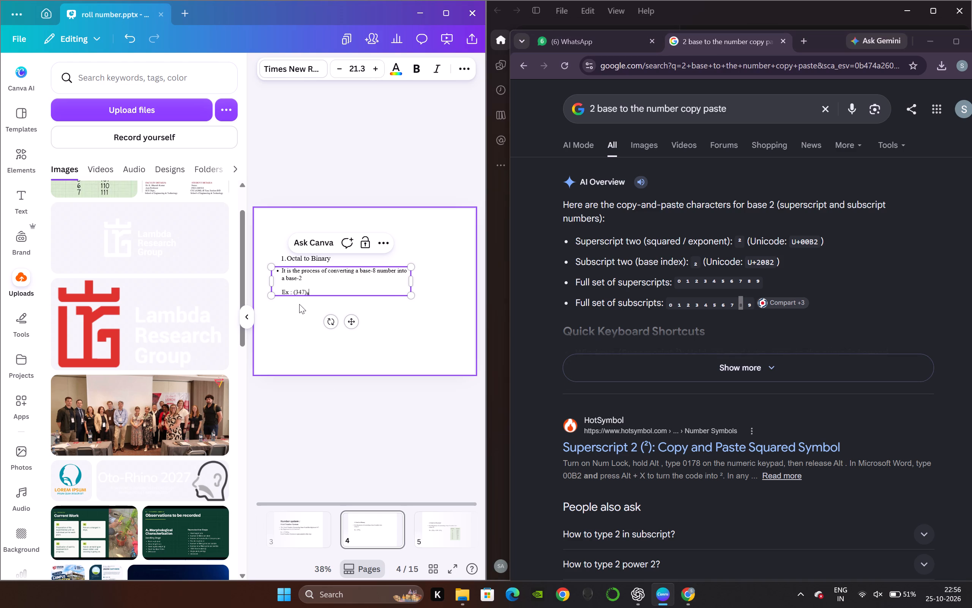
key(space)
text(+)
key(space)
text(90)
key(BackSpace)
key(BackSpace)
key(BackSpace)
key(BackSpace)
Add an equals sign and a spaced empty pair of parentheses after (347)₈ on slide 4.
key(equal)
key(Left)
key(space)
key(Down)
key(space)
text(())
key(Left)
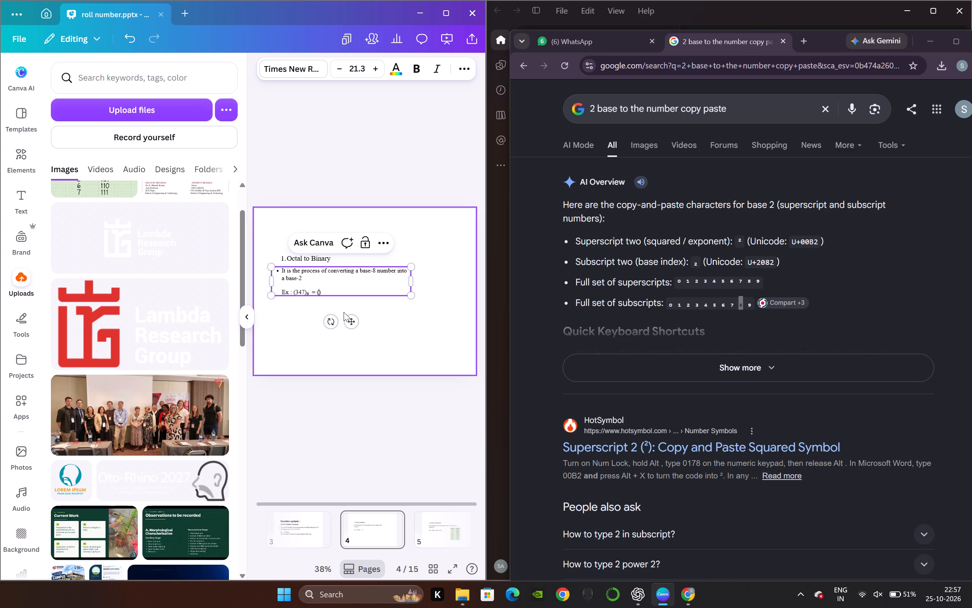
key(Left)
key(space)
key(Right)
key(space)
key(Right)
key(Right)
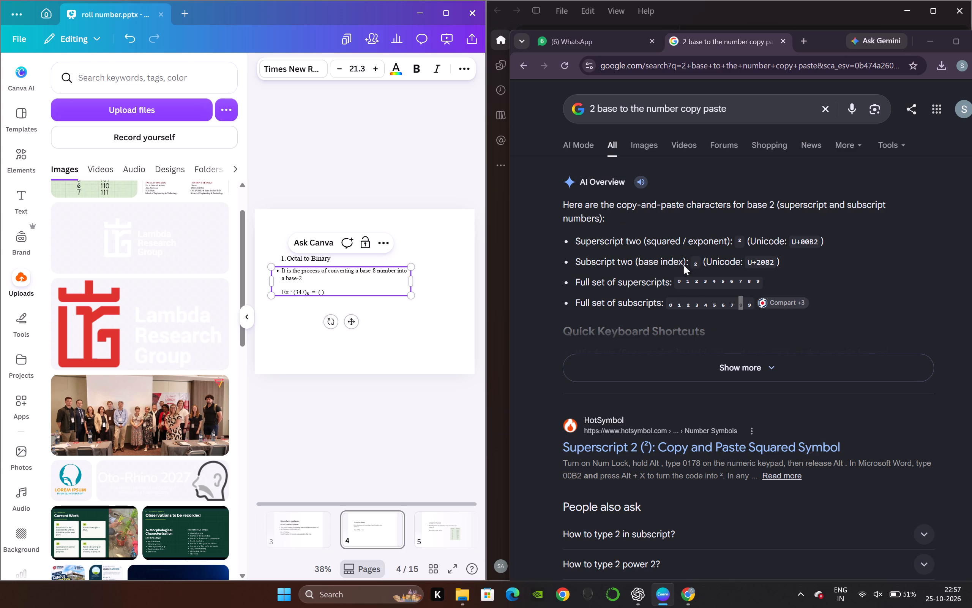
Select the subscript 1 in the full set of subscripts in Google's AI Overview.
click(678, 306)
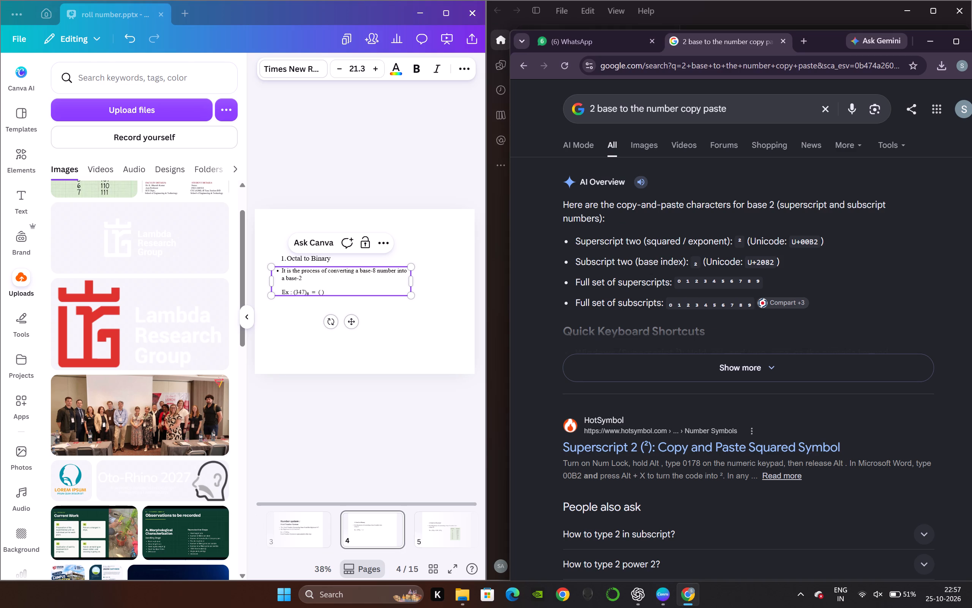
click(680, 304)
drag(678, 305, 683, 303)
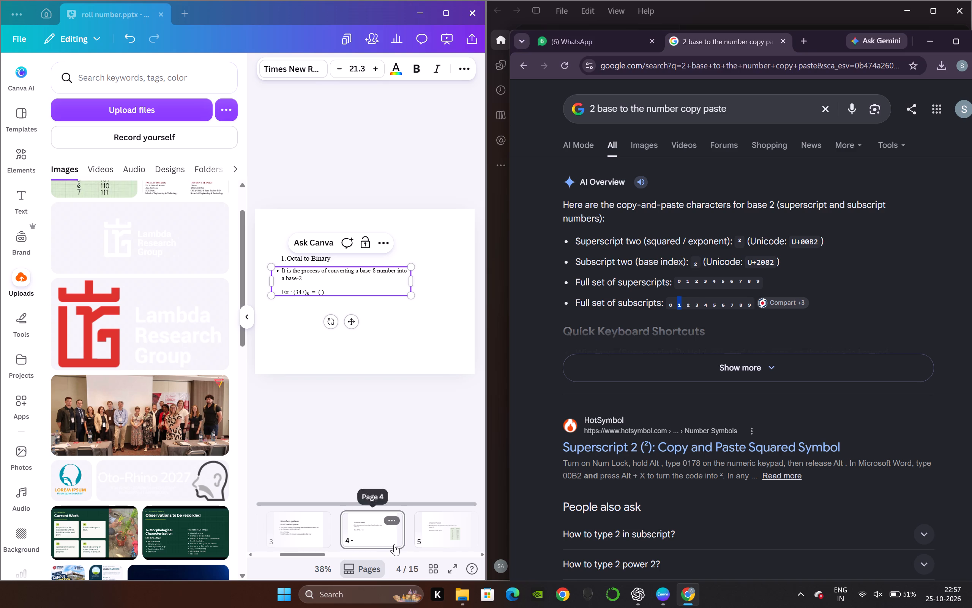
Compare slide 5's Octal to Decimal content with slide 4's Octal to Binary content.
click(437, 536)
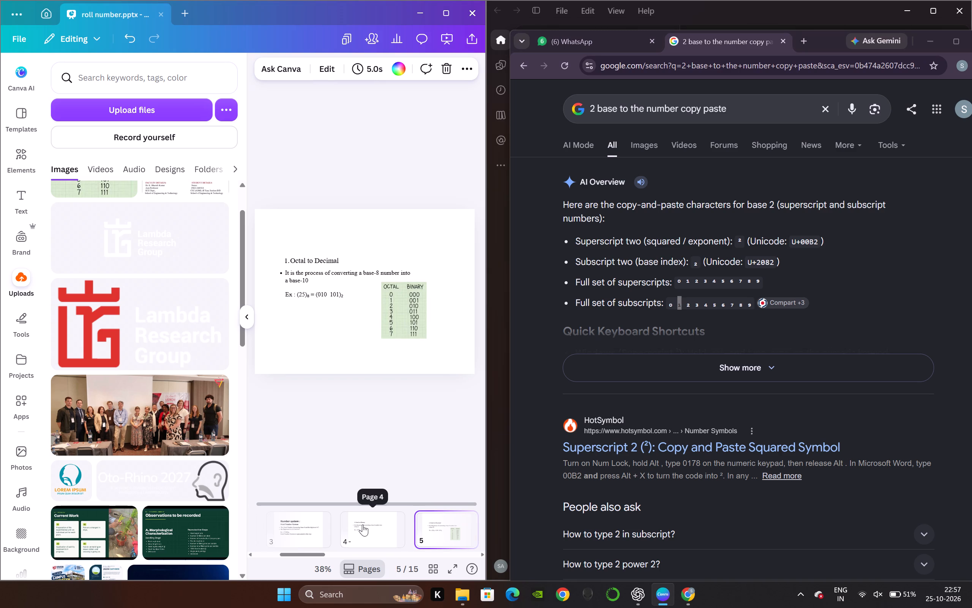
click(363, 524)
click(452, 526)
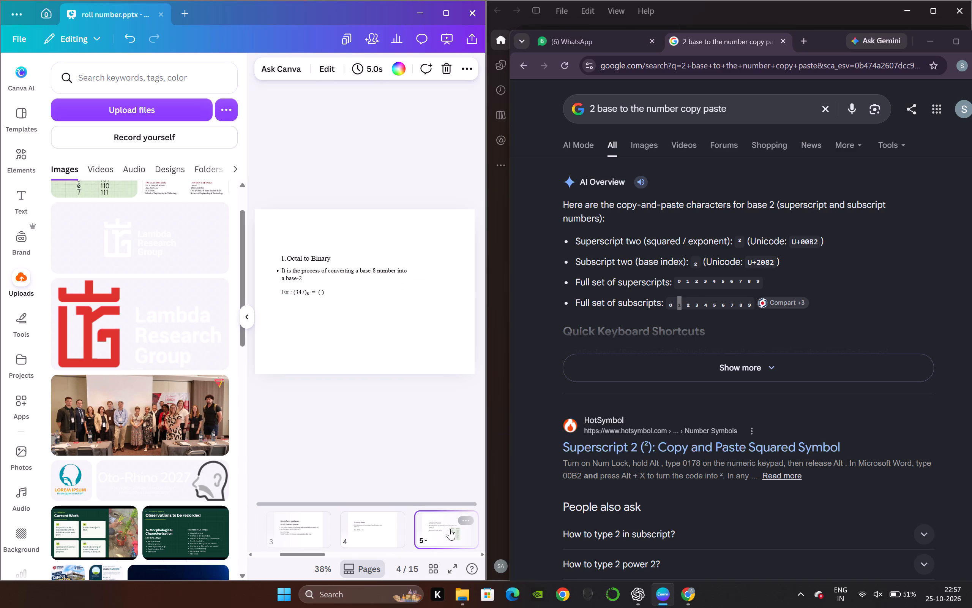
click(394, 522)
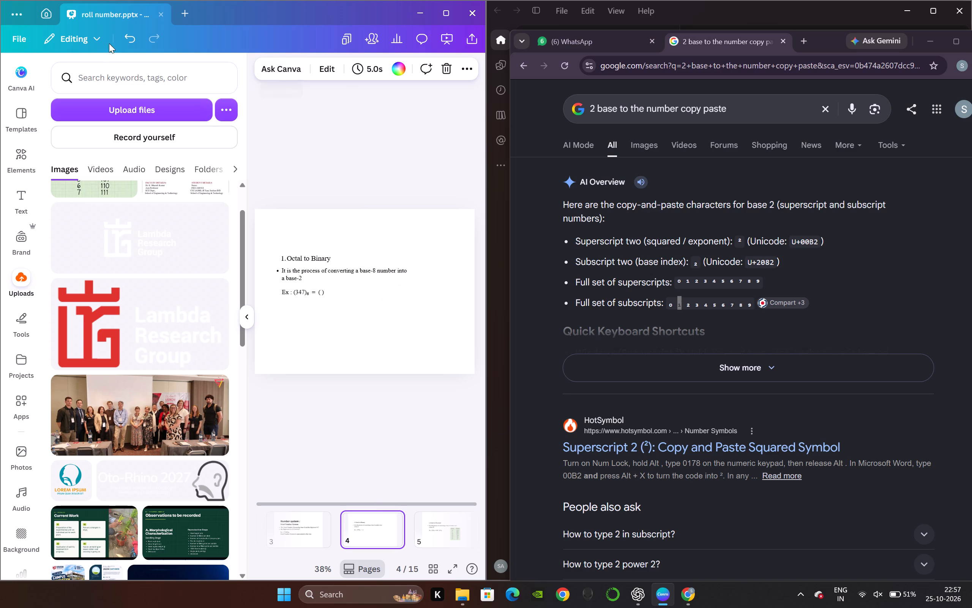
Undo slide 4's edits until its Conversions heading, (25)₈ example and octal-to-binary table are restored.
click(121, 39)
double_click(121, 39)
triple_click(121, 39)
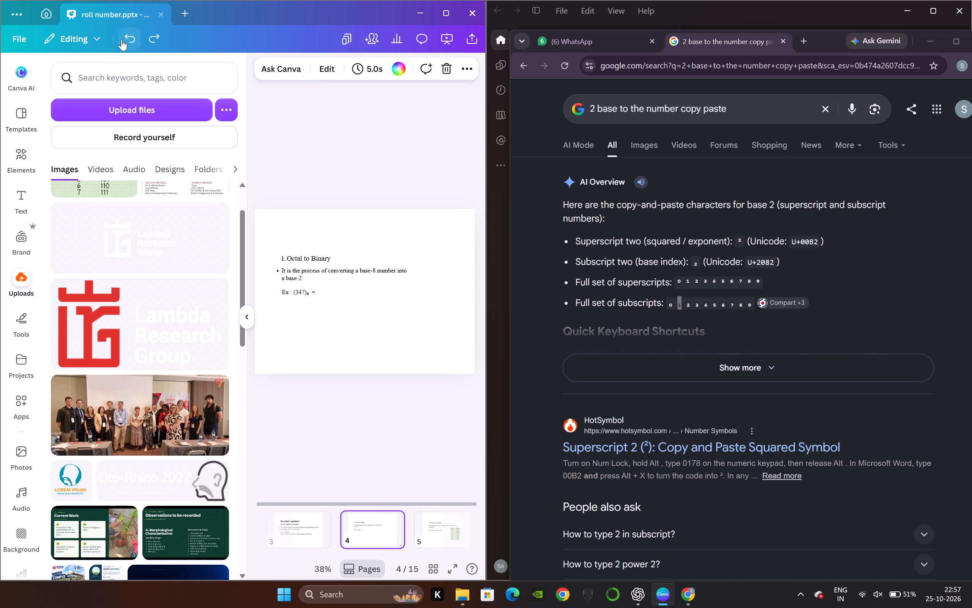
triple_click(121, 39)
triple_click(121, 39)
triple_click(121, 39)
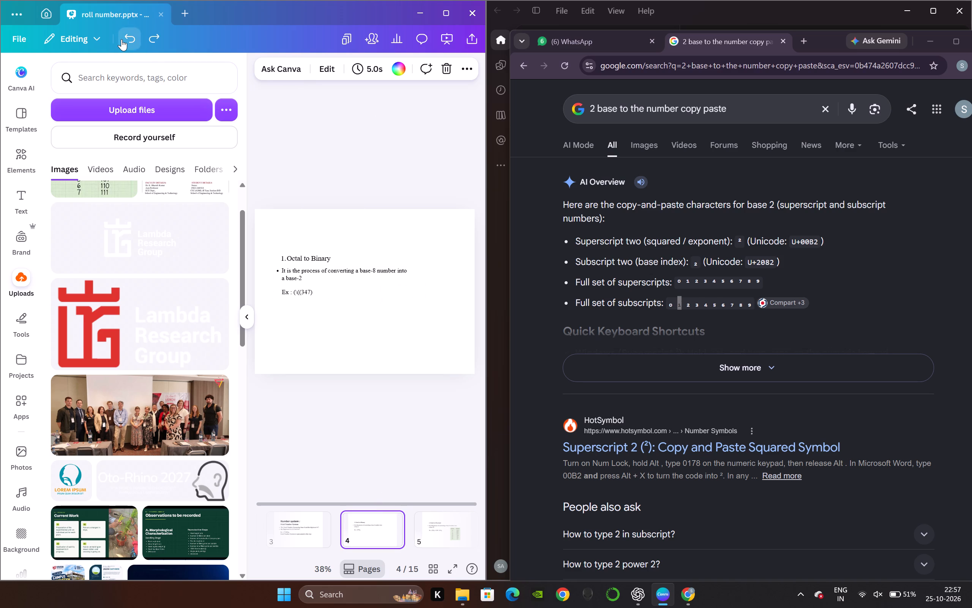
triple_click(121, 39)
double_click(121, 39)
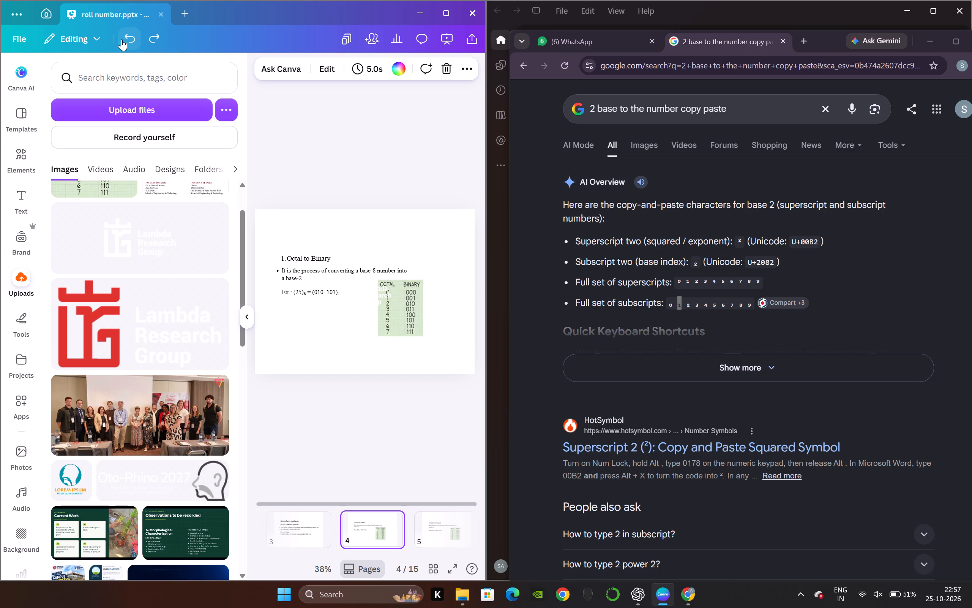
click(129, 39)
click(129, 39)
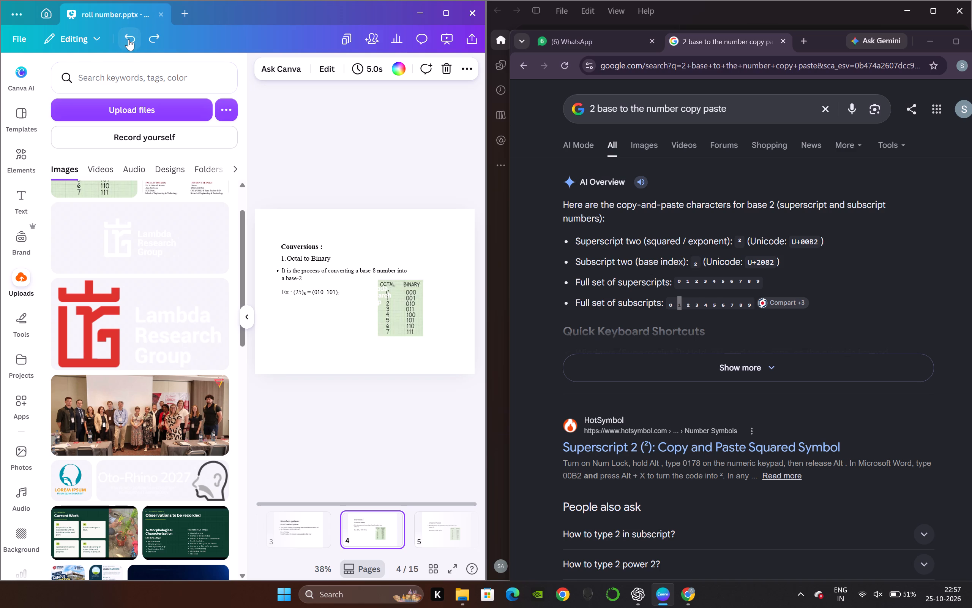
click(129, 39)
click(129, 39)
double_click(129, 39)
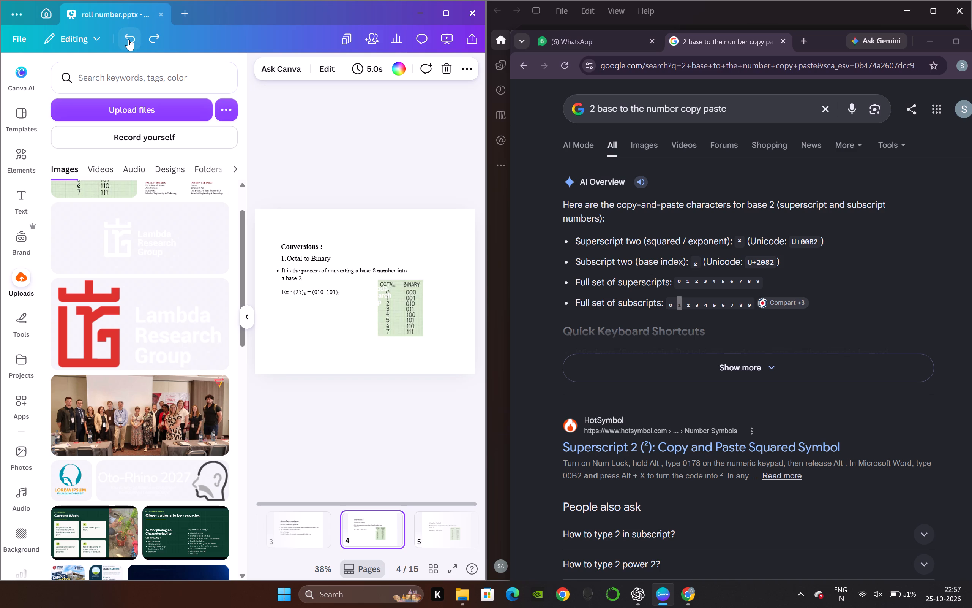
triple_click(129, 39)
triple_click(129, 39)
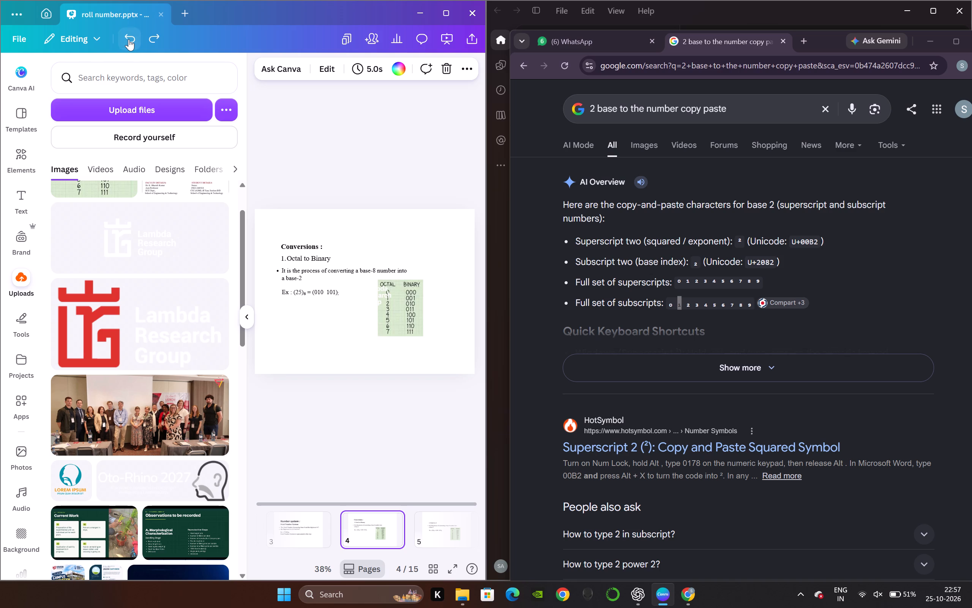
Undo further edits until slide 5 is blank and slide 4's (010 101)₂ example and octal-to-binary table are restored.
triple_click(129, 39)
triple_click(129, 39)
triple_click(129, 39)
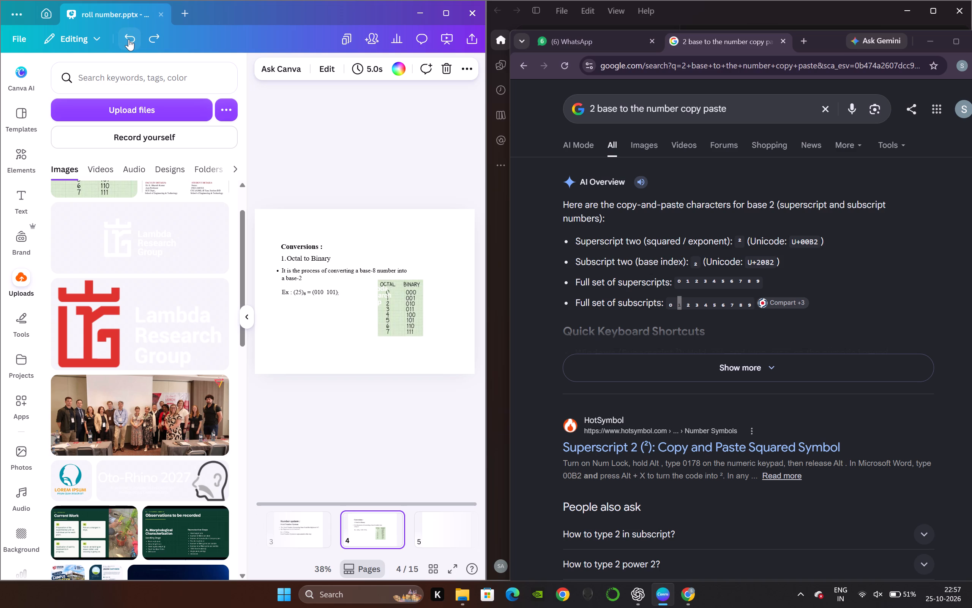
double_click(129, 39)
click(129, 39)
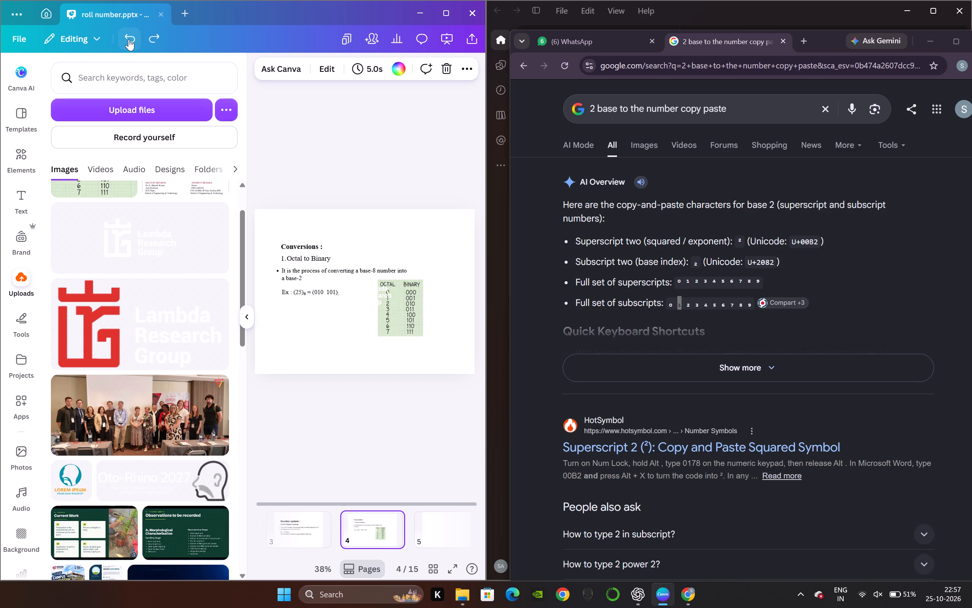
click(129, 39)
Duplicate slide 4's grouped Conversions content and move the copy onto slide 5.
click(388, 141)
click(350, 254)
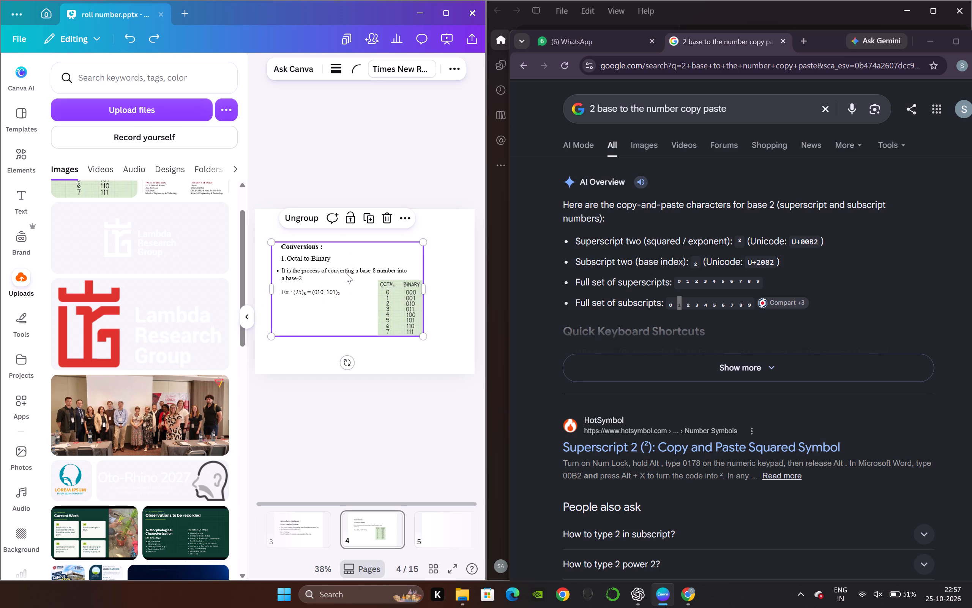
click(368, 217)
drag(357, 294, 431, 530)
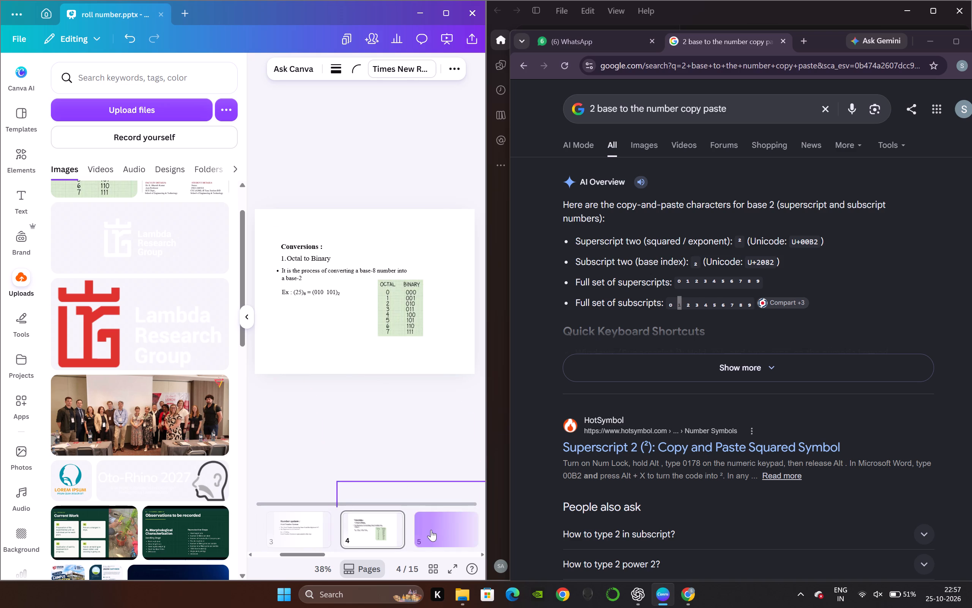
drag(431, 530, 438, 531)
click(436, 526)
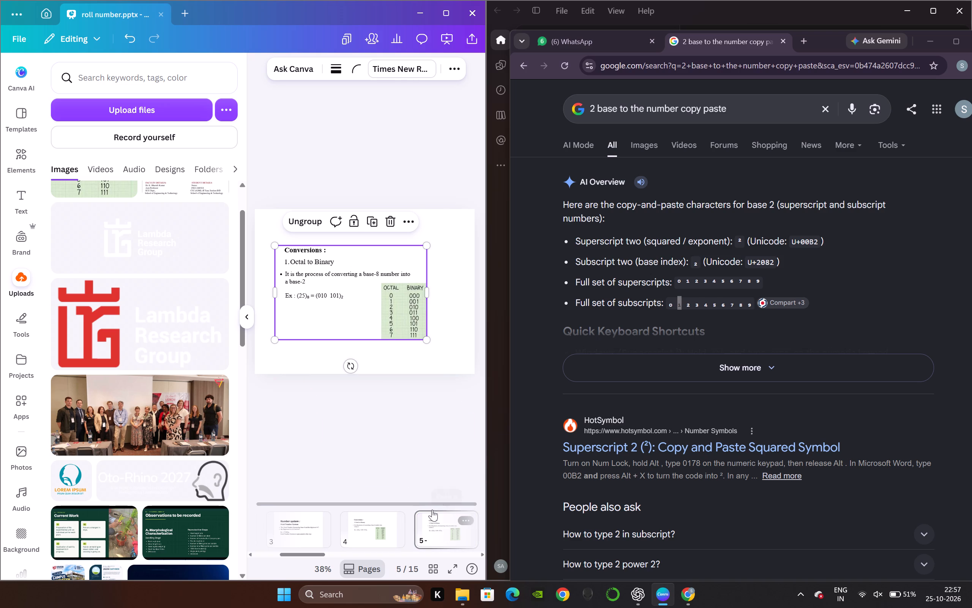
Ungroup the copied content on slide 5 and delete only its Conversions heading and octal-to-binary table.
drag(317, 553, 362, 557)
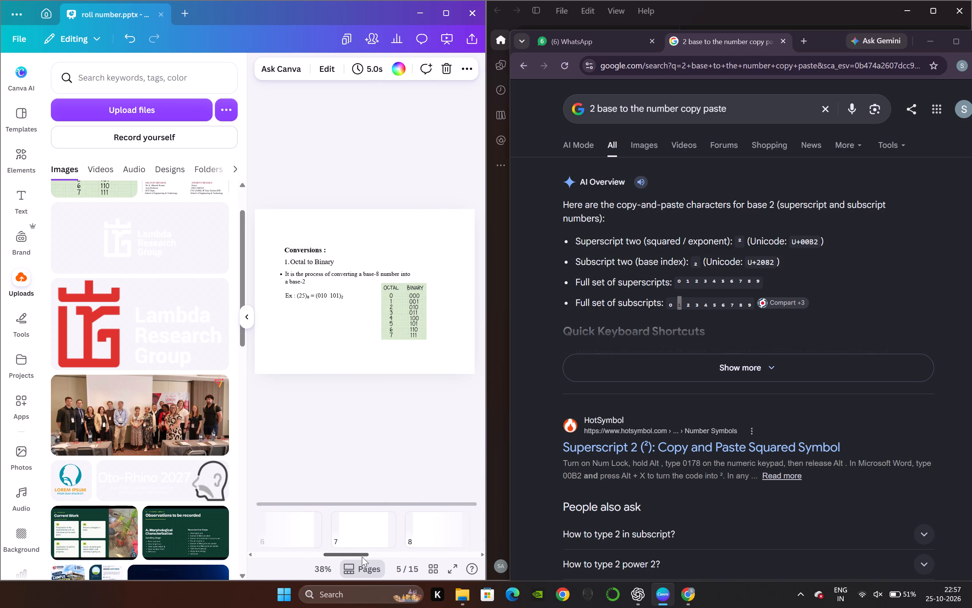
drag(362, 557, 333, 542)
click(341, 331)
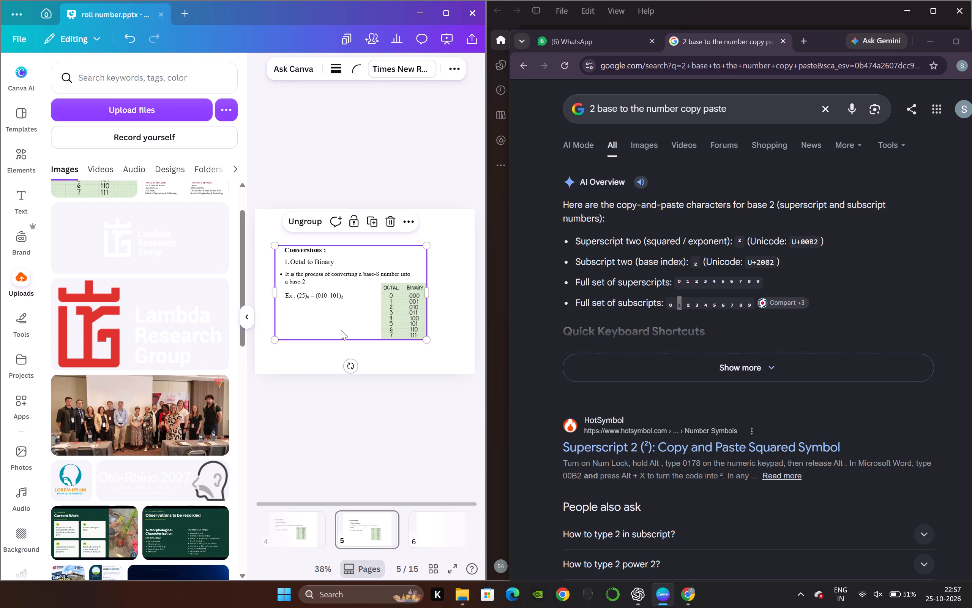
click(304, 221)
click(314, 249)
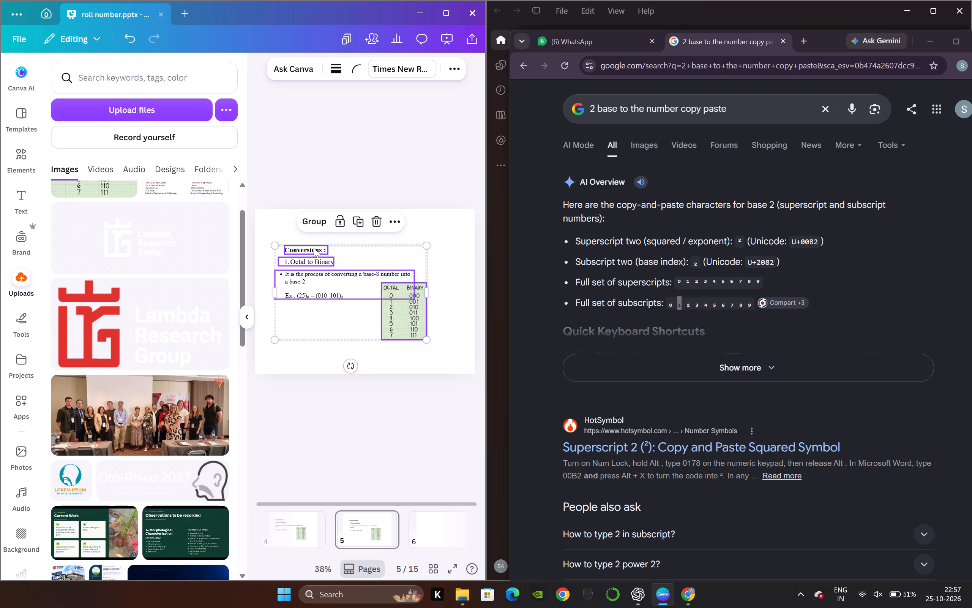
key(BackSpace)
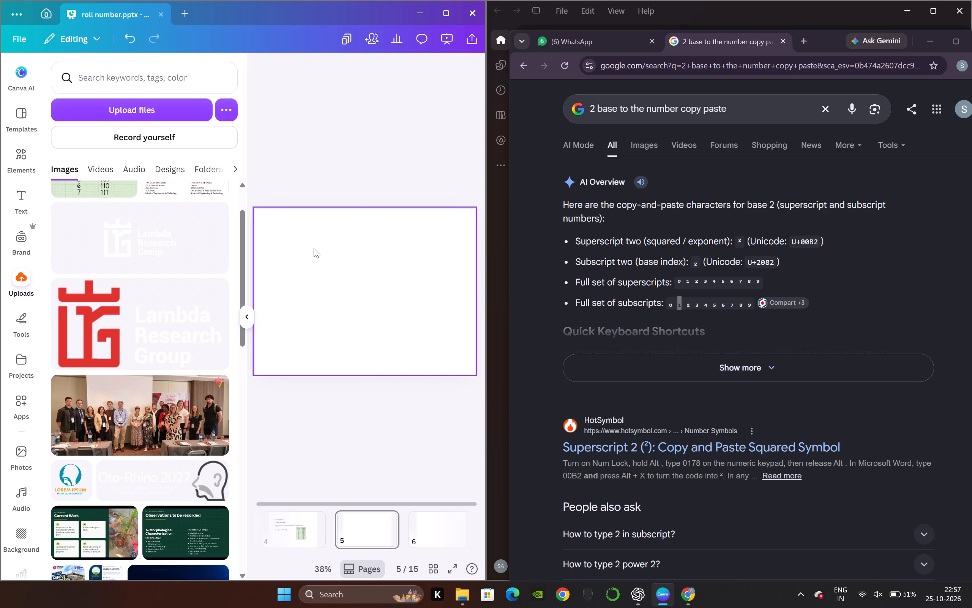
key(ctrl+z)
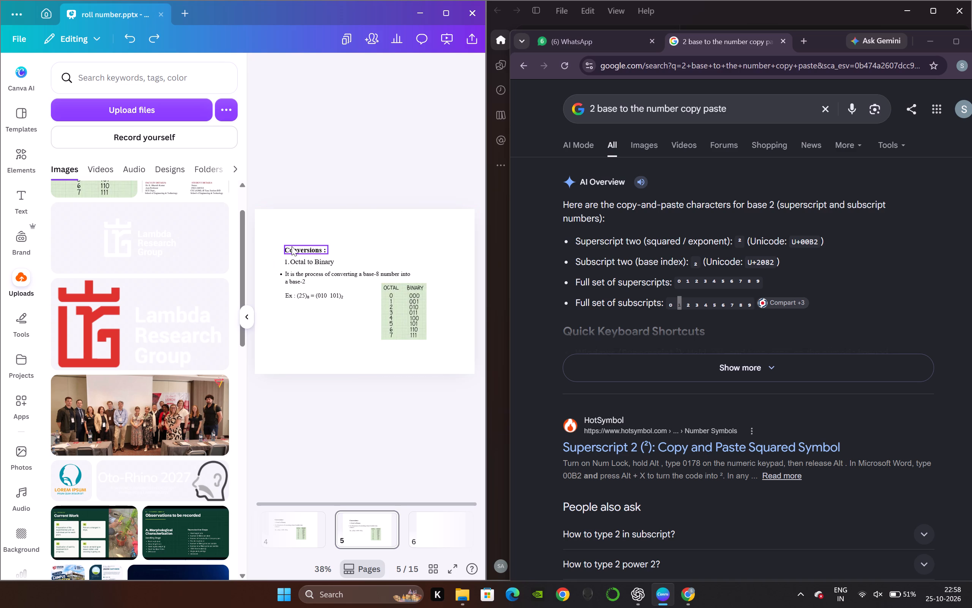
click(292, 246)
key(BackSpace)
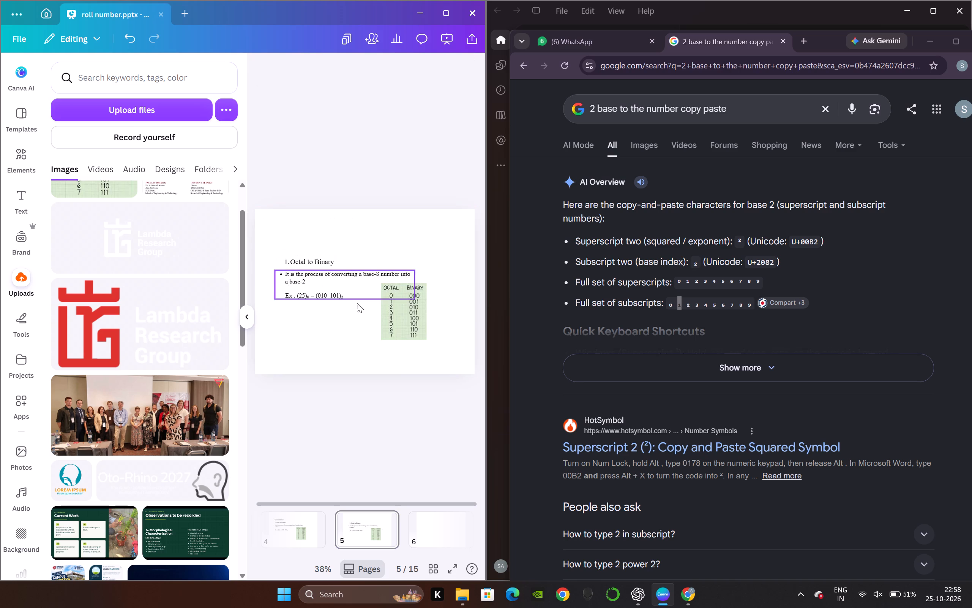
click(385, 310)
key(BackSpace)
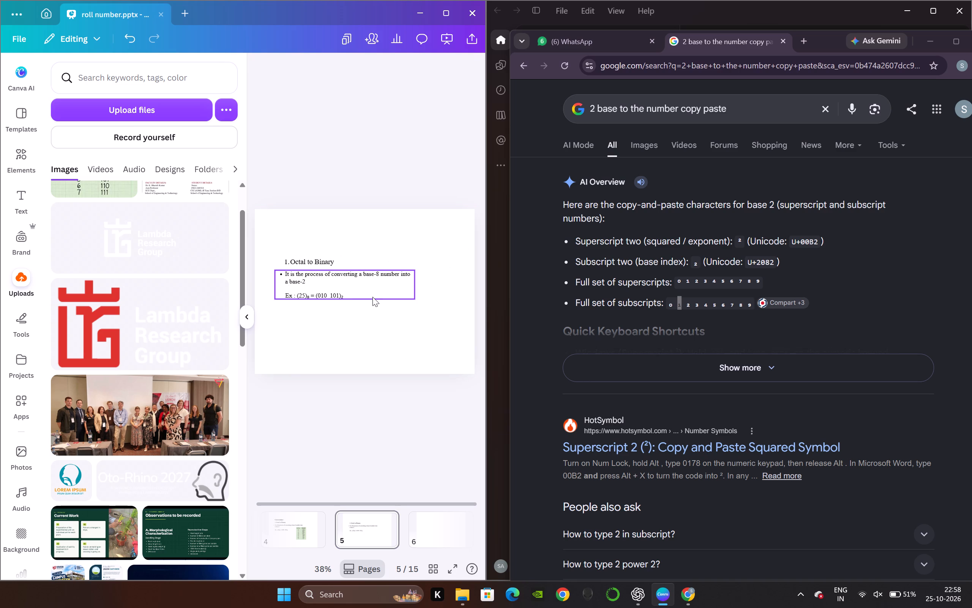
Change slide 5's Octal to Binary heading to Octal to Decimal and widen its text box to fit one line.
double_click(322, 261)
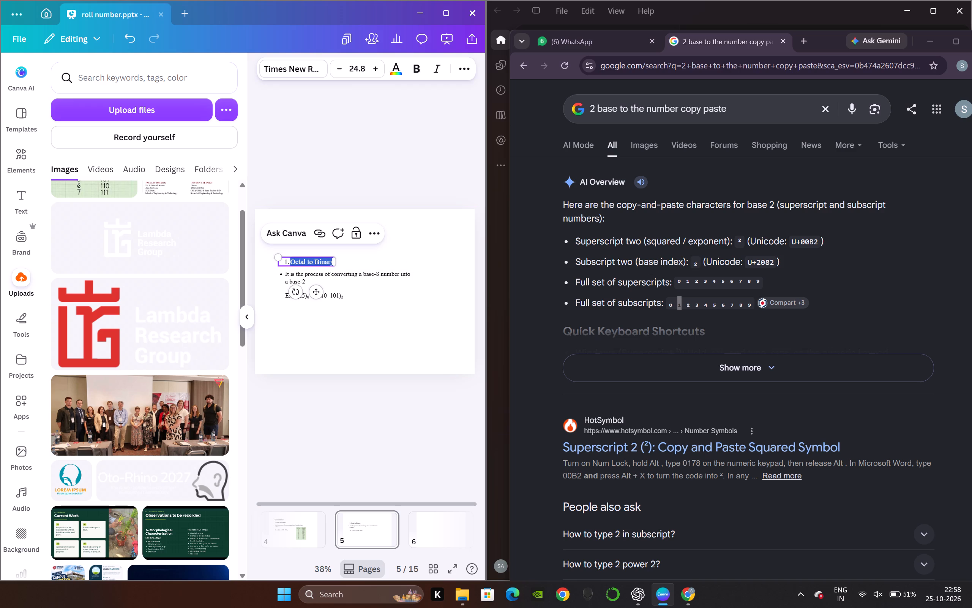
click(322, 262)
click(314, 263)
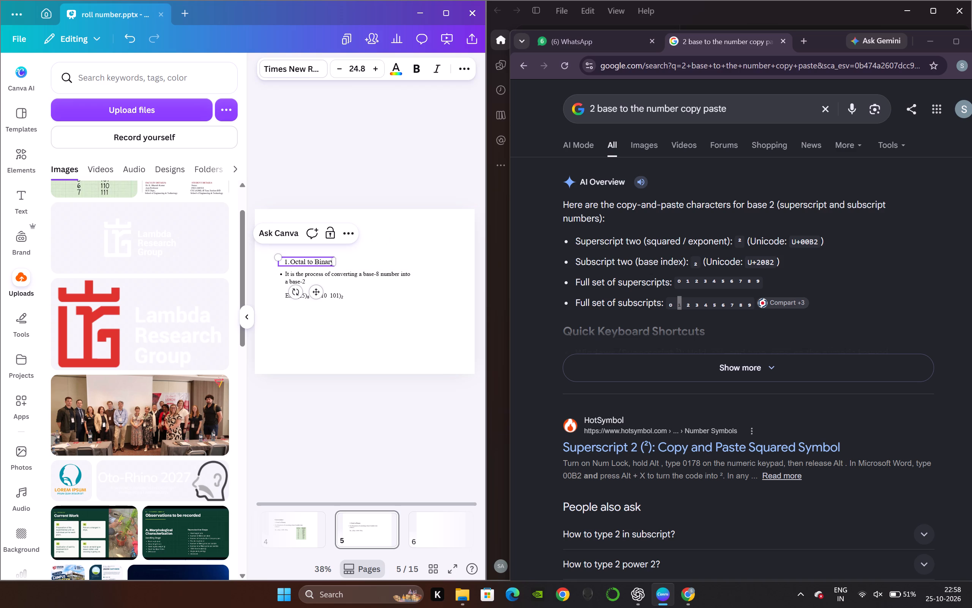
key(Right)
key(Right)
key(Right)
key(Right)
key(Right)
key(Right)
key(BackSpace)
key(BackSpace)
key(BackSpace)
key(BackSpace)
key(BackSpace)
key(BackSpace)
text(Decimal)
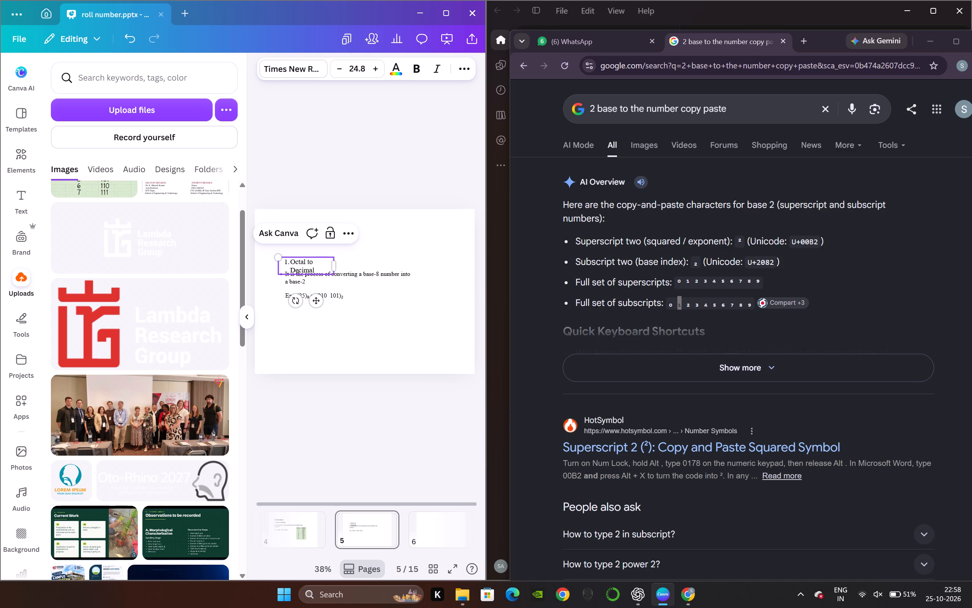
drag(334, 266, 360, 268)
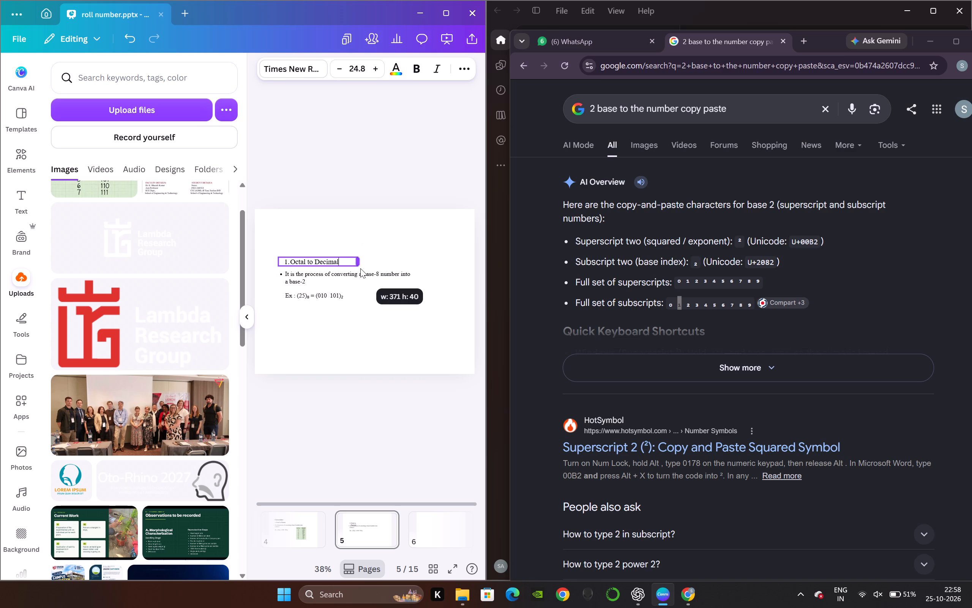
drag(360, 268, 363, 268)
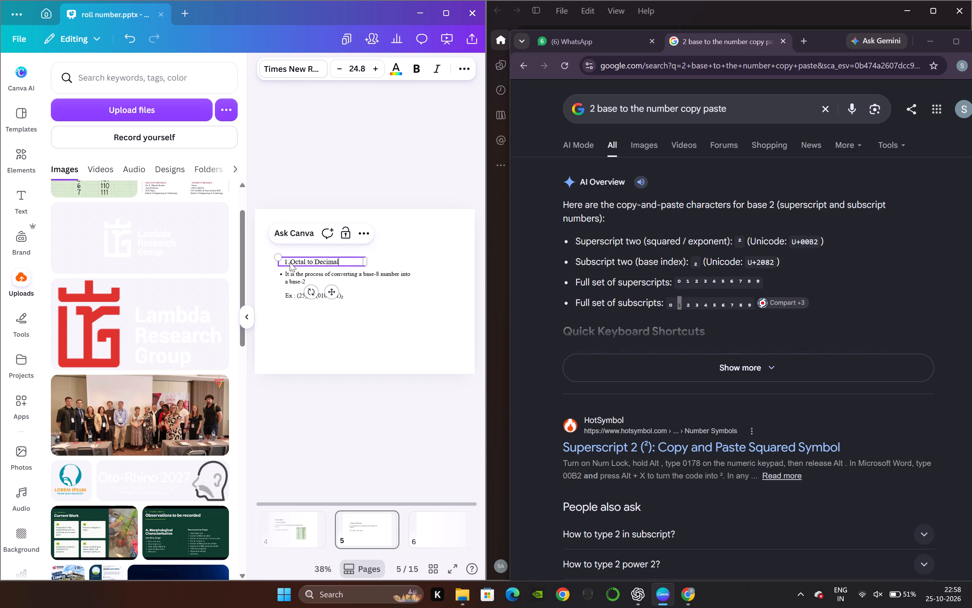
Renumber slide 5's Octal to Decimal heading as 2., with an extra space after the number.
click(290, 262)
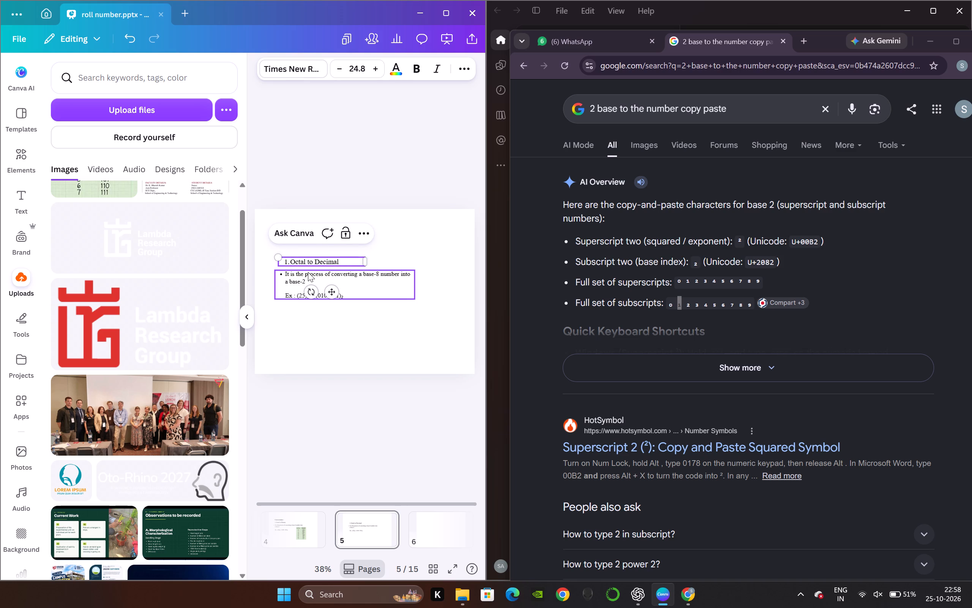
key(Left)
key(BackSpace)
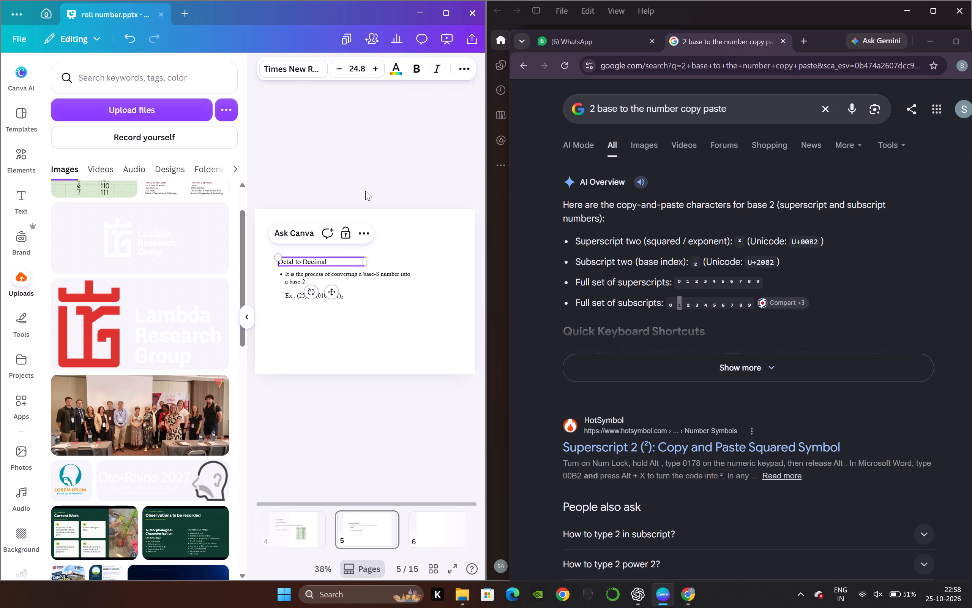
text(2.)
key(space)
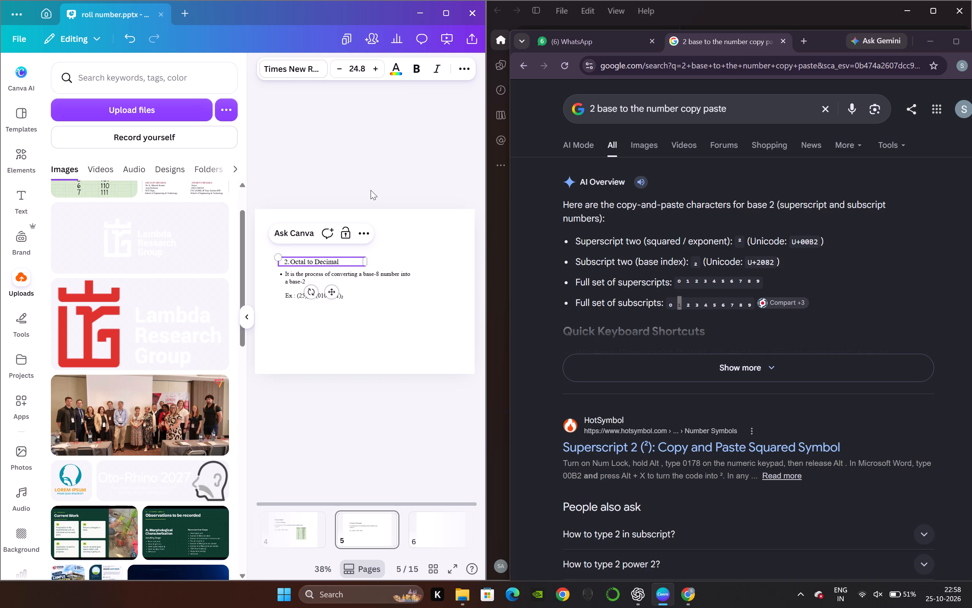
key(space)
key(Left)
key(Left)
key(Left)
key(Left)
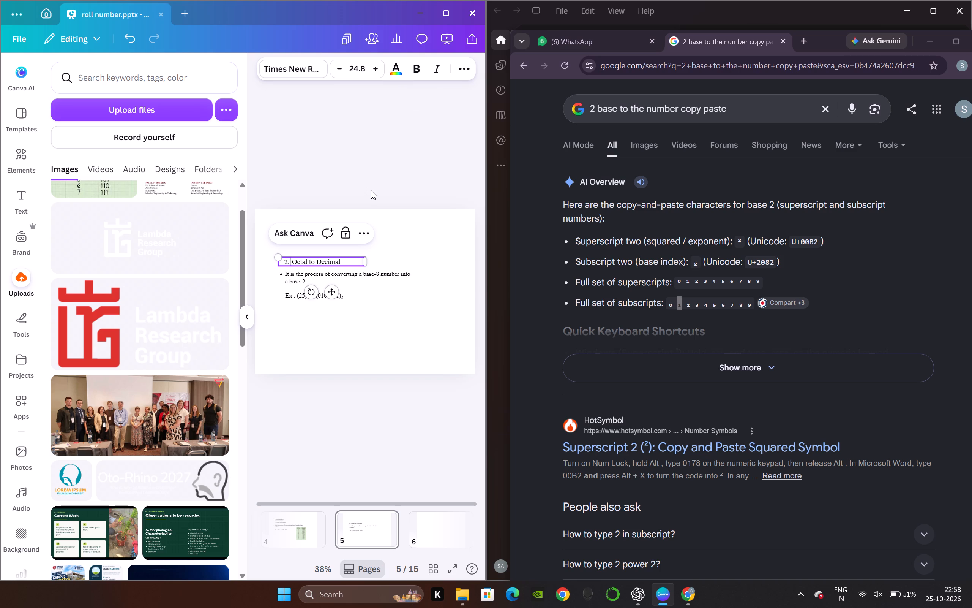
key(Left)
click(371, 190)
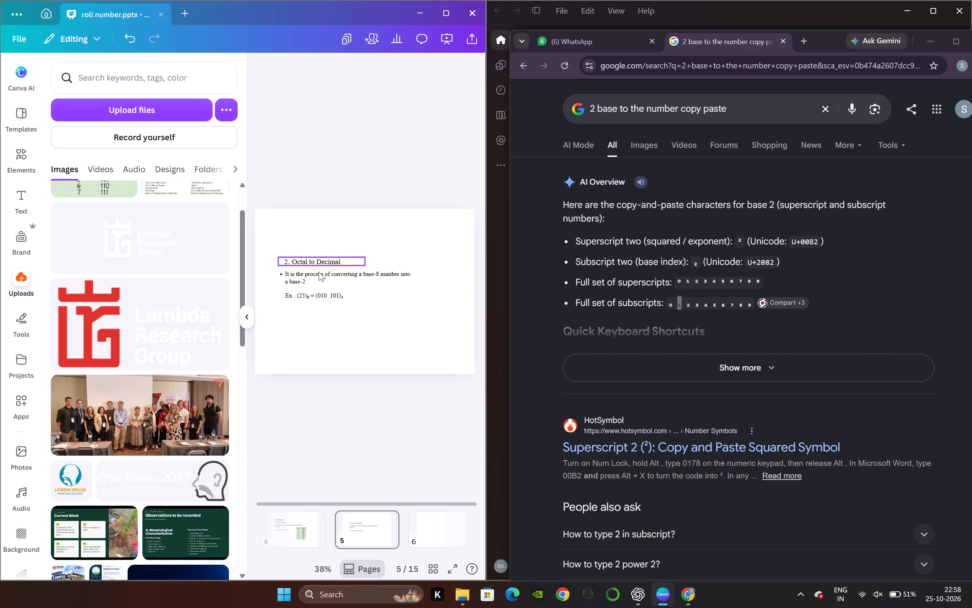
Change the target base in slide 5's definition to base-10.
click(335, 284)
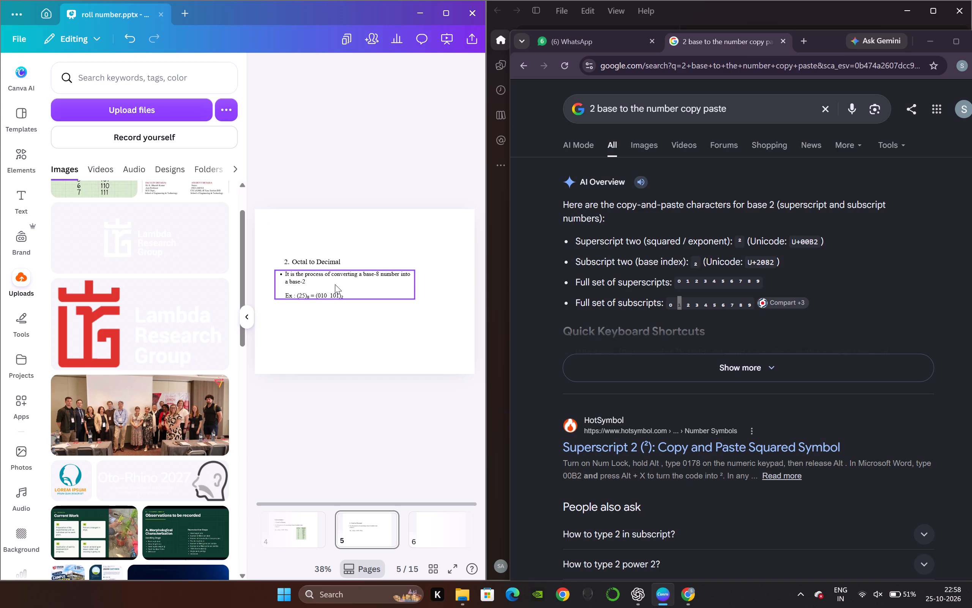
click(306, 280)
click(306, 280)
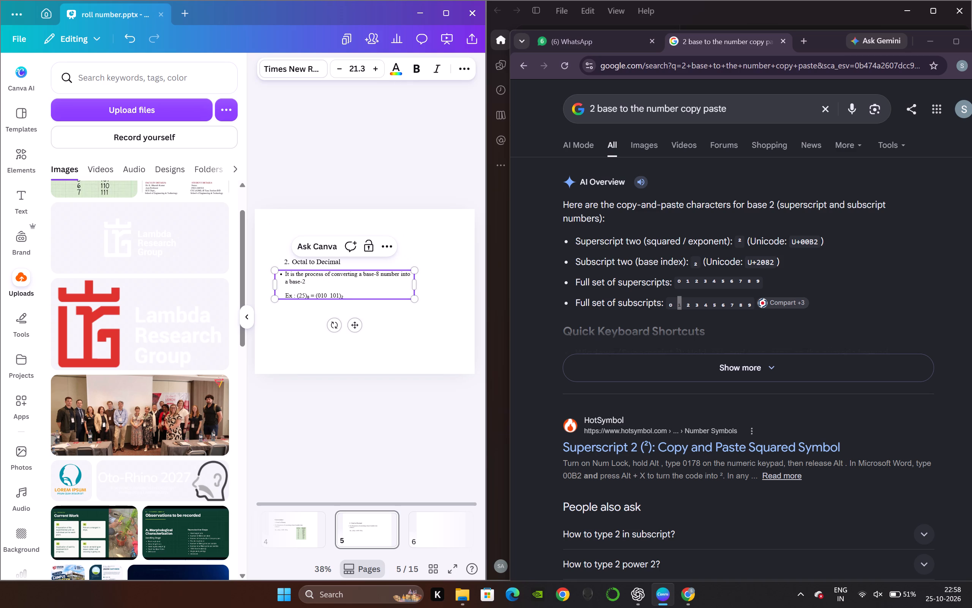
key(BackSpace)
text(10)
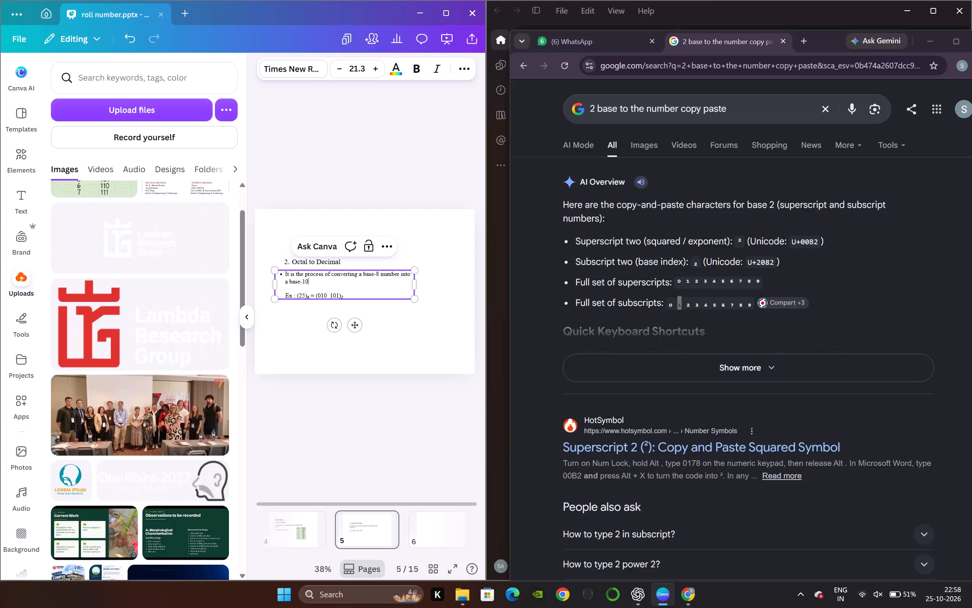
Replace the old example equation in slide 5's definition text with (347)₈.
drag(343, 295, 298, 295)
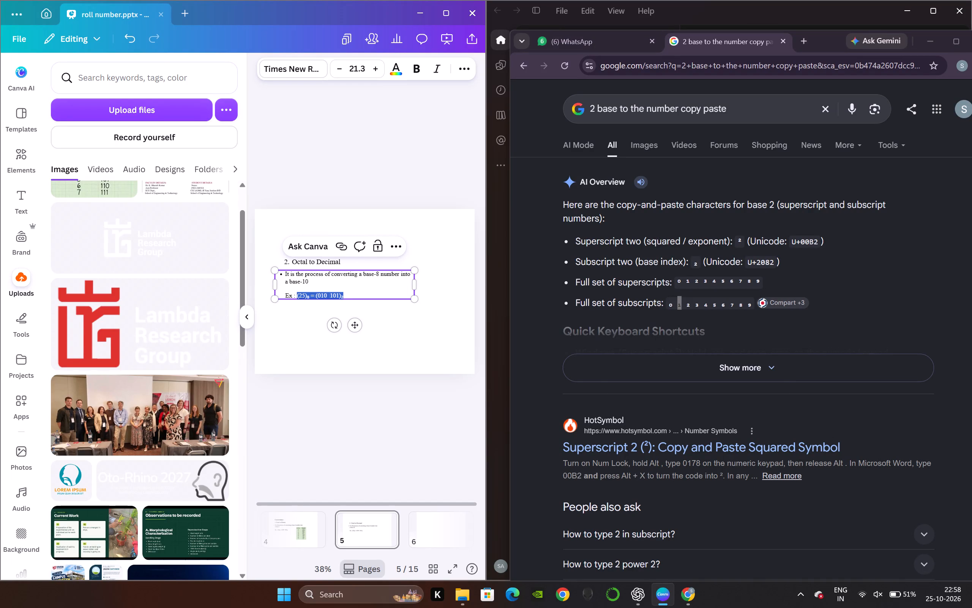
key(ctrl+v)
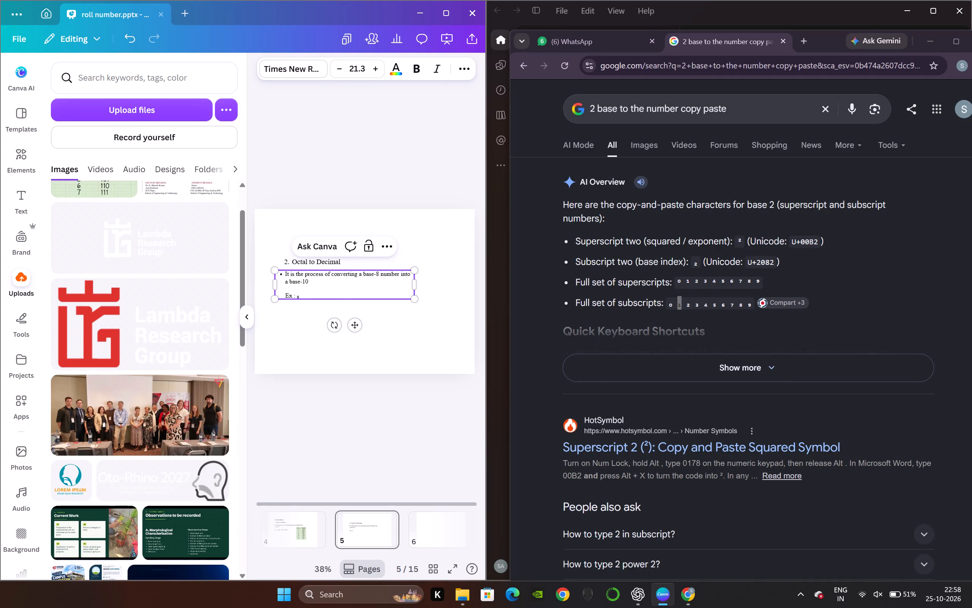
key(BackSpace)
key(shift+parenleft)
scroll(480, 226, up, 1)
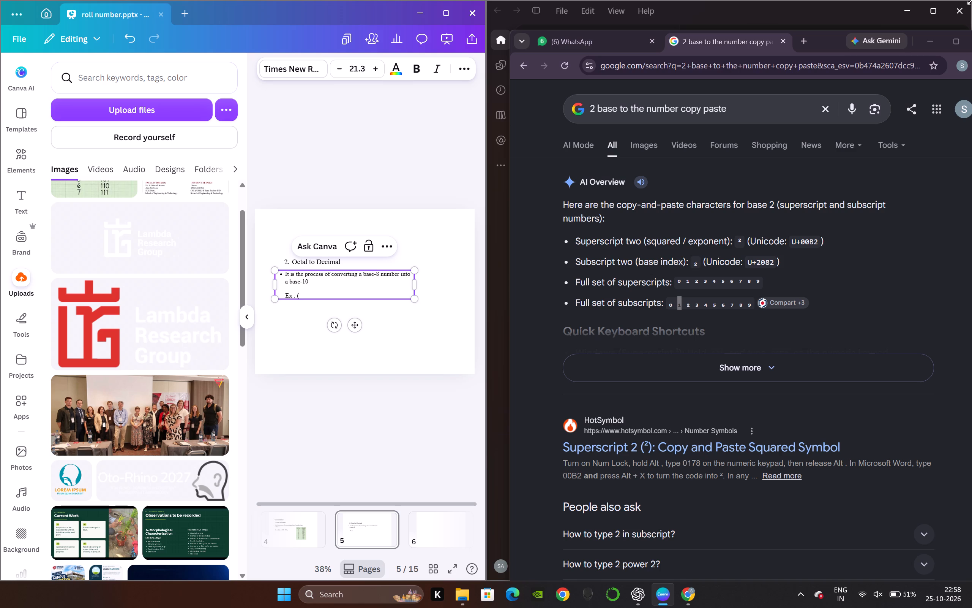
click(925, 38)
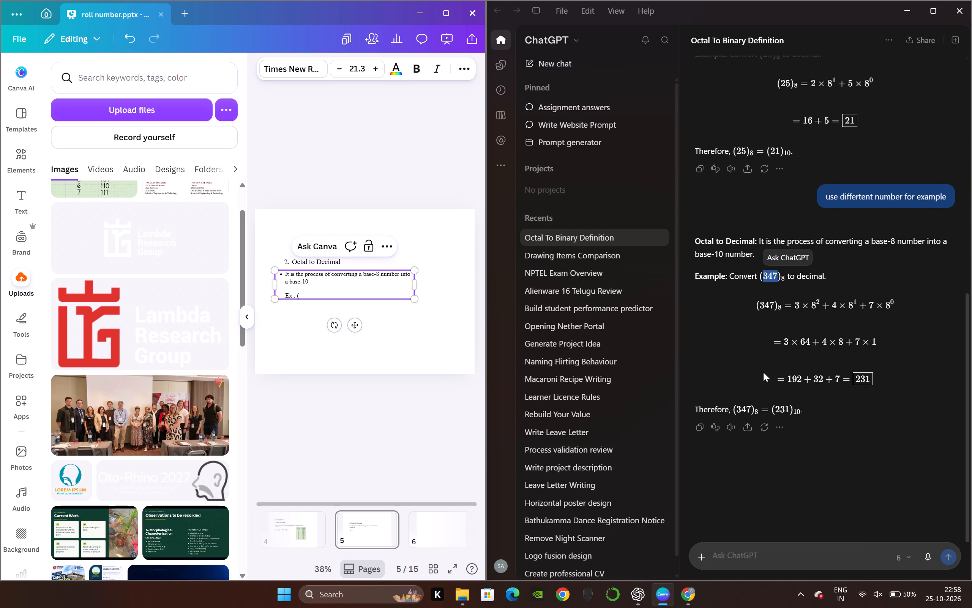
key(3)
text(47)
key(shift+parenright)
key(ctrl+v)
Continue slide 5's example after (347)₈ with an equals sign and a pair of empty parentheses.
key(space)
text(=)
key(space)
key(BackSpace)
key(BackSpace)
key(space)
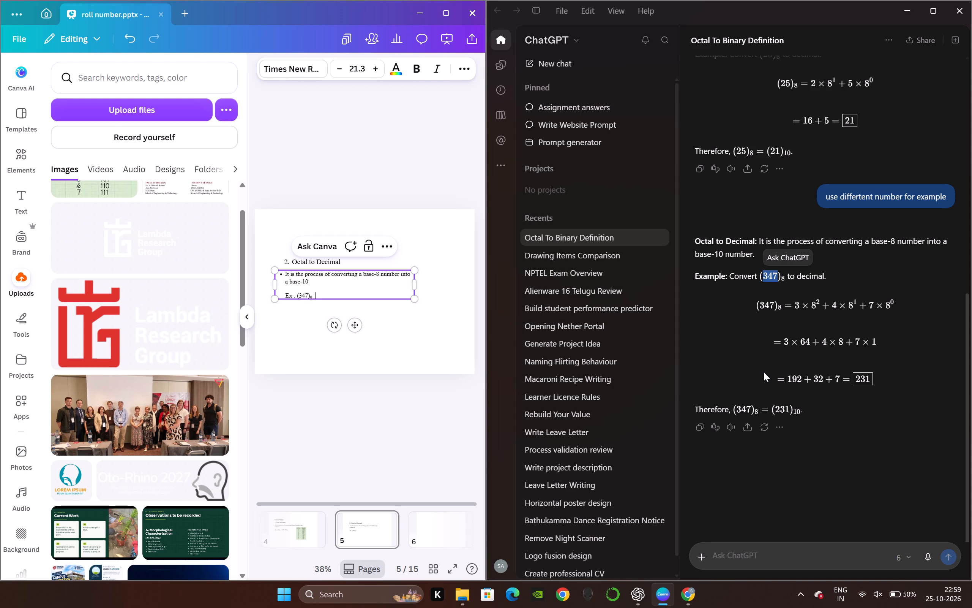
text(=)
key(BackSpace)
key(BackSpace)
key(BackSpace)
key(space)
text(=)
key(space)
text(()
key(space)
key(shift+parenright)
key(space)
Copy the subscript characters 1 and 0 from the Google results and add them as ₁₀ after the empty parentheses.
click(691, 598)
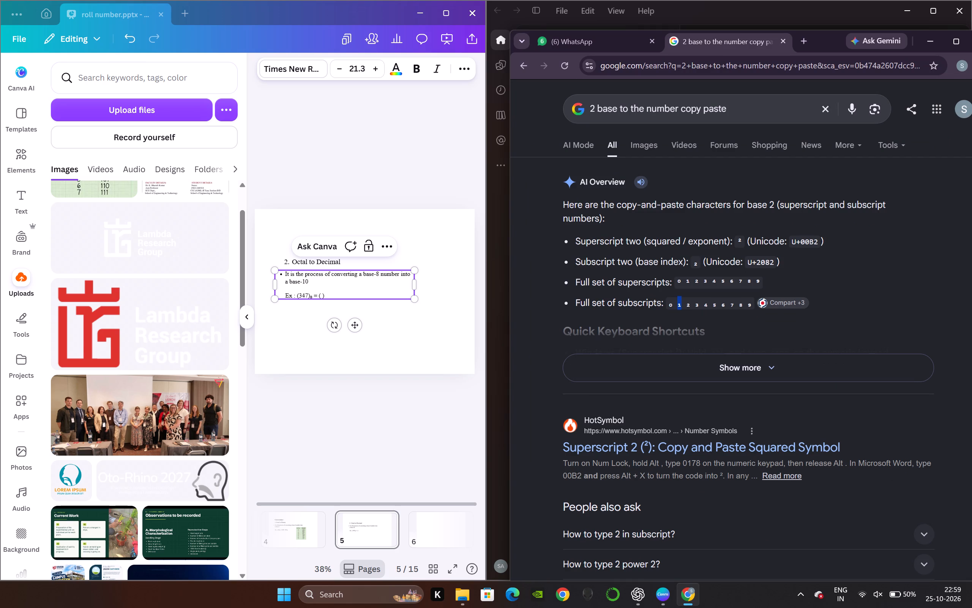
drag(678, 306, 683, 305)
click(680, 304)
drag(677, 304, 683, 302)
key(ctrl+c)
click(350, 294)
key(BackSpace)
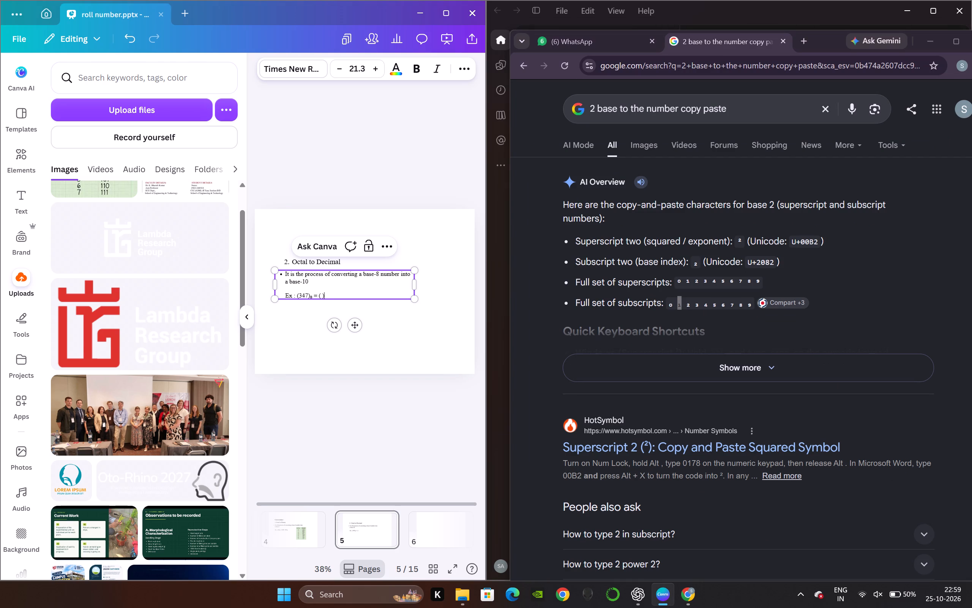
key(ctrl+v)
click(671, 306)
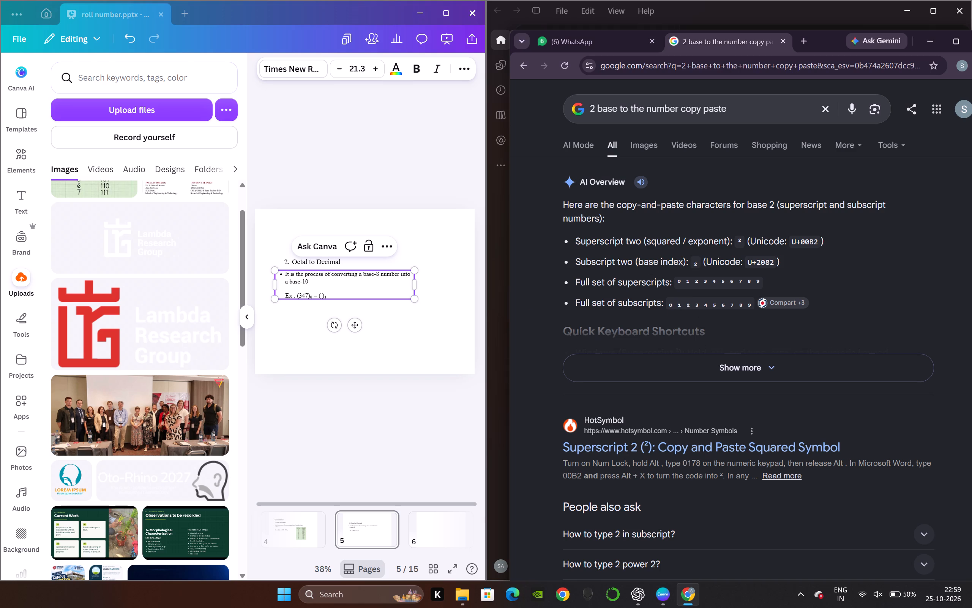
click(670, 301)
key(ctrl+c)
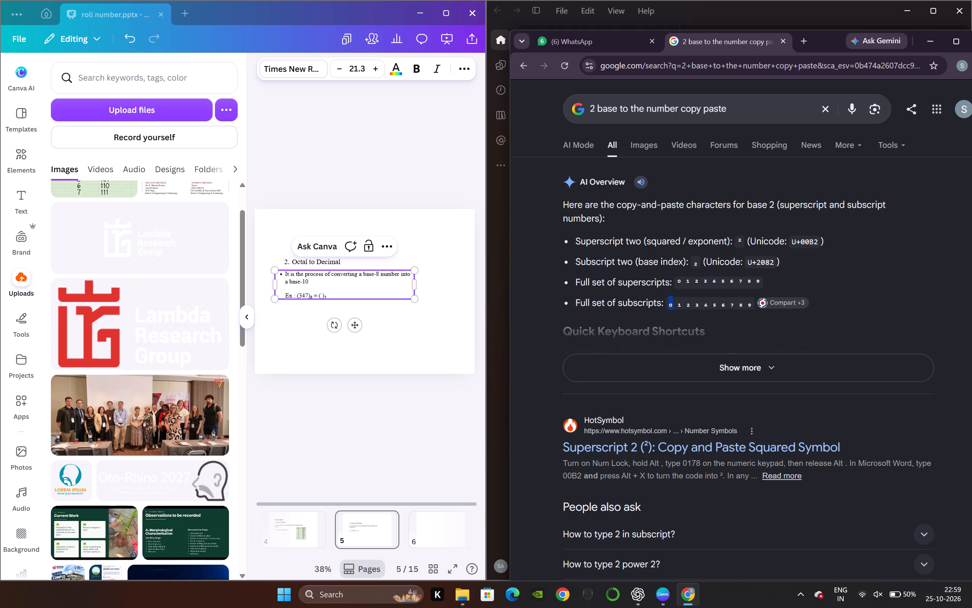
click(334, 293)
key(ctrl+v)
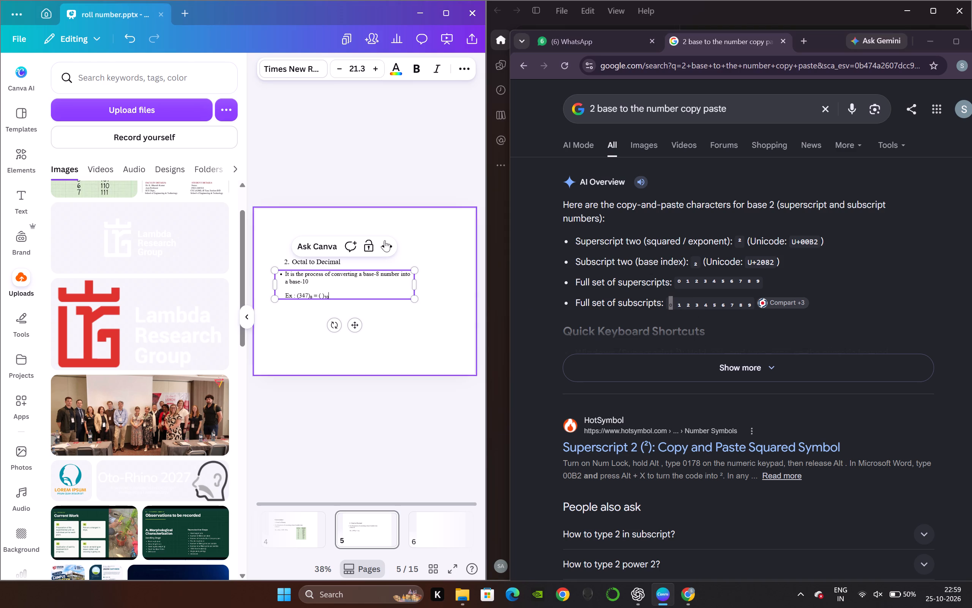
click(434, 121)
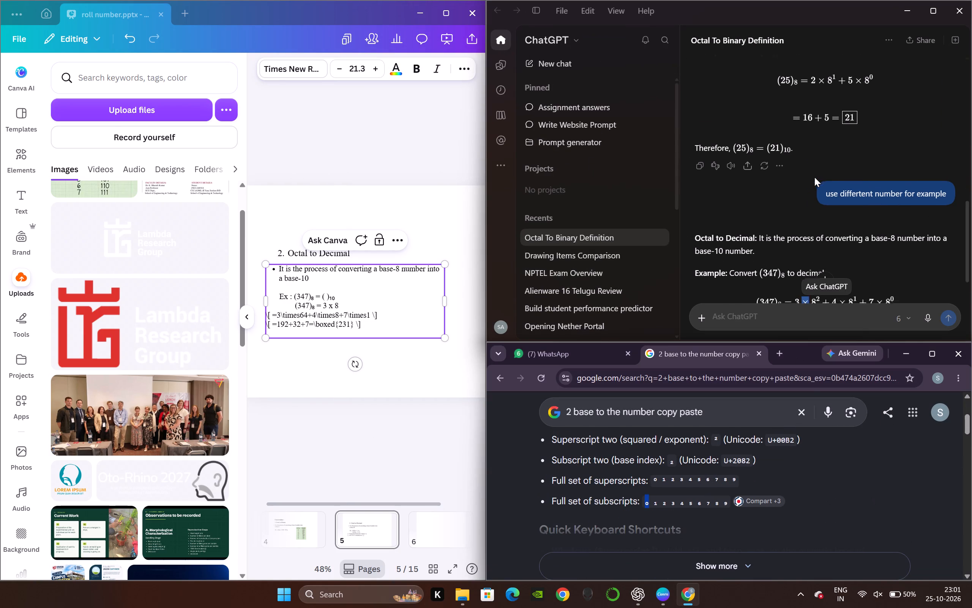
scroll(810, 179, down, 2)
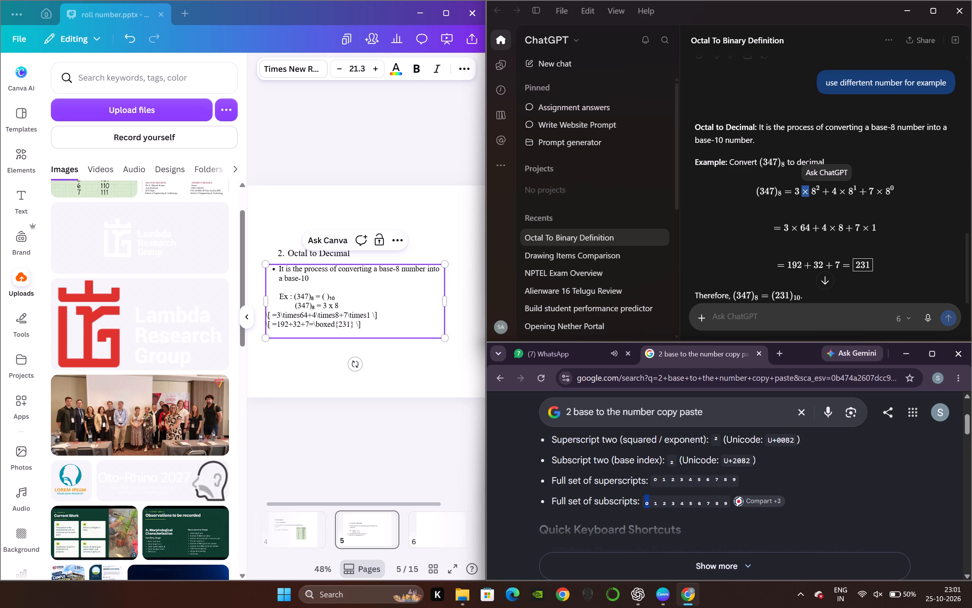
click(671, 480)
key(ctrl+c)
Back in Canva, delete the two leftover LaTeX lines below the first calculation line, including the empty lines.
drag(368, 325, 265, 310)
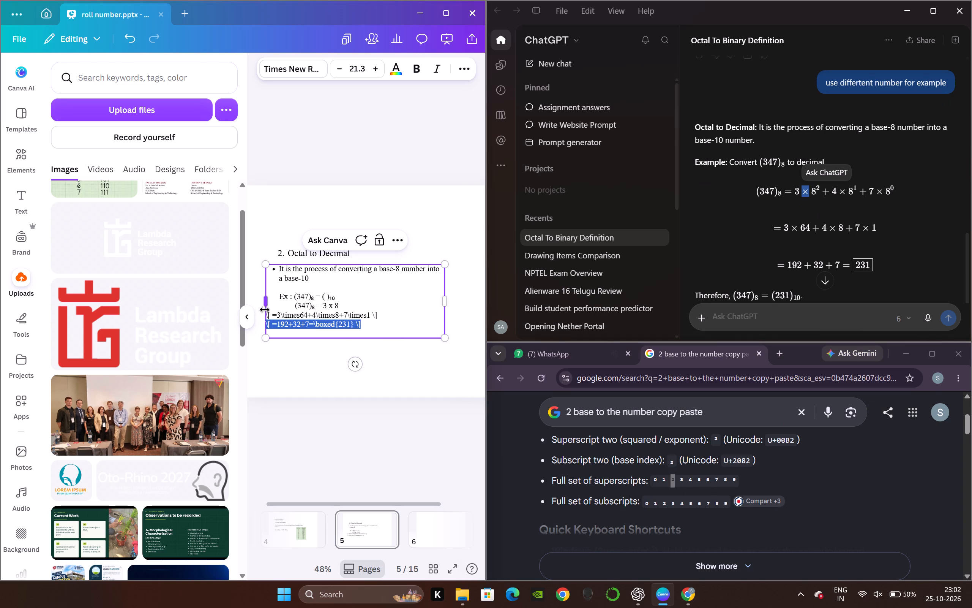
drag(265, 310, 268, 317)
key(BackSpace)
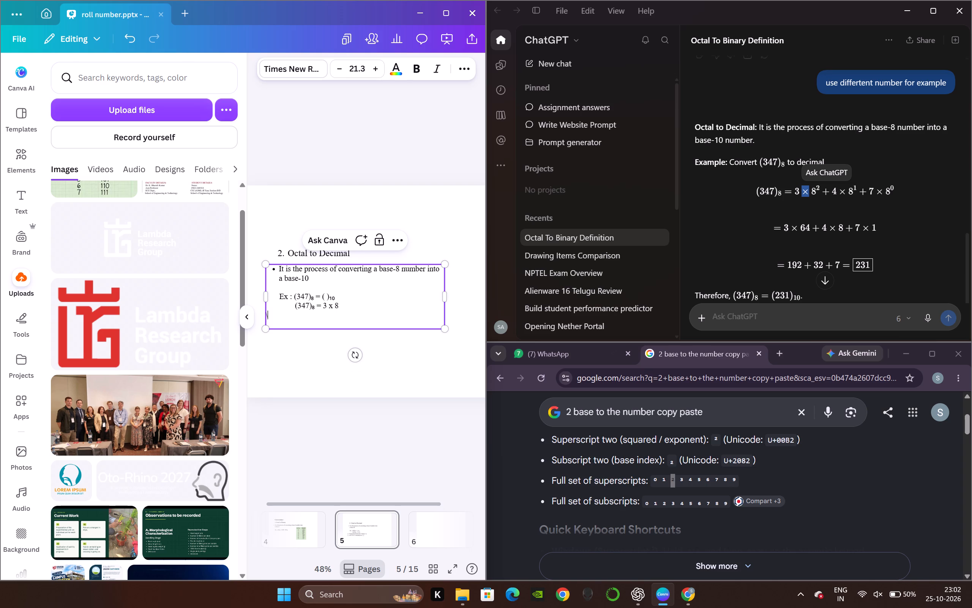
key(Down)
key(BackSpace)
key(BackSpace)
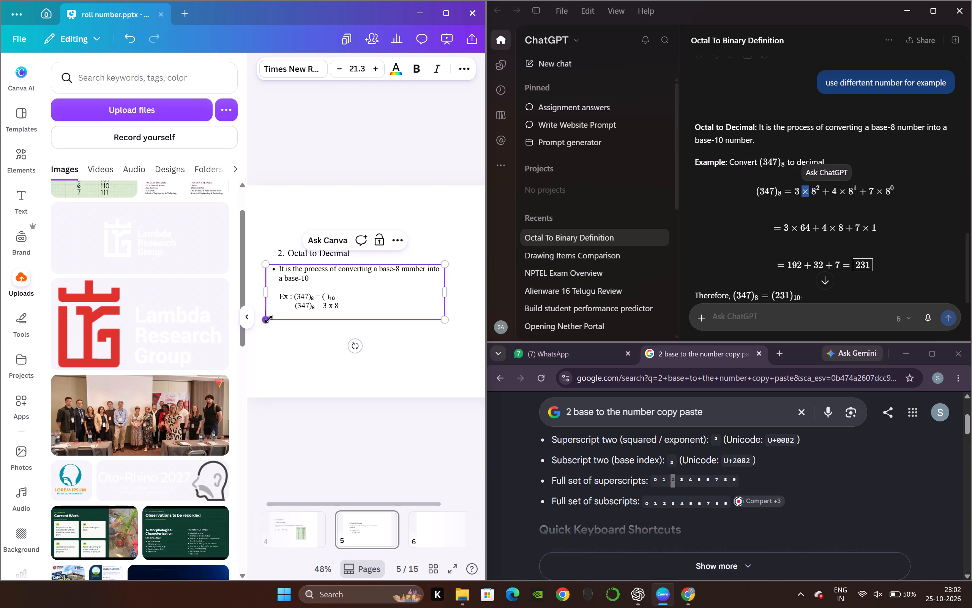
key(BackSpace)
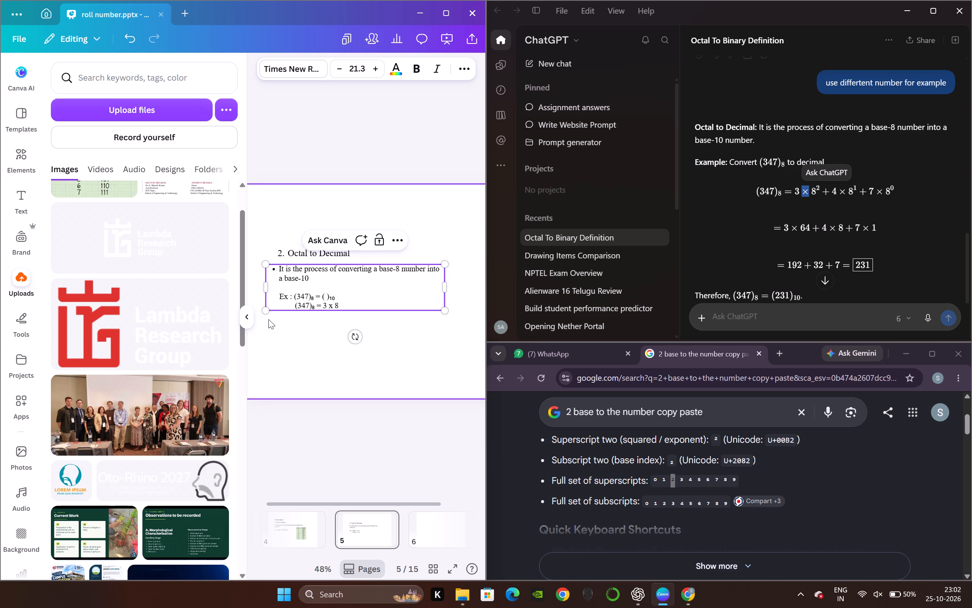
Paste the copied superscript 2 after the 8 so the first term reads 3 x 8².
key(ctrl+v)
Append + 4 x 8¹ to the first calculation line, copying the superscript 1 from the Google results.
key(space)
key(x)
key(BackSpace)
key(shift+plus)
key(space)
key(4)
key(space)
text(x)
key(space)
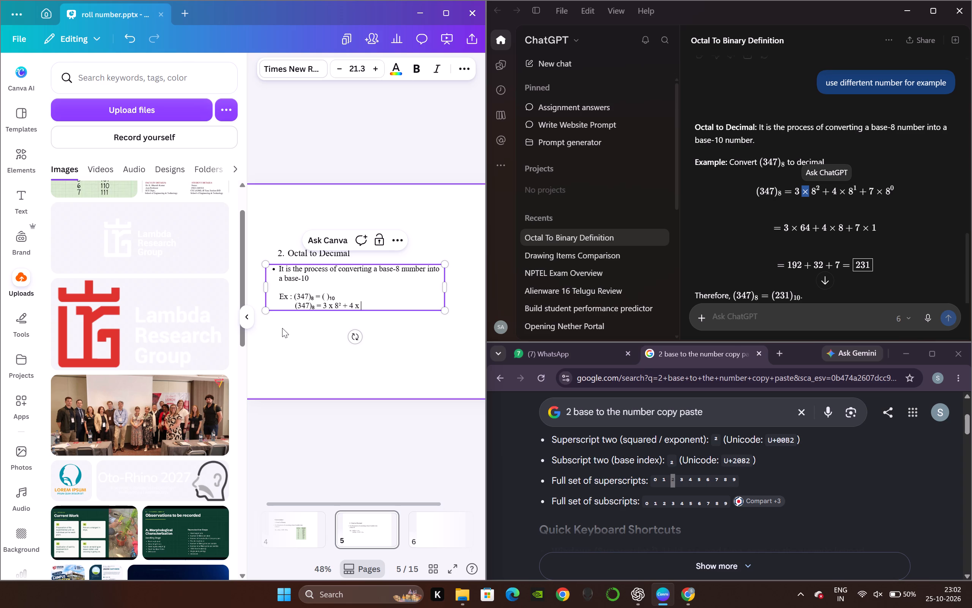
key(8)
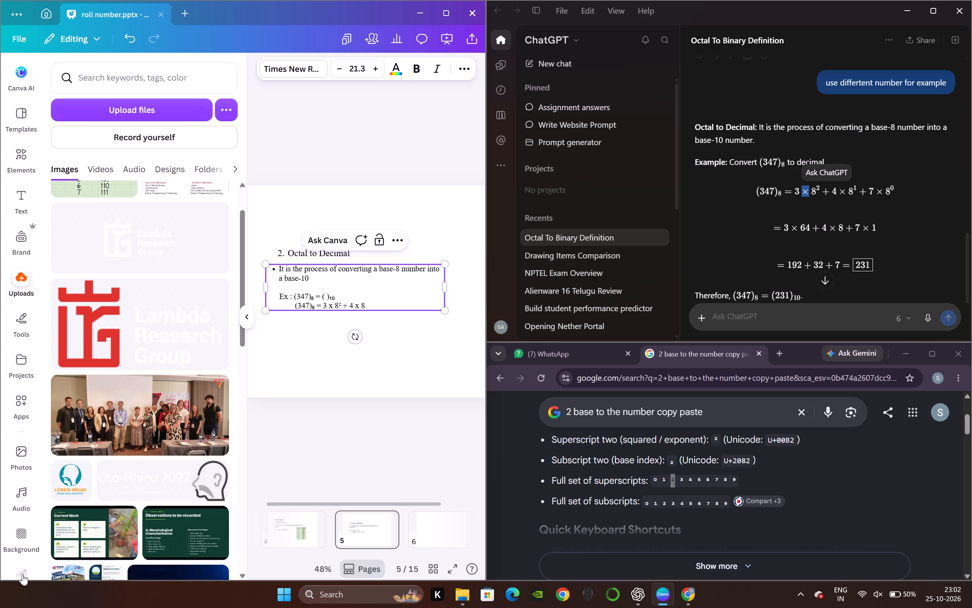
click(664, 481)
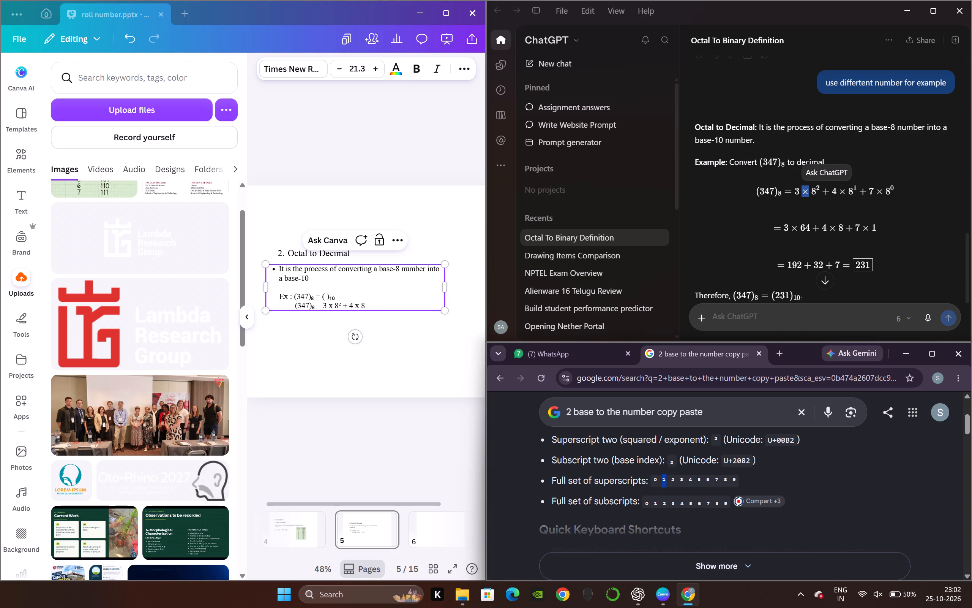
key(ctrl+c)
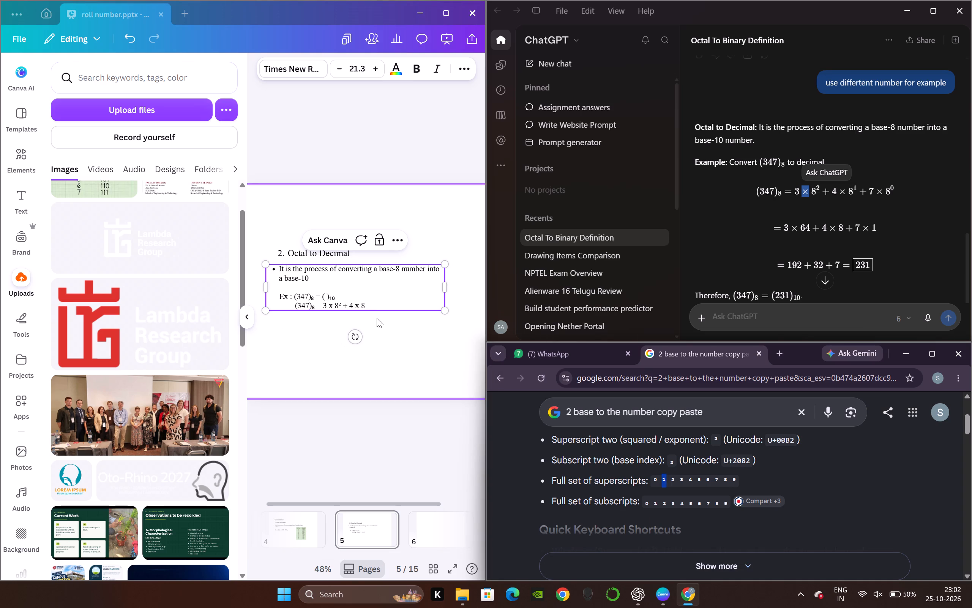
click(371, 306)
key(ctrl+v)
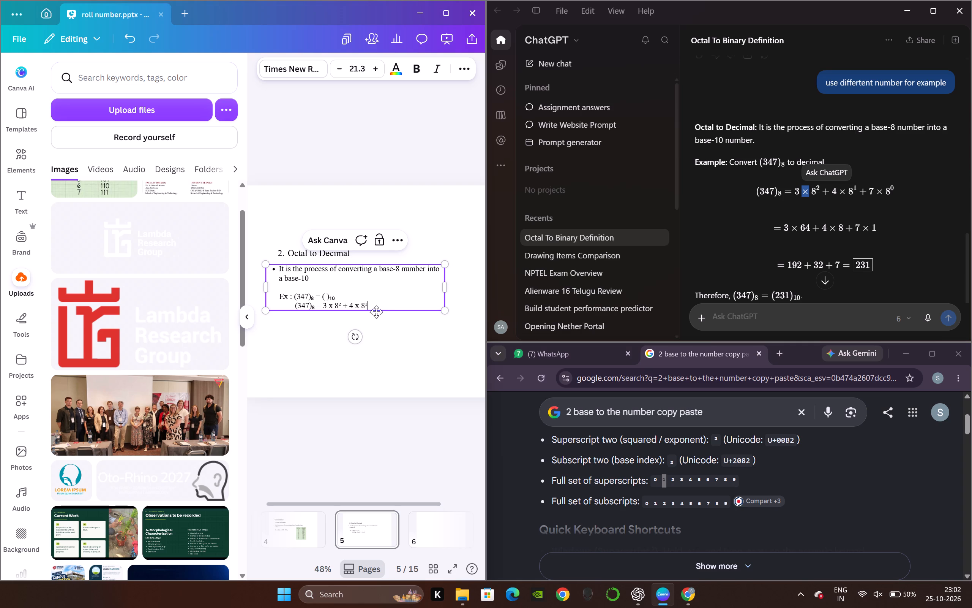
Append + 7 x 8⁰ to the first calculation line, copying the superscript 0 from the Google results.
key(space)
text(+)
key(space)
key(7)
key(space)
text(x)
key(space)
key(8)
click(656, 481)
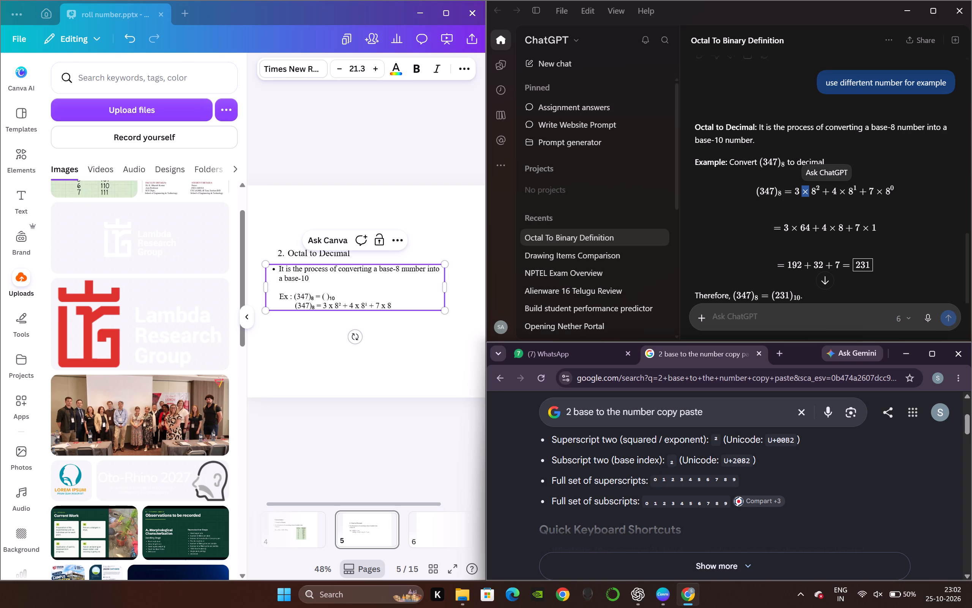
key(ctrl+c)
click(395, 305)
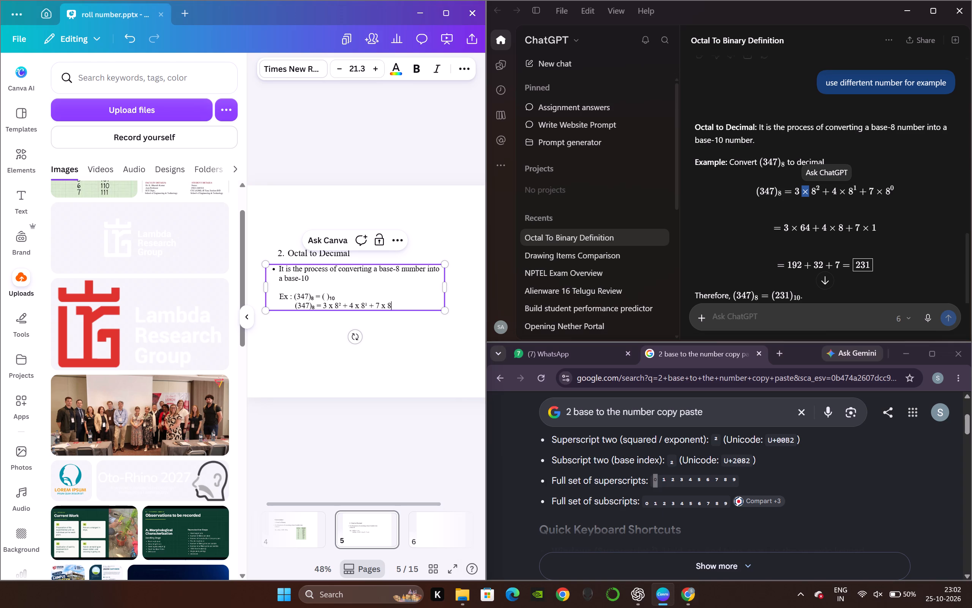
key(ctrl+v)
Start a new line below the first calculation line and indent it with spaces.
key(Return)
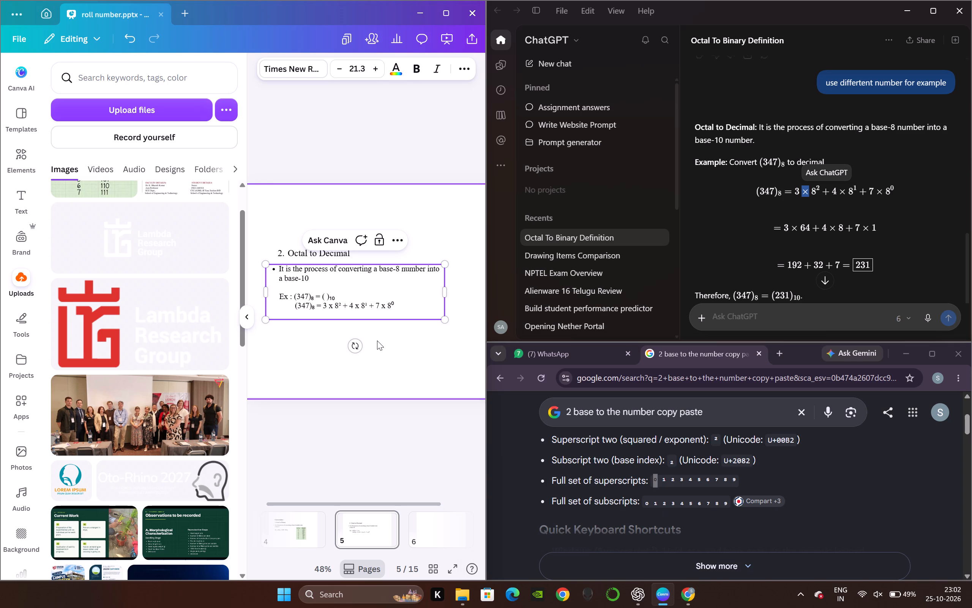
key(space)
key(space)
key(space)
key(space)
key(space)
key(space)
key(space)
key(space)
key(space)
key(space)
key(space)
key(space)
key(space)
key(space)
key(space)
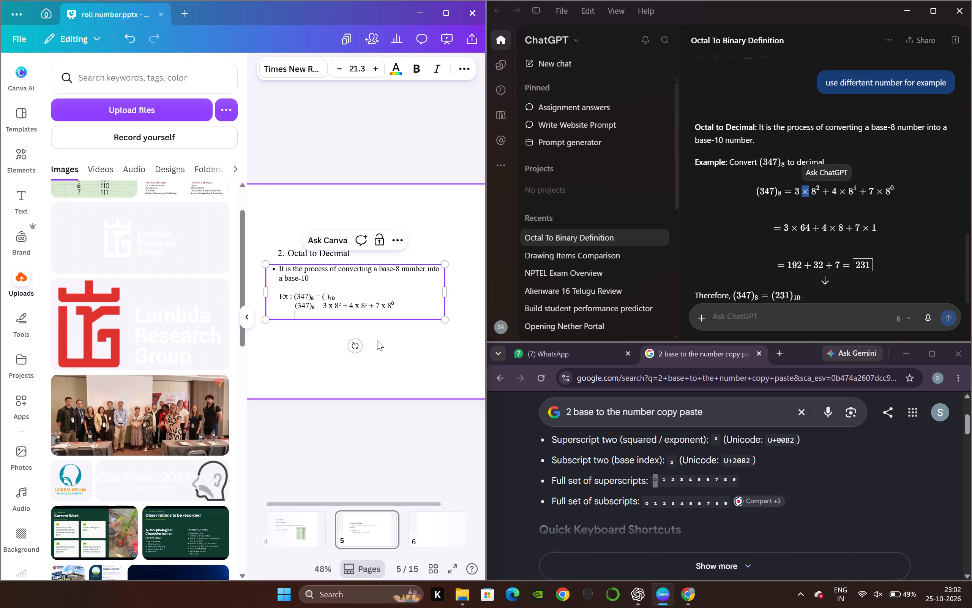
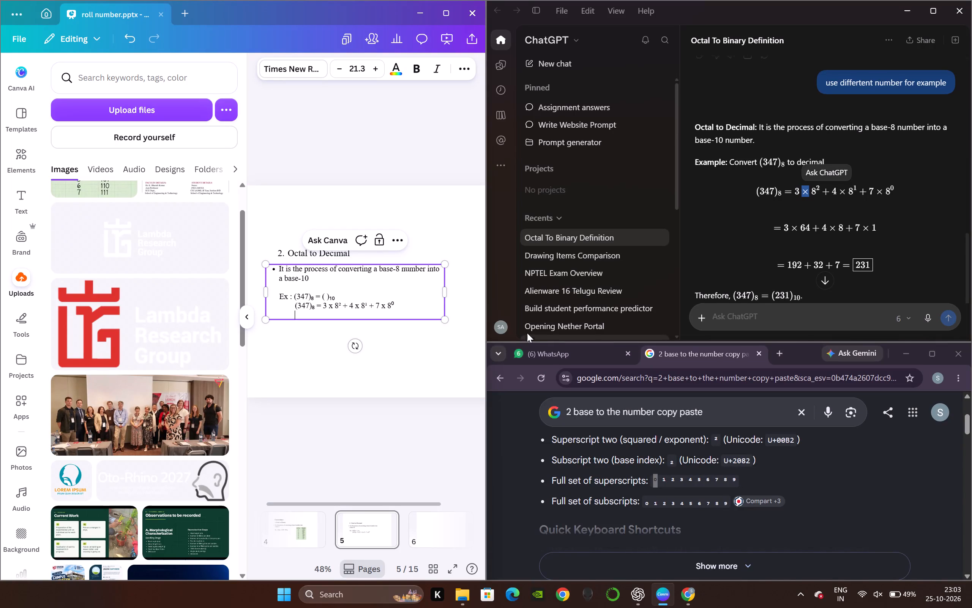
Write the second calculation line = 3 x 64 + 4 x 8 + 7 x 1, aligned under the equals sign above.
key(space)
key(space)
key(space)
key(space)
key(space)
key(space)
key(space)
key(space)
key(space)
key(space)
key(space)
text(=)
key(space)
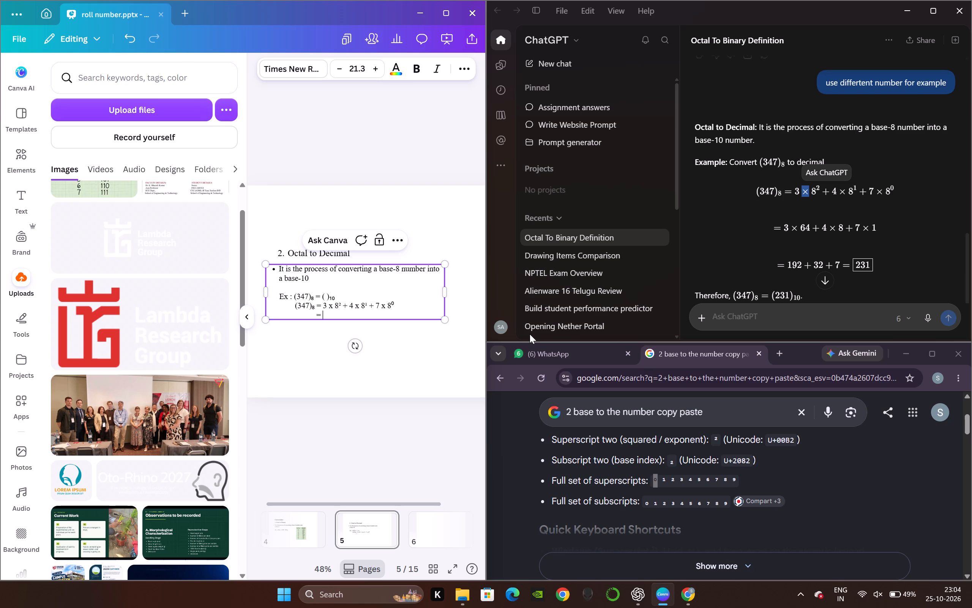
key(3)
key(space)
text(x)
key(space)
text(64)
key(space)
text(+)
key(space)
text(4 x 8 +)
key(space)
key(shift+plus)
key(shift+BackSpace)
text(7 x)
key(space)
key(1)
Add the third calculation line = 192 + 32 + 7, aligned under the equals sign above.
key(Return)
key(space)
key(space)
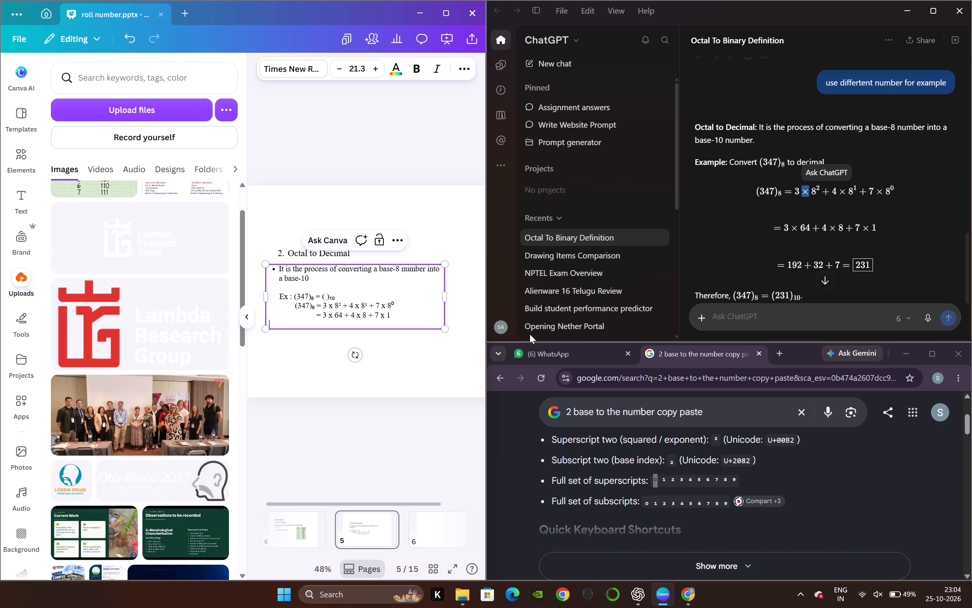
key(space)
key(space)
key(space)
key(space)
key(equal)
key(space)
text(192)
key(shift+plus)
key(BackSpace)
key(space)
text(+)
key(space)
text(32 +)
key(space)
key(7)
Add the result line = 231. below the third calculation line, aligned with the equals signs.
key(Return)
key(space)
key(space)
key(space)
key(space)
key(space)
key(space)
key(space)
key(space)
key(space)
key(space)
key(space)
key(space)
key(space)
key(space)
key(space)
key(space)
key(space)
key(space)
key(space)
key(space)
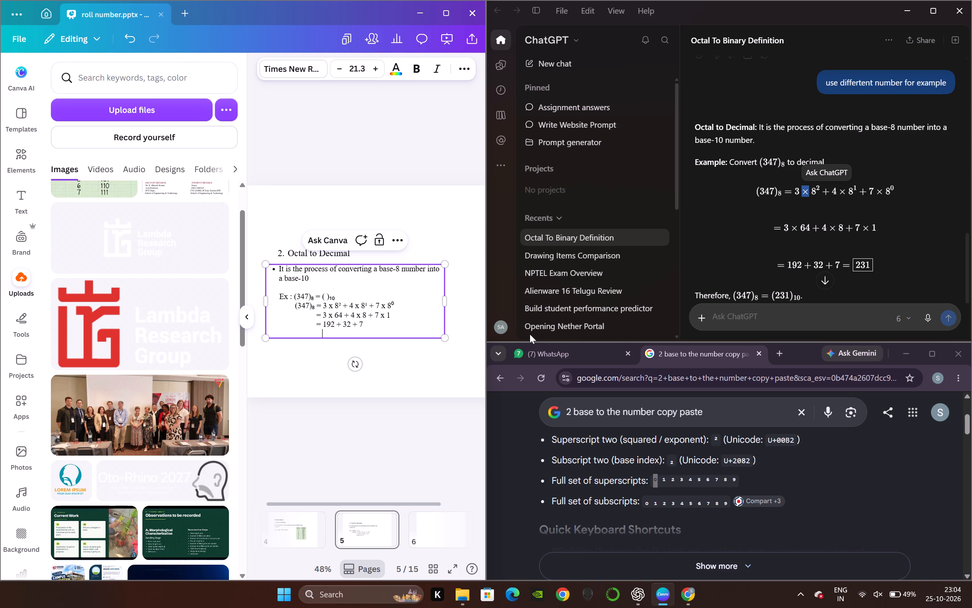
key(BackSpace)
key(BackSpace)
key(BackSpace)
key(BackSpace)
text(=)
key(space)
text(231)
key(period)
Copy (347)₈ = ( )₁₀ from the Ex line onto a new indented line below the result 231.
drag(293, 297, 320, 296)
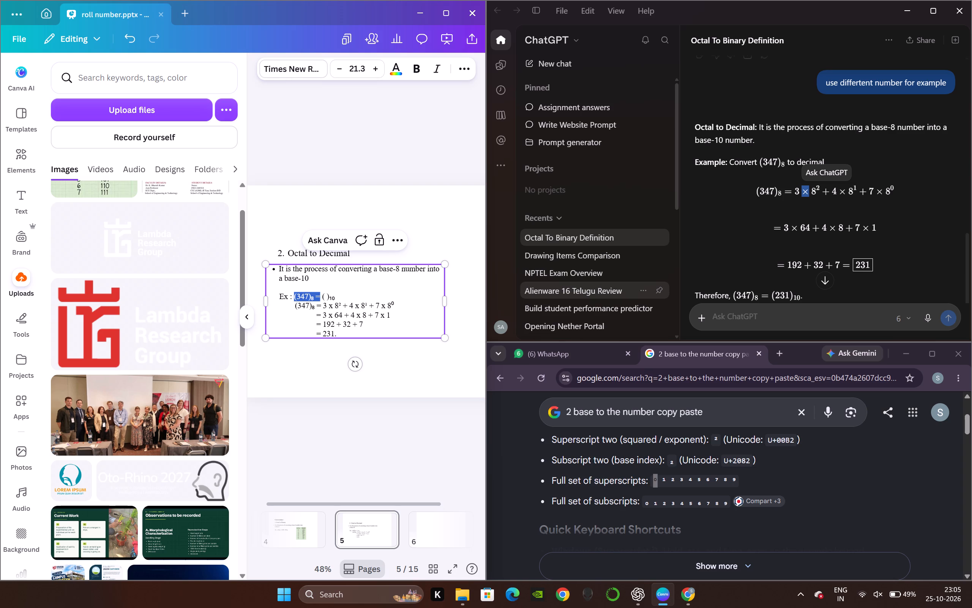
drag(320, 296, 336, 295)
key(ctrl+c)
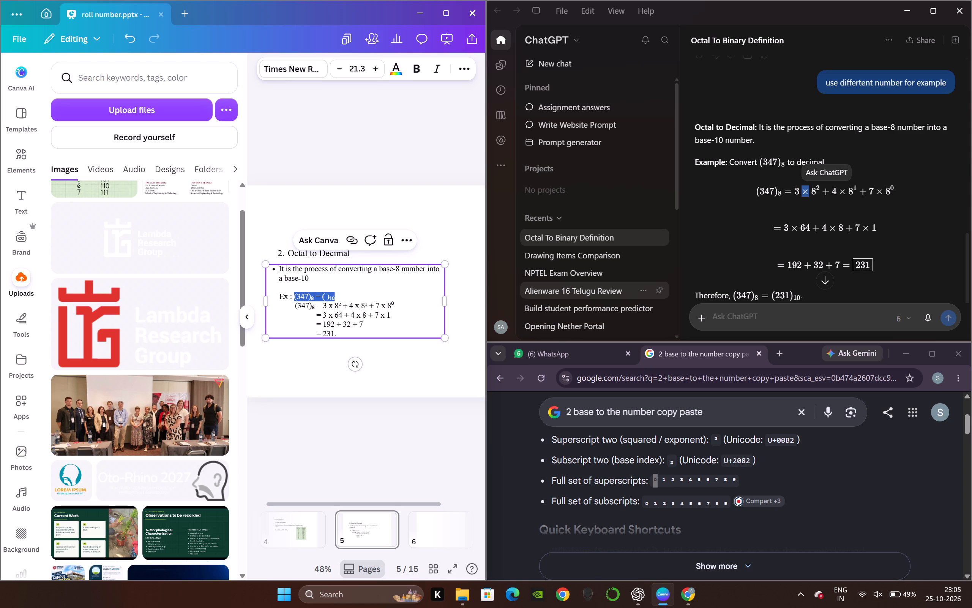
click(339, 334)
key(Return)
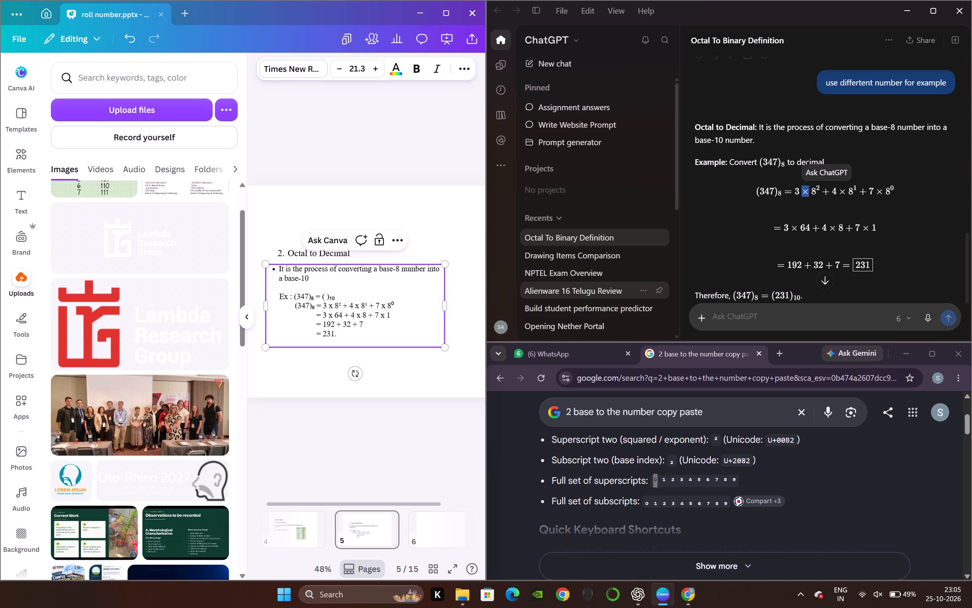
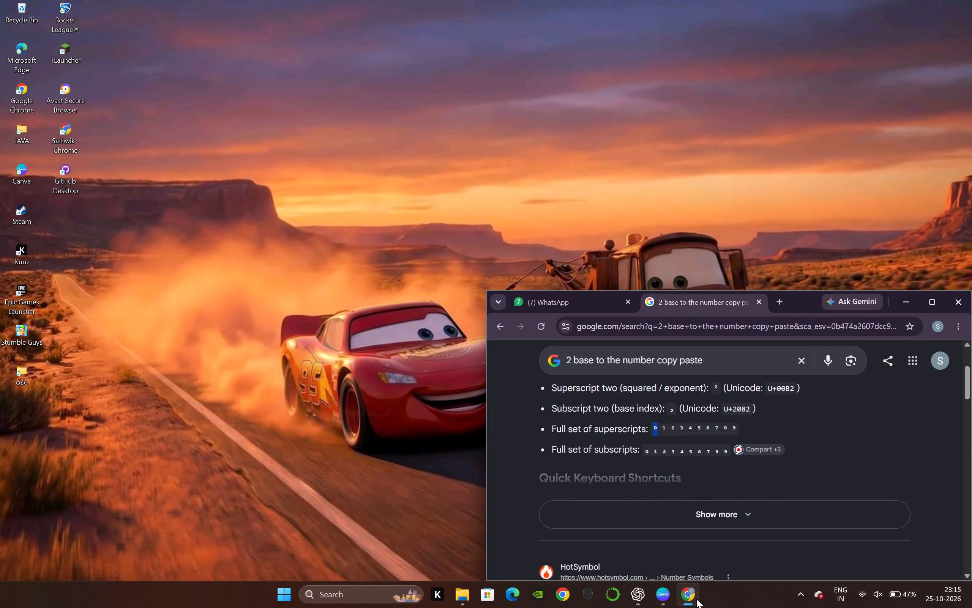
click(691, 601)
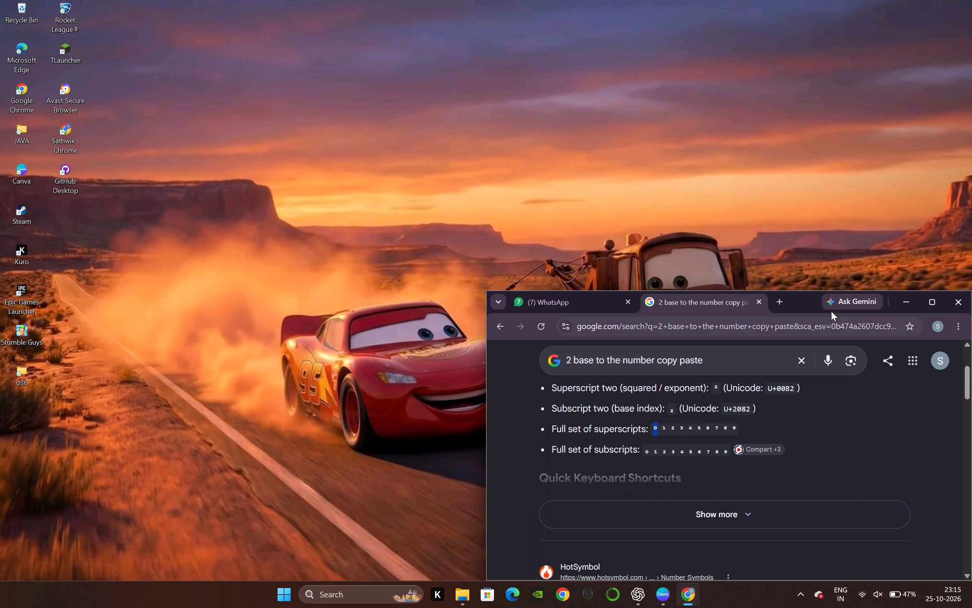
click(929, 306)
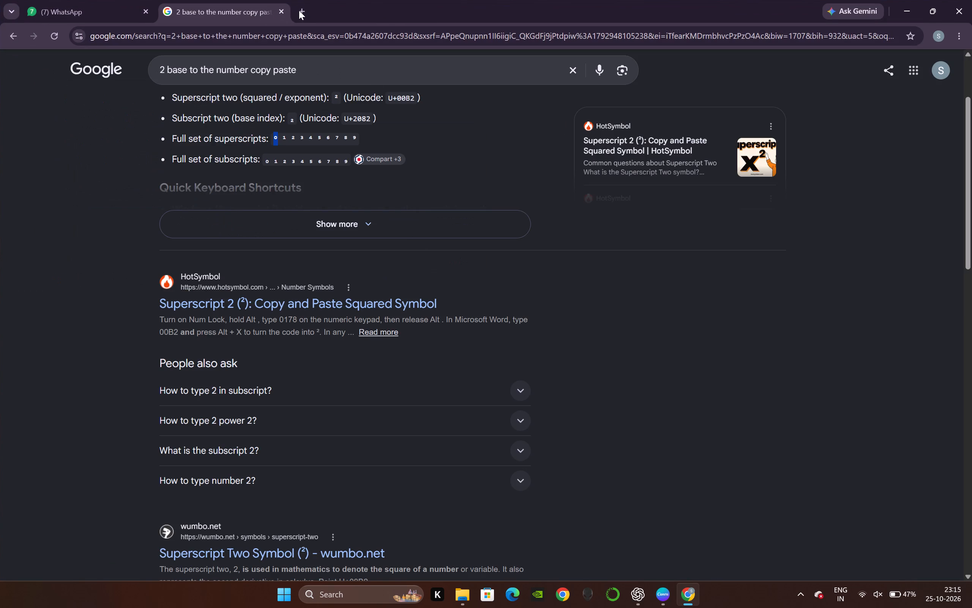
click(299, 9)
click(286, 38)
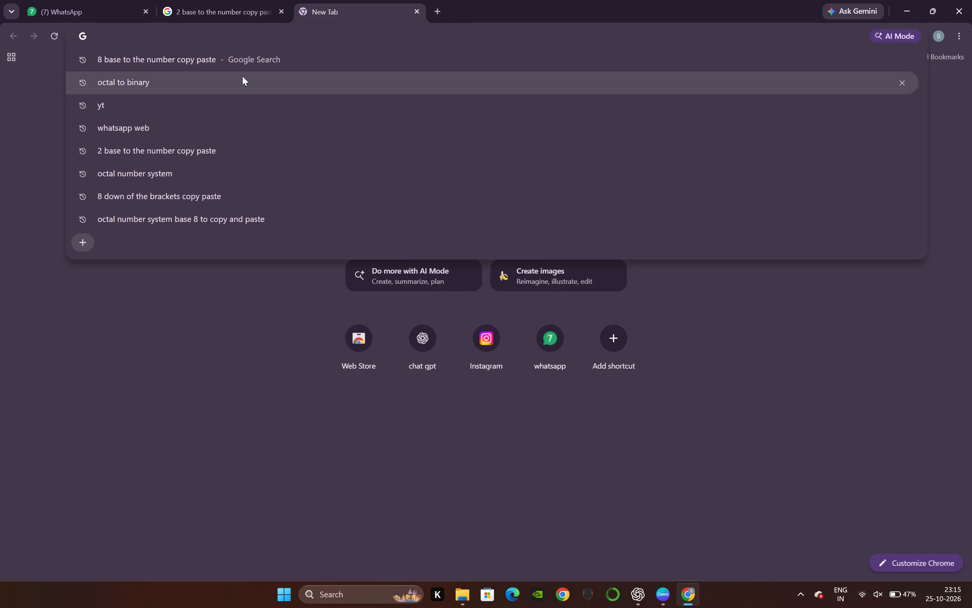
click(241, 76)
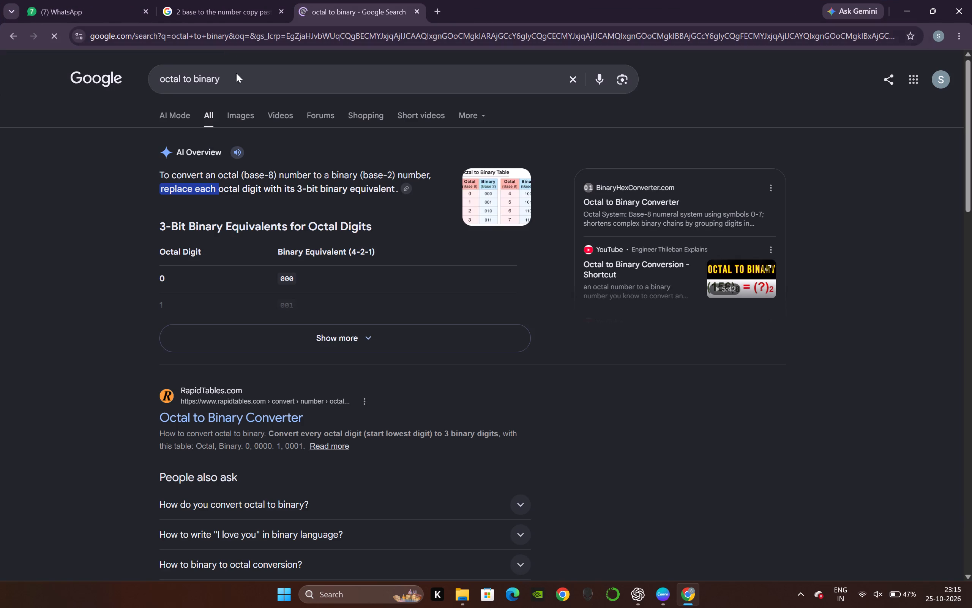
Change the Google search to octal to hexadecimal.
click(236, 73)
key(BackSpace)
key(BackSpace)
key(BackSpace)
key(BackSpace)
key(BackSpace)
key(BackSpace)
key(BackSpace)
key(BackSpace)
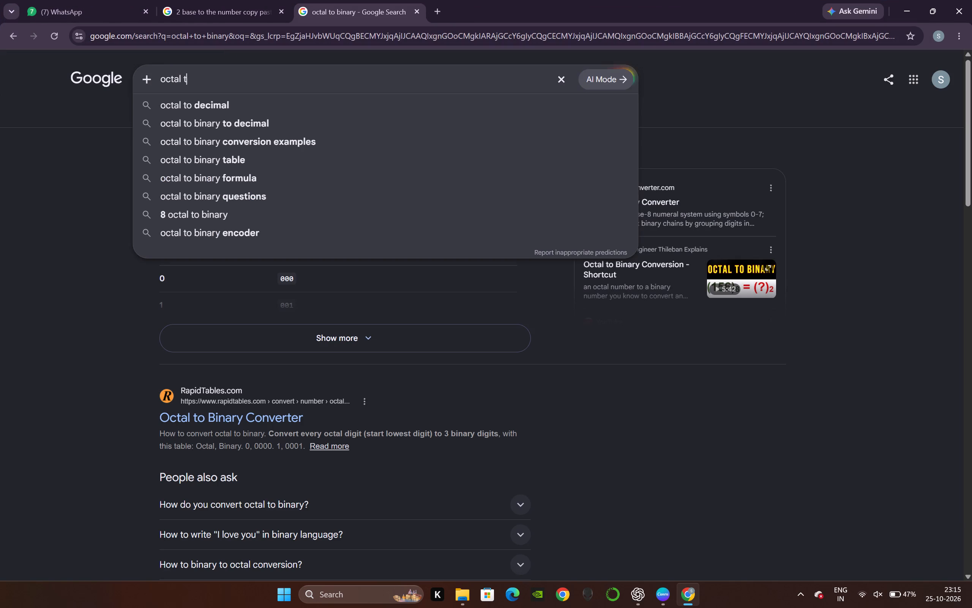
key(space)
key(BackSpace)
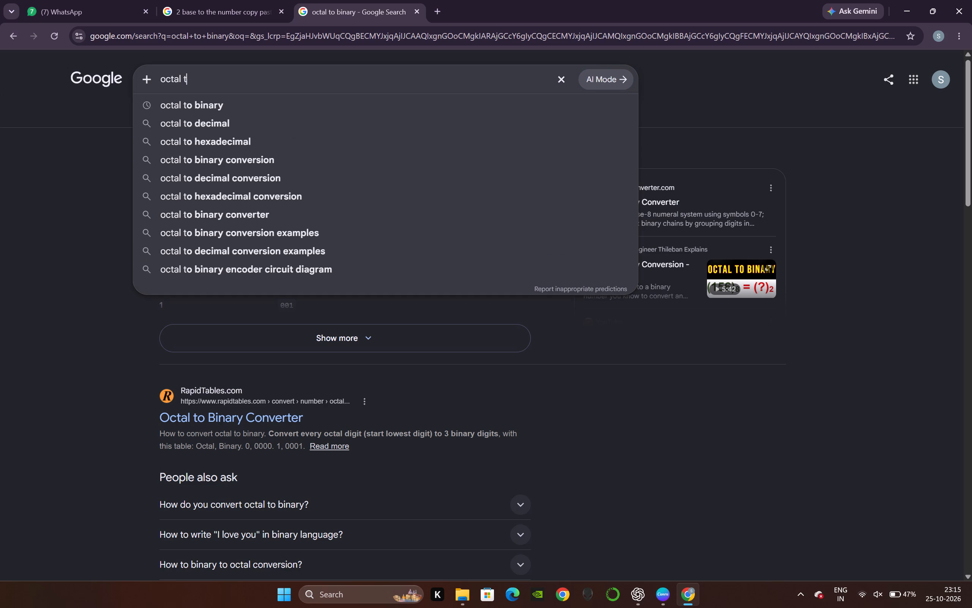
text(o)
key(space)
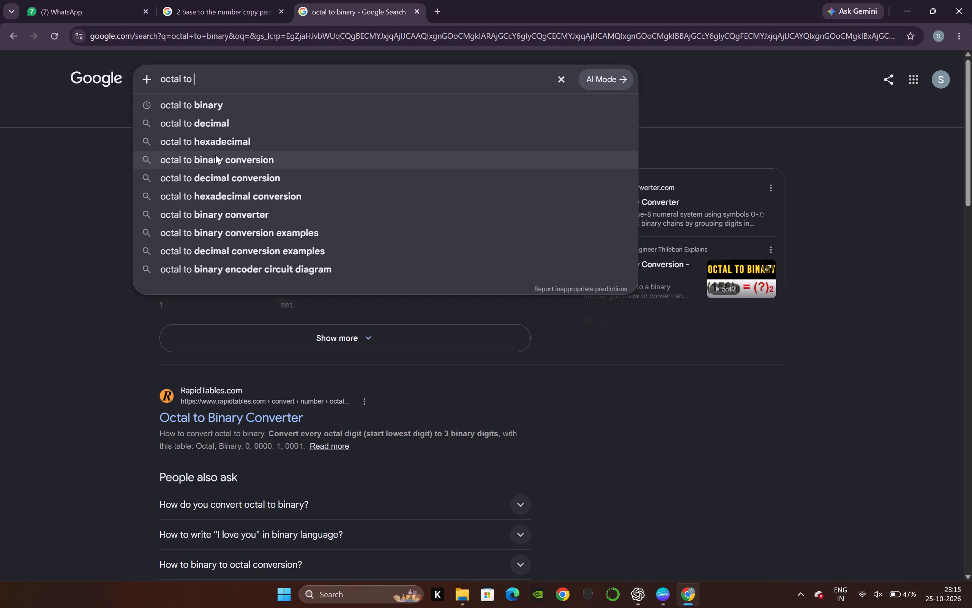
click(232, 144)
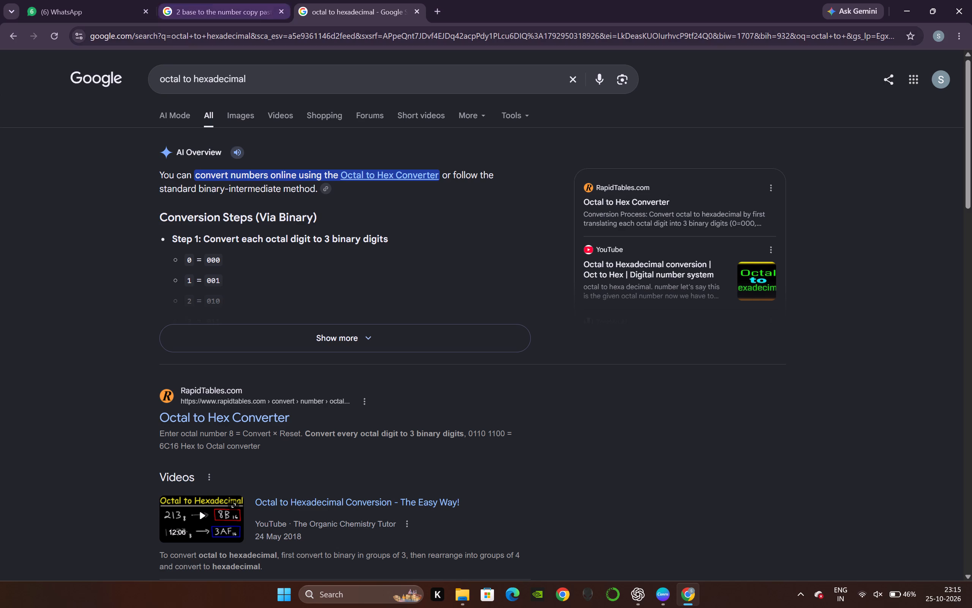
Expand the AI Overview, and look through the Google image results for octal to hexadecimal for a suitable conversion table.
click(300, 289)
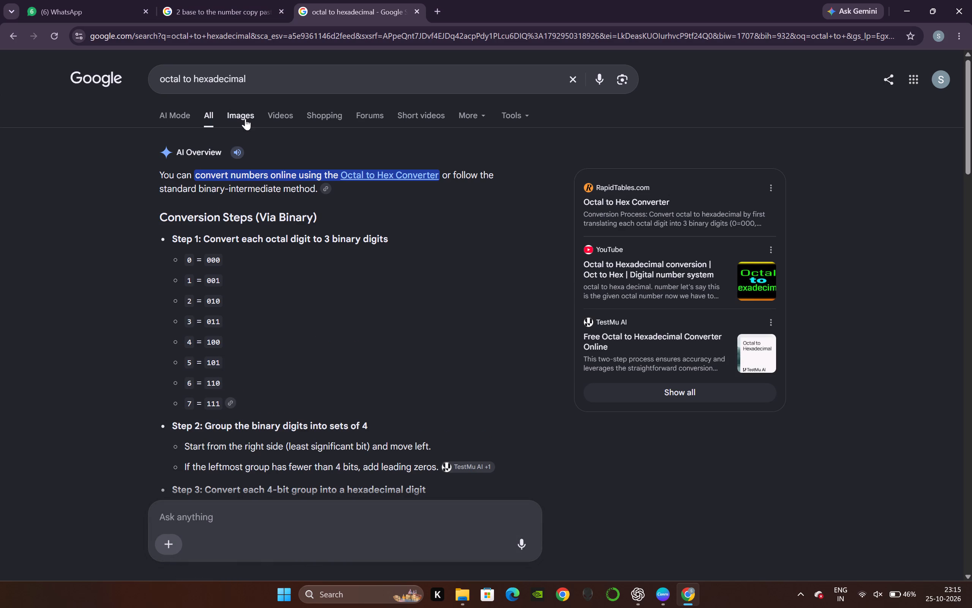
click(246, 119)
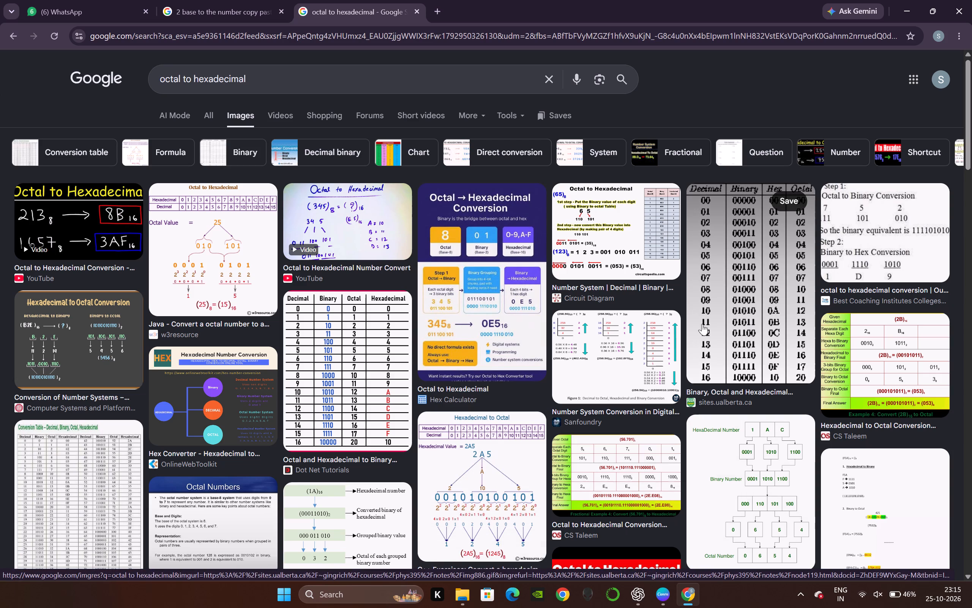
scroll(621, 375, down, 2)
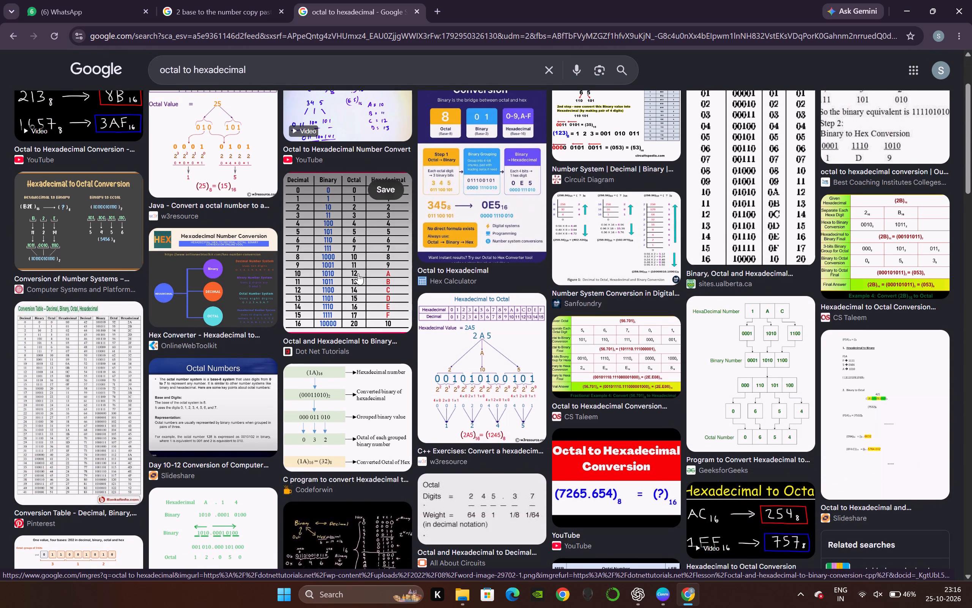
scroll(358, 273, down, 14)
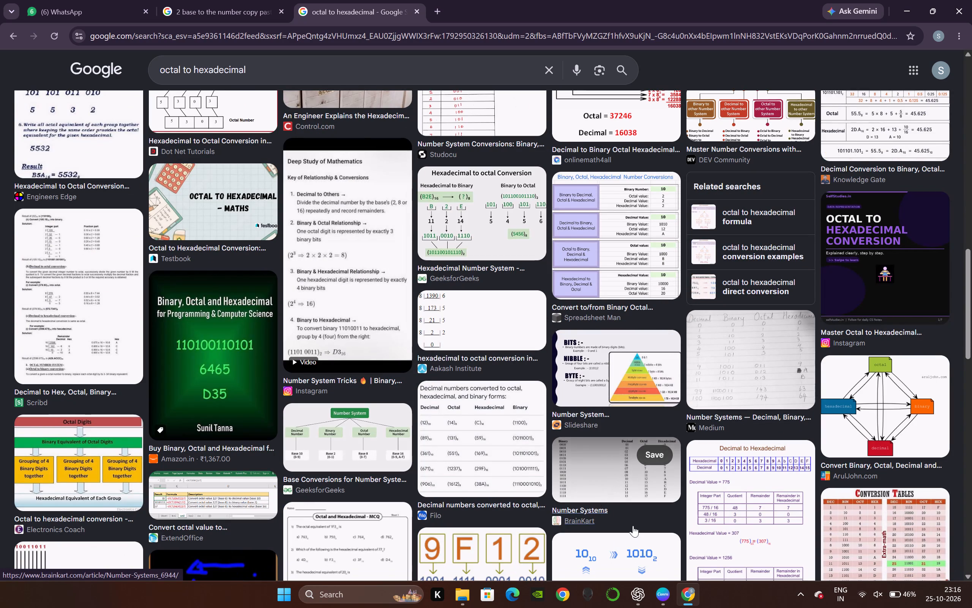
scroll(613, 378, down, 5)
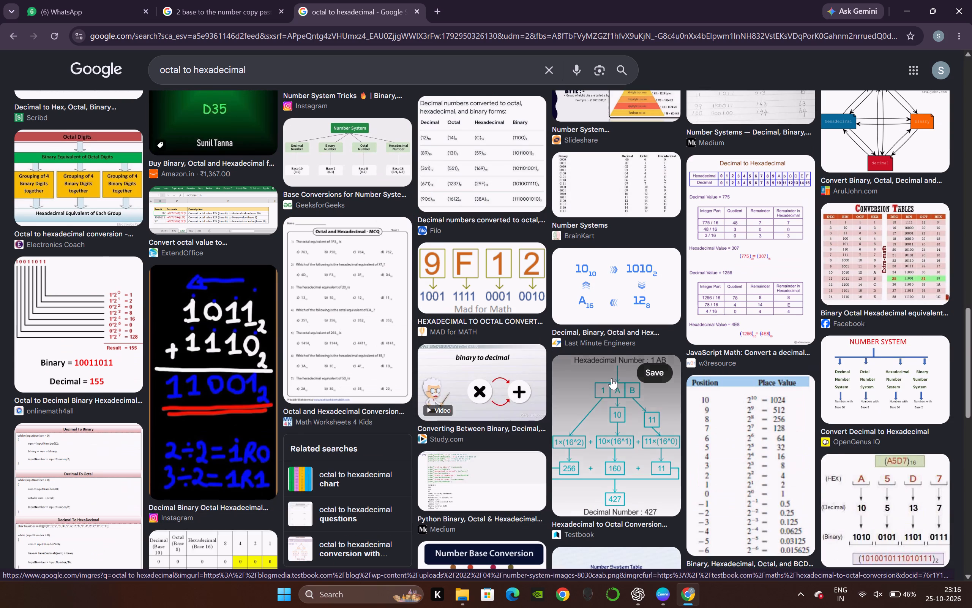
scroll(599, 391, down, 6)
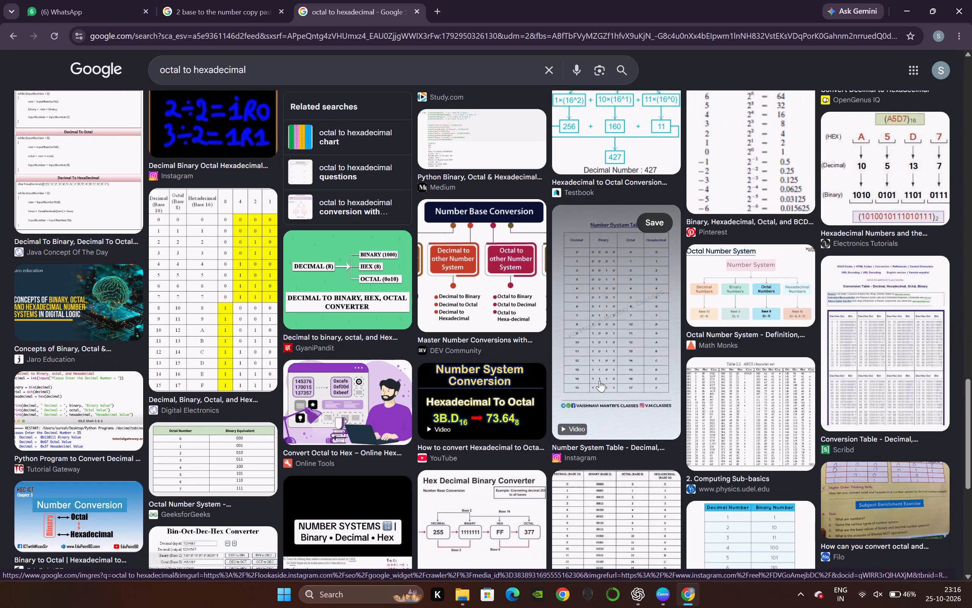
Preview the Number System Table image from Instagram, open its image options, and close the preview.
click(605, 344)
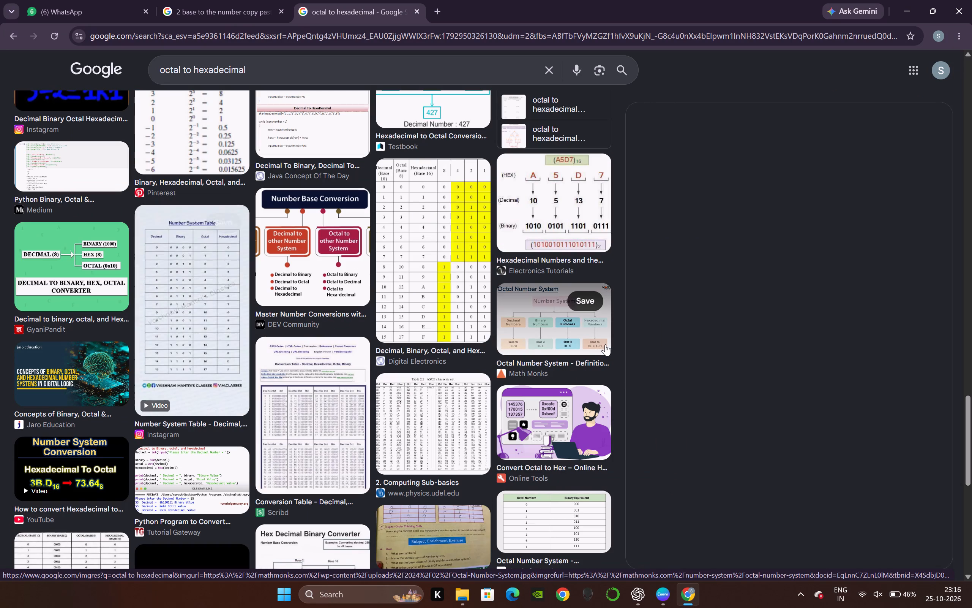
right_click(824, 275)
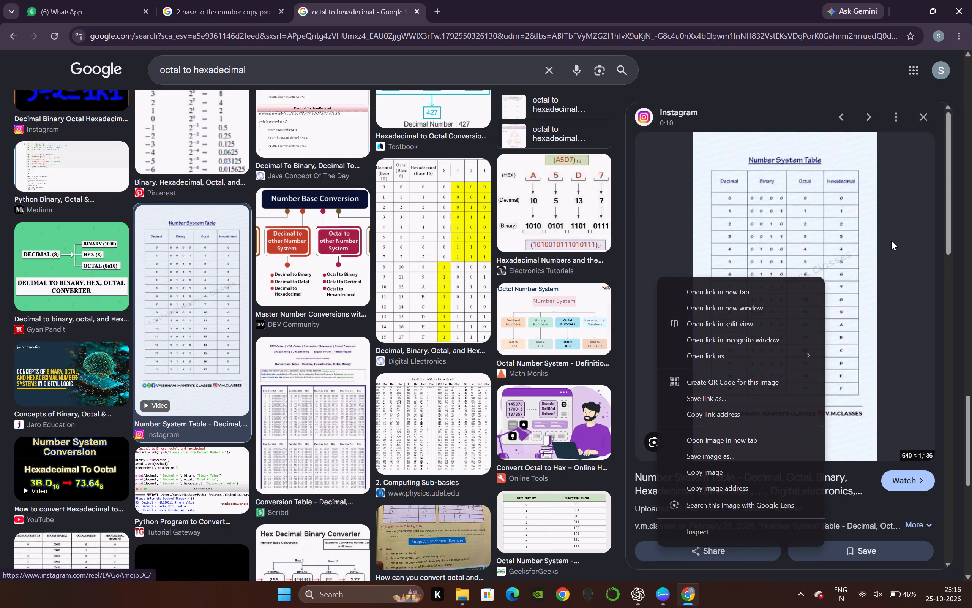
click(891, 241)
click(551, 10)
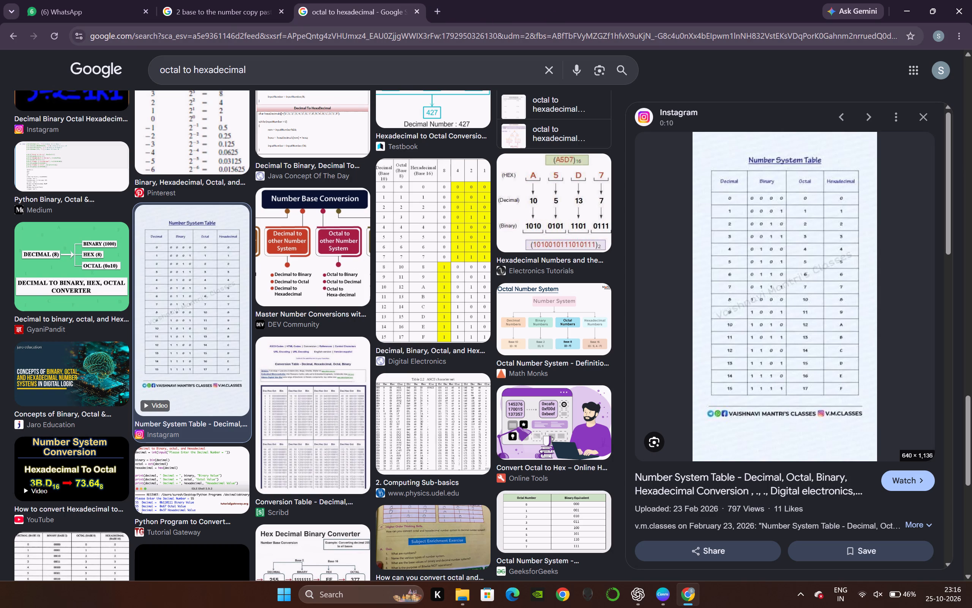
click(929, 119)
Narrow the image results to conversion table and preview the Dec, Hex, Oct, Bin table image from arXiv.
click(358, 62)
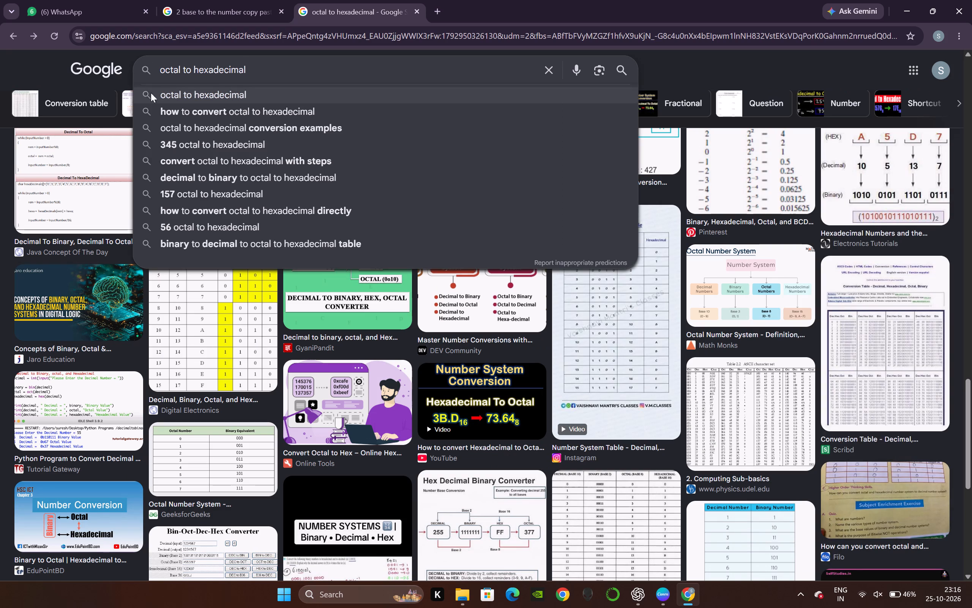
drag(42, 51, 45, 54)
click(38, 98)
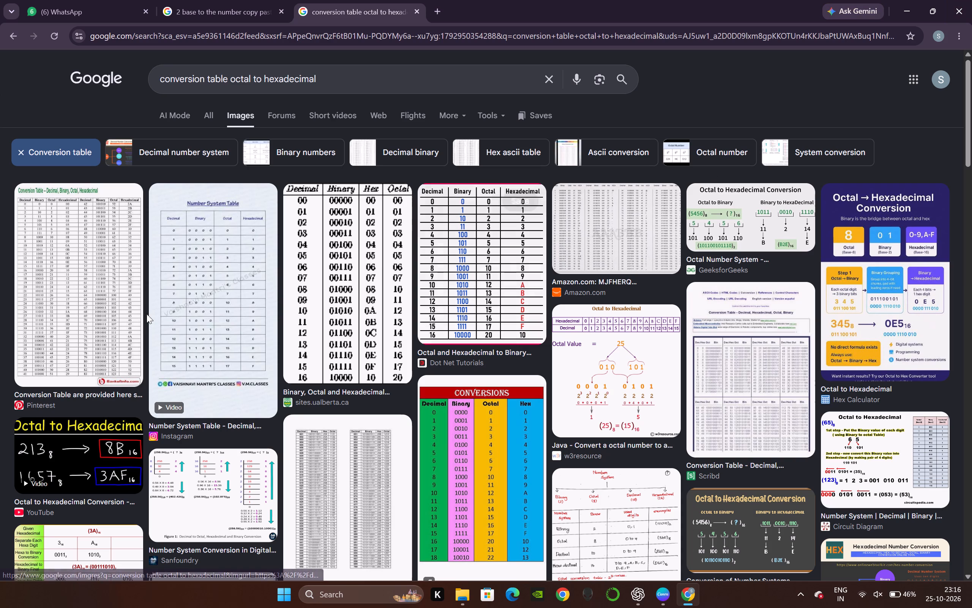
scroll(226, 296, down, 3)
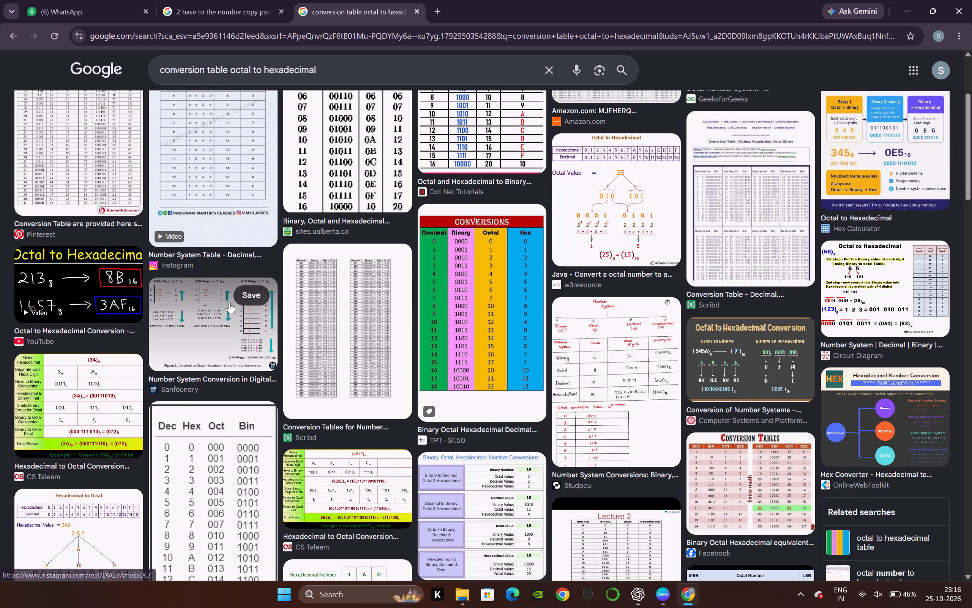
scroll(228, 302, down, 3)
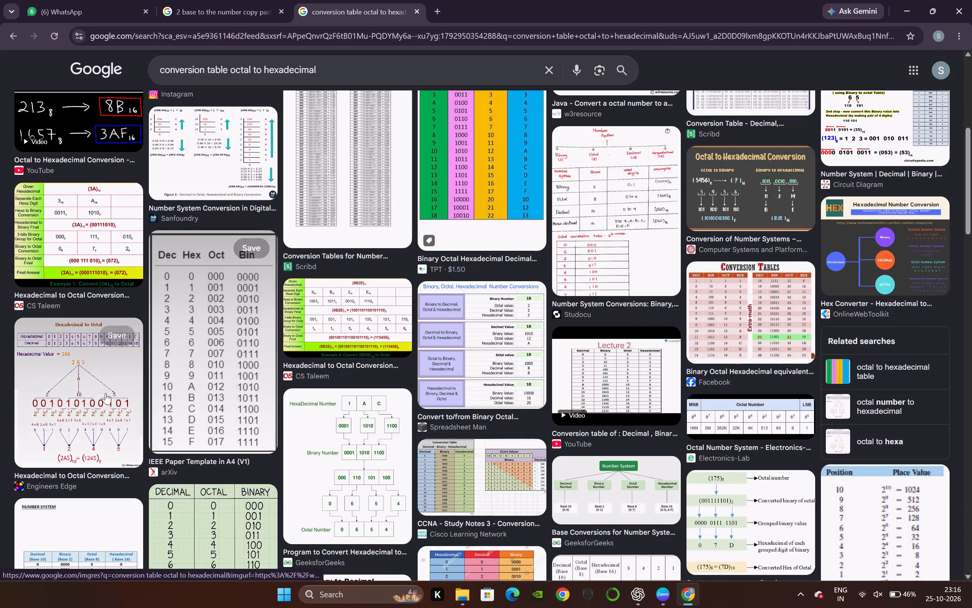
click(187, 365)
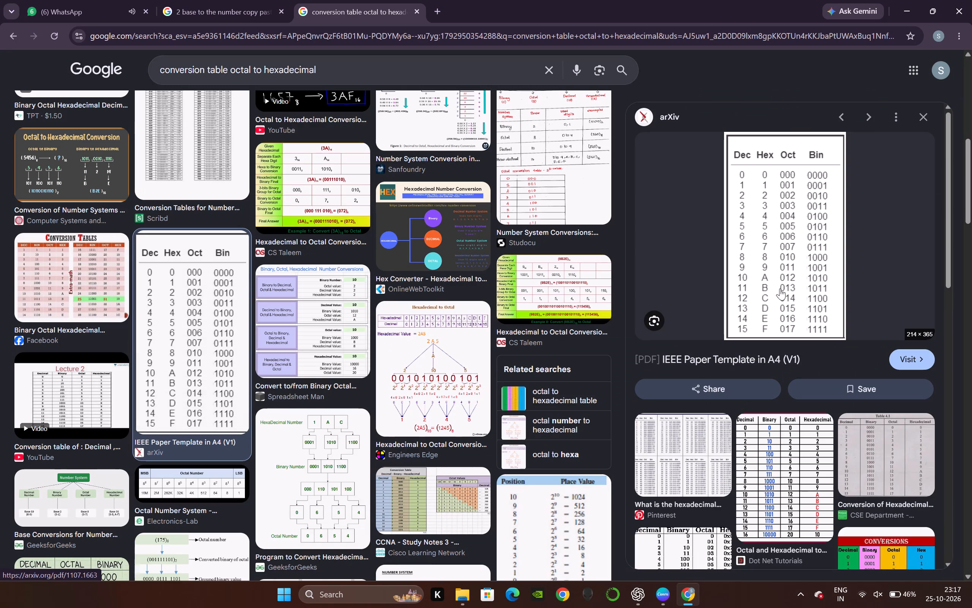
Save the arXiv conversion table image to Downloads as oct to hex.
right_click(776, 195)
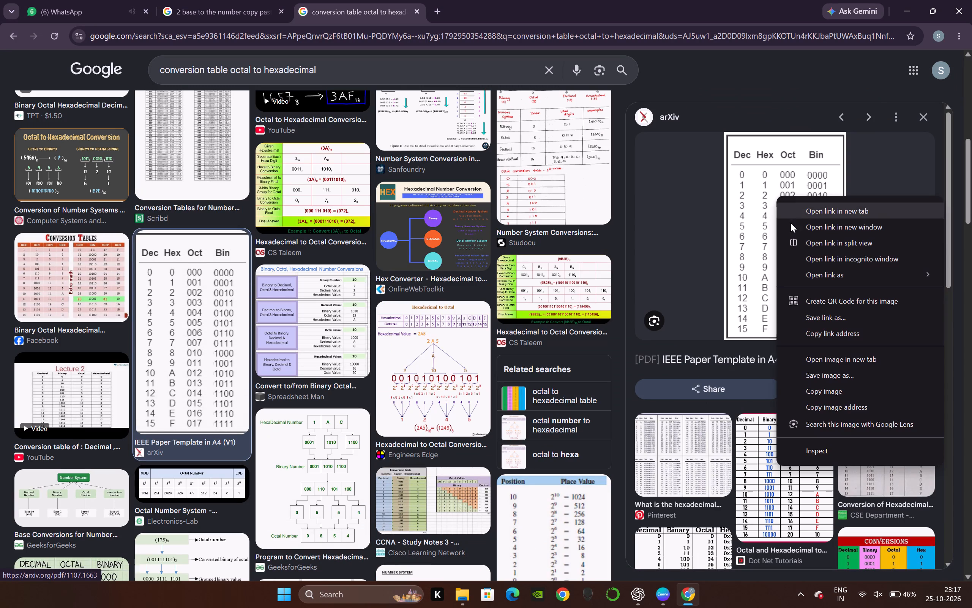
click(838, 372)
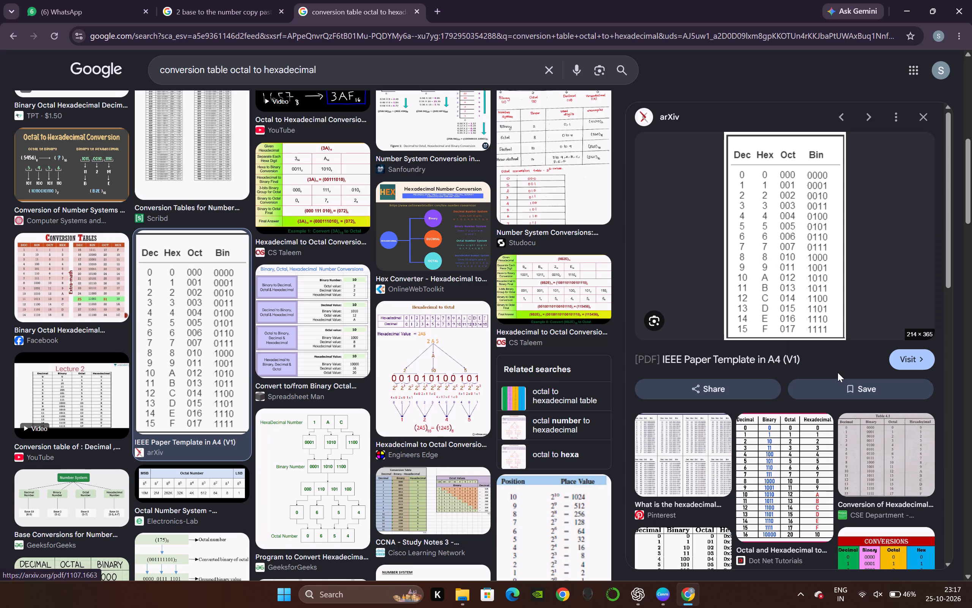
key(BackSpace)
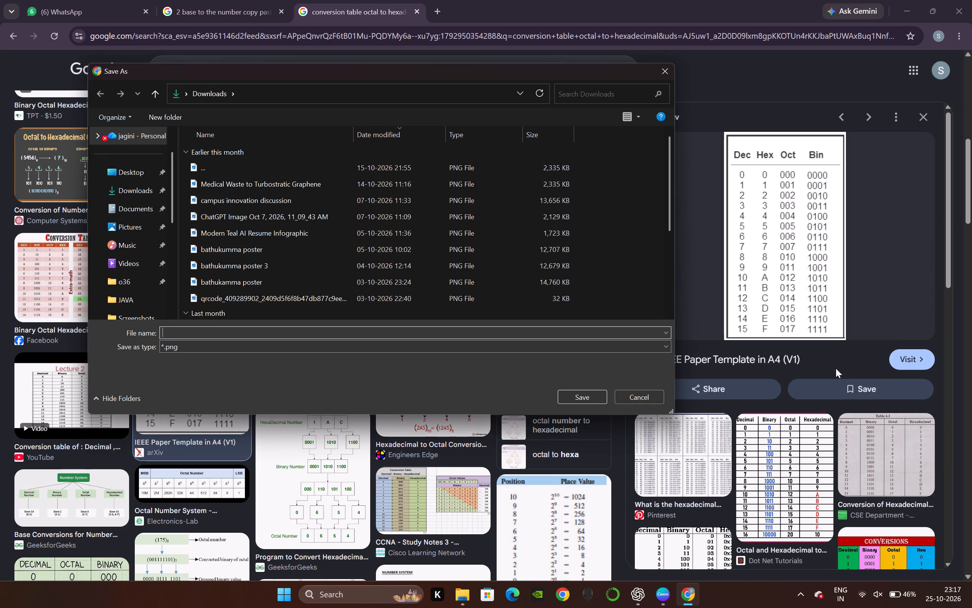
text(oct)
key(space)
text(to hex)
key(Return)
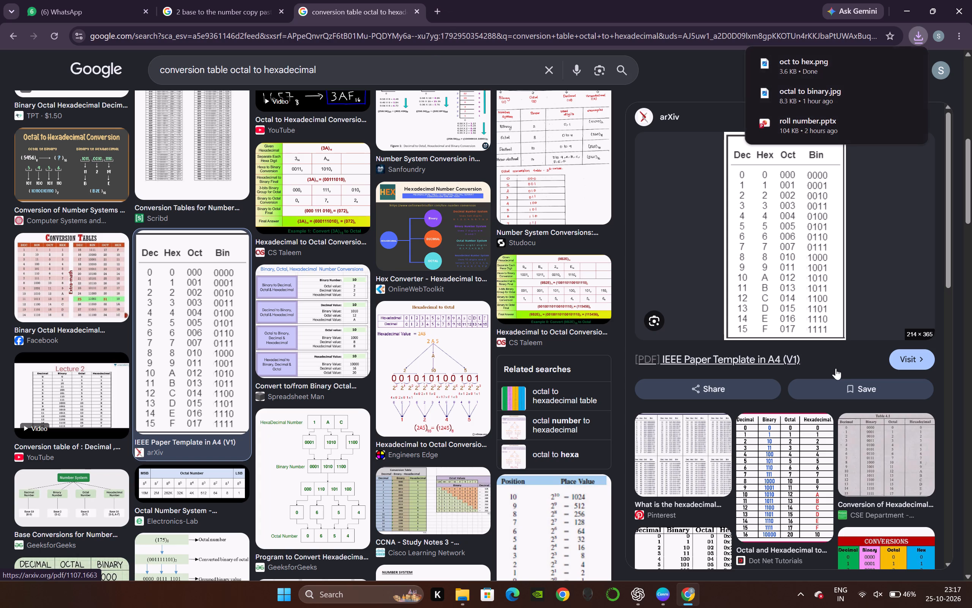
click(412, 11)
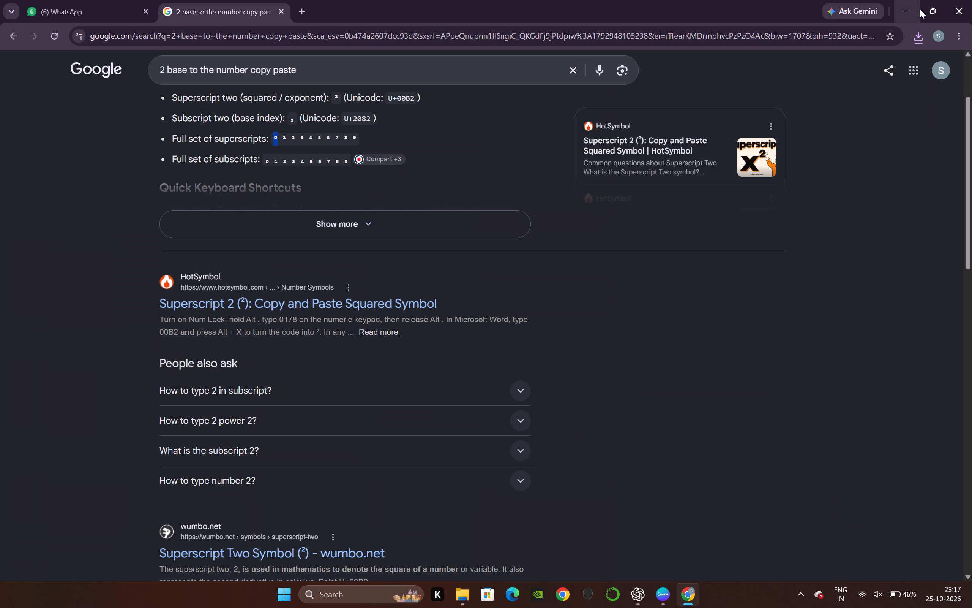
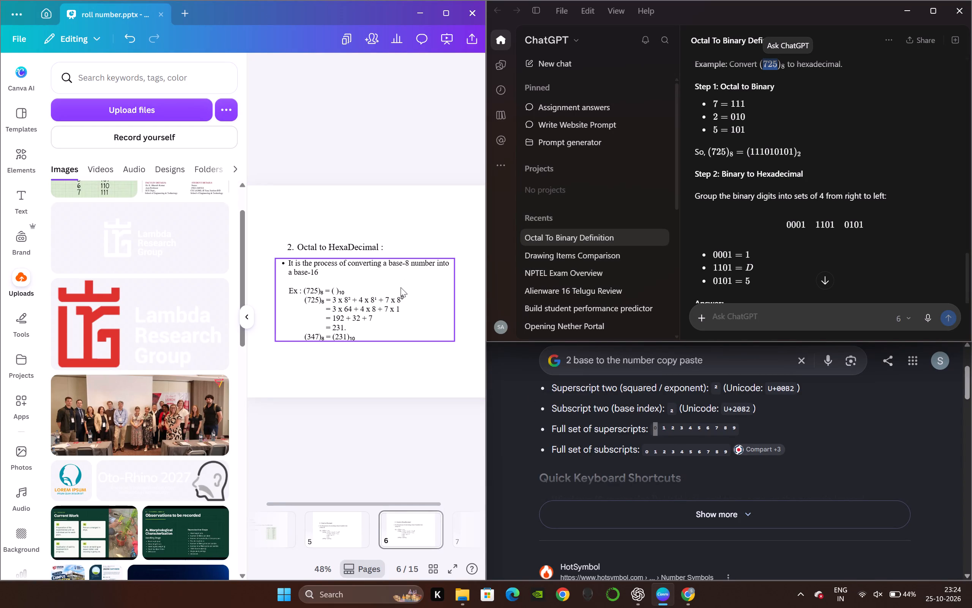
Replace the octal number with 172 in slide 6's example line and at the start of the working below it.
click(315, 288)
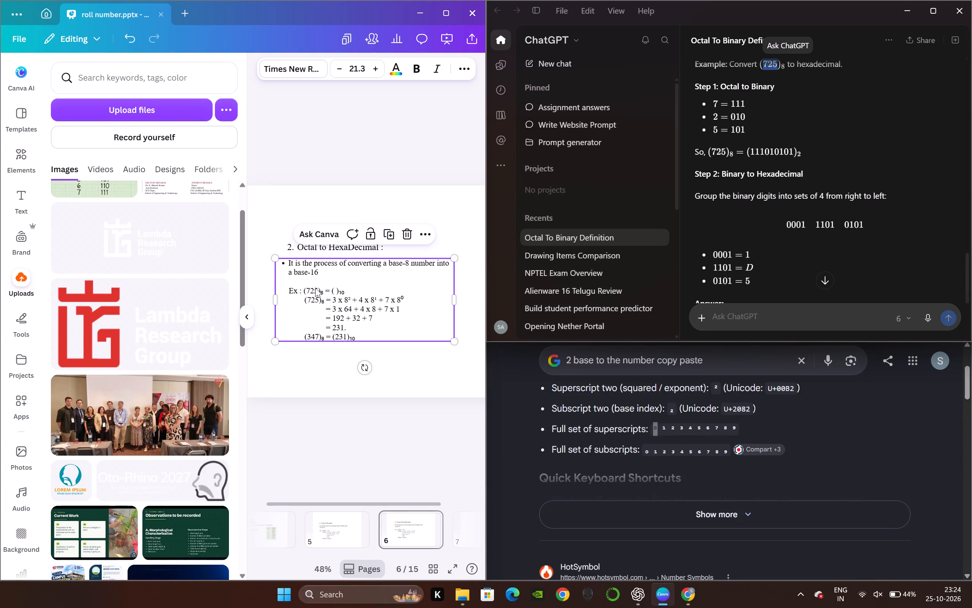
click(318, 290)
key(BackSpace)
key(BackSpace)
key(BackSpace)
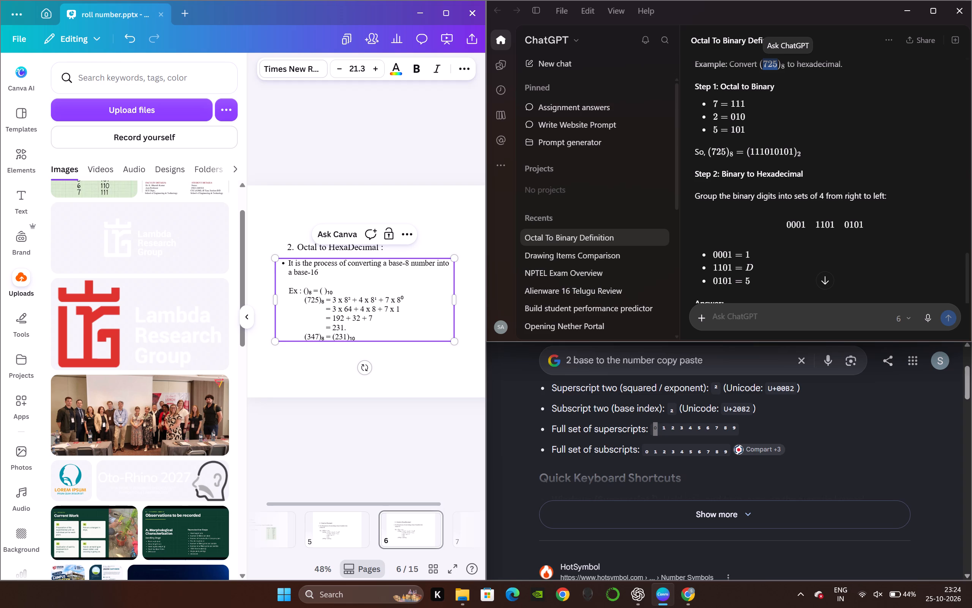
text(172)
key(Down)
key(BackSpace)
key(BackSpace)
key(BackSpace)
text(172)
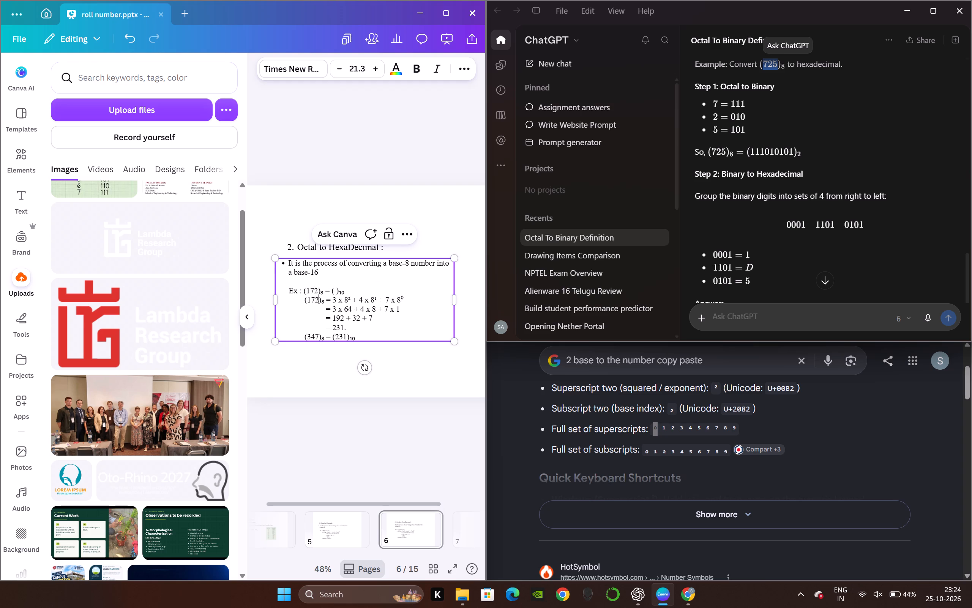
Change the coefficients in slide 6's first expansion line to 1, 7 and 2 for the three terms.
click(343, 527)
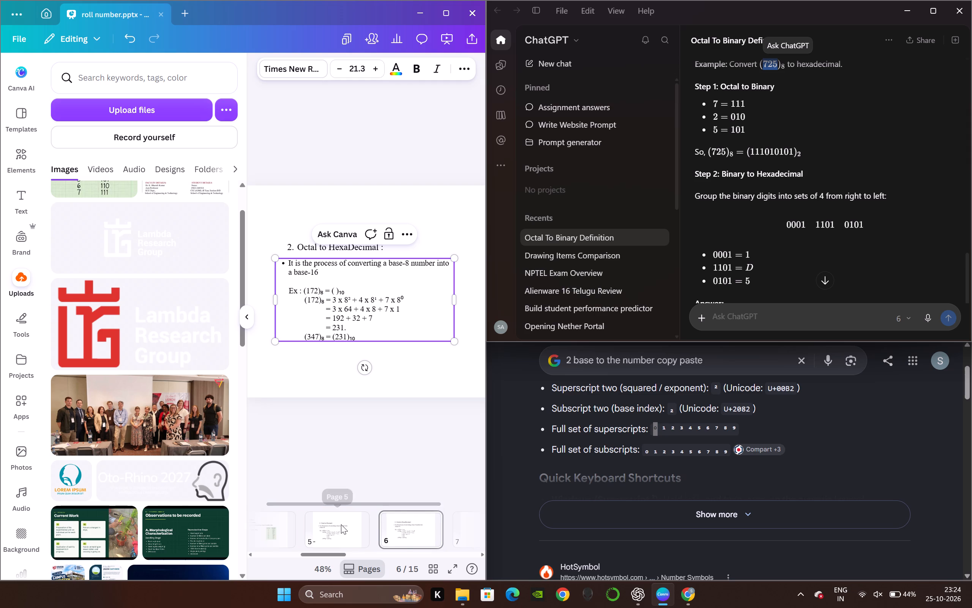
click(282, 522)
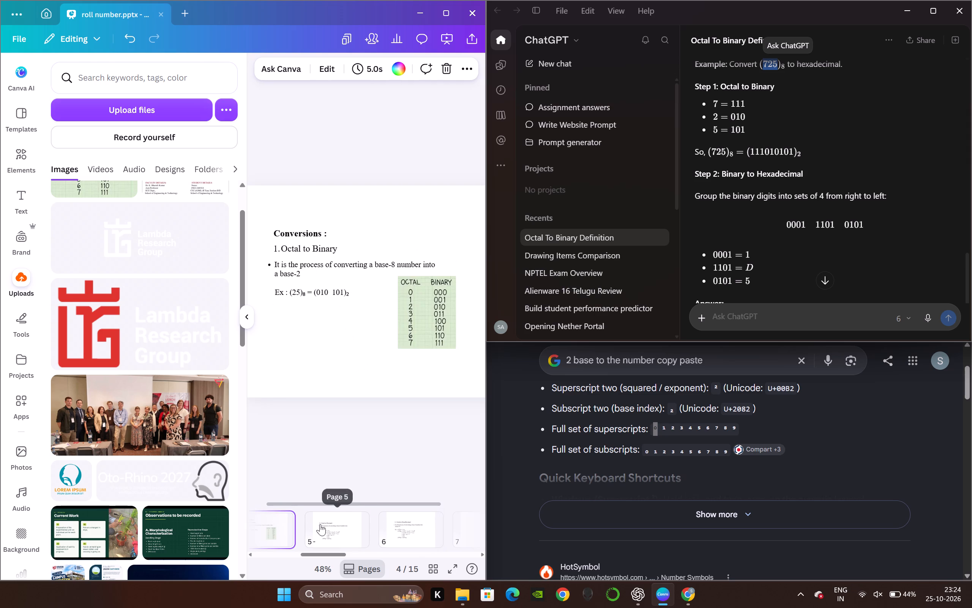
click(320, 524)
click(404, 521)
click(351, 293)
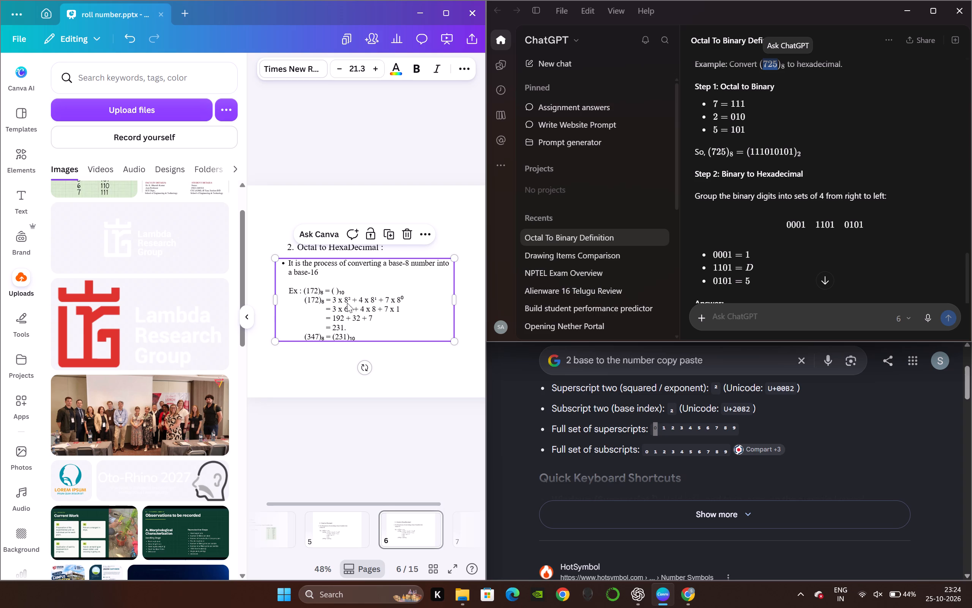
click(347, 303)
click(334, 302)
click(335, 302)
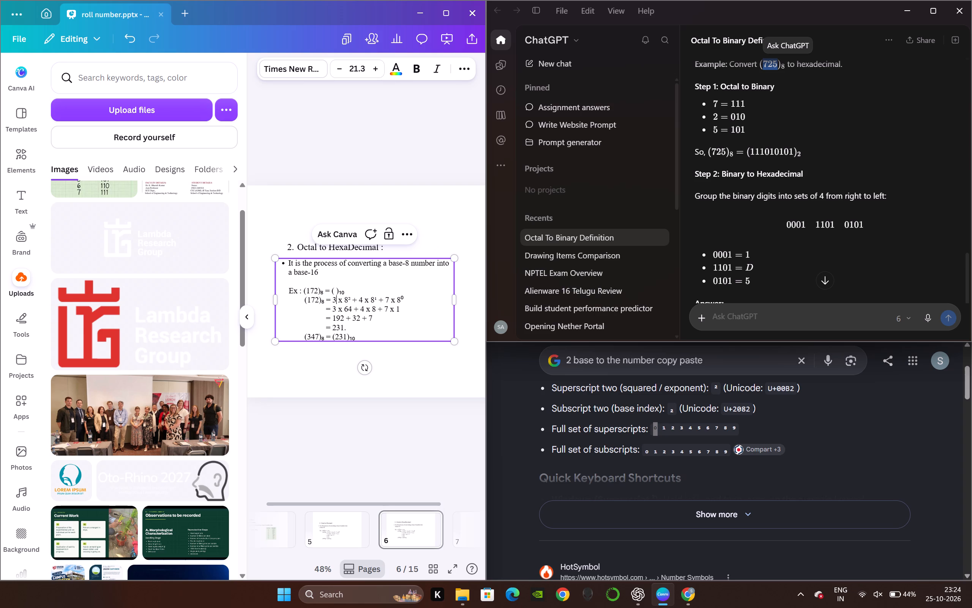
key(BackSpace)
key(1)
key(Right)
key(Right)
key(Right)
key(Right)
key(Right)
key(Right)
key(Right)
key(Right)
key(Right)
key(BackSpace)
key(7)
key(Right)
key(Right)
key(Right)
key(Right)
key(Right)
key(Right)
key(Right)
key(Right)
key(Right)
key(BackSpace)
key(2)
Replace the base 8 with 10 in all three power terms of the first expansion line, keeping the exponents.
key(Right)
key(Right)
key(Right)
key(Right)
key(BackSpace)
text(10)
key(Left)
key(Left)
key(Left)
key(Left)
key(Left)
key(Left)
key(Left)
key(Left)
key(Left)
key(Left)
key(BackSpace)
text(10)
key(Left)
key(Left)
key(Left)
key(Left)
key(Left)
key(Left)
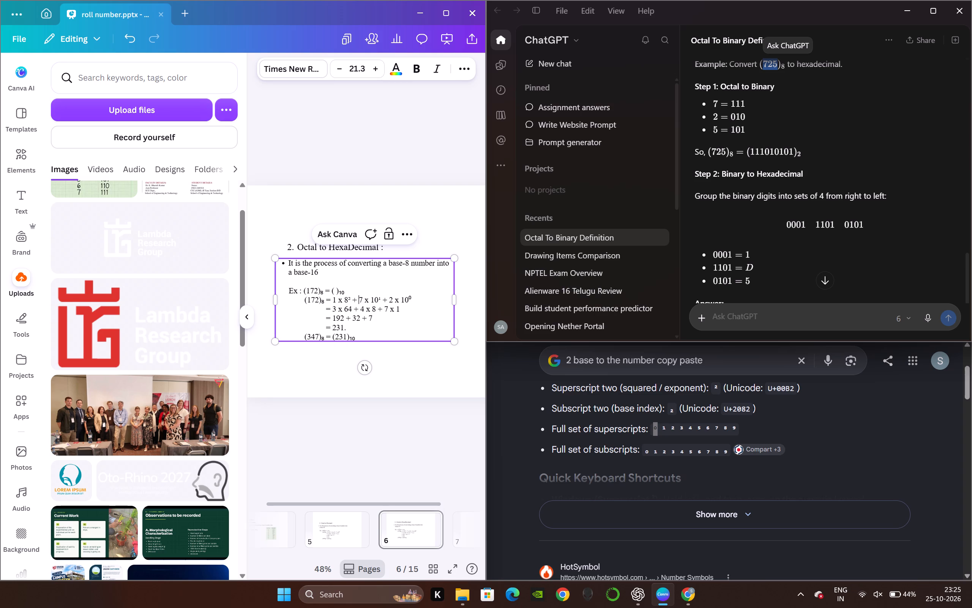
key(Left)
key(Left)
key(Left)
key(Left)
key(BackSpace)
text(10)
Rewrite the second working line on slide 6 as 1 x 100 + 7 x 10 + 2 x 1.
click(351, 307)
key(BackSpace)
key(BackSpace)
key(BackSpace)
key(BackSpace)
key(BackSpace)
key(BackSpace)
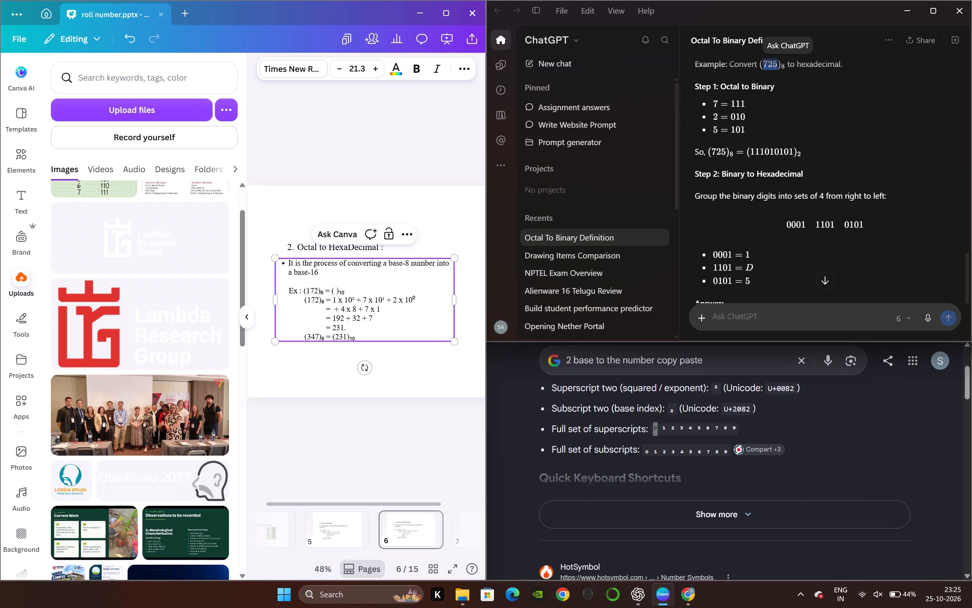
key(1)
key(space)
text(x)
key(space)
text(100)
key(Right)
key(Right)
key(Right)
key(Right)
key(BackSpace)
key(7)
key(Right)
key(Right)
key(Right)
key(Right)
key(BackSpace)
text(10)
key(Right)
key(Right)
key(Right)
key(Right)
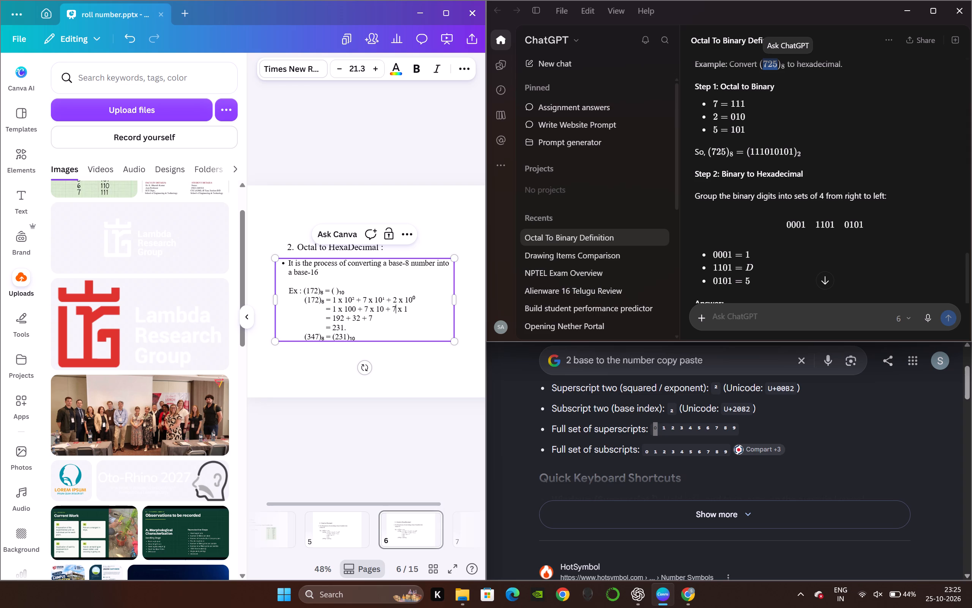
key(BackSpace)
key(2)
Replace the sum in the third working line with 100 + 70 + 2.
key(Down)
key(BackSpace)
key(BackSpace)
key(BackSpace)
key(BackSpace)
key(BackSpace)
key(BackSpace)
key(BackSpace)
key(BackSpace)
key(BackSpace)
key(BackSpace)
key(BackSpace)
key(BackSpace)
text(100)
key(space)
text(+)
key(space)
text(70 +)
key(space)
text(2)
Set the result in the line below the sum to 172, keeping the full stop.
key(Down)
key(Left)
key(BackSpace)
key(BackSpace)
key(BackSpace)
text(172)
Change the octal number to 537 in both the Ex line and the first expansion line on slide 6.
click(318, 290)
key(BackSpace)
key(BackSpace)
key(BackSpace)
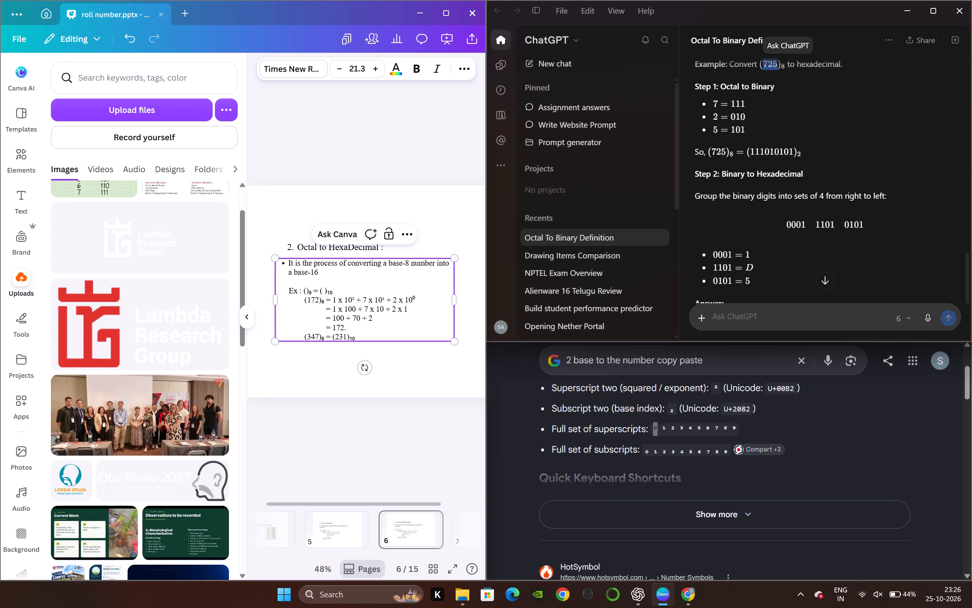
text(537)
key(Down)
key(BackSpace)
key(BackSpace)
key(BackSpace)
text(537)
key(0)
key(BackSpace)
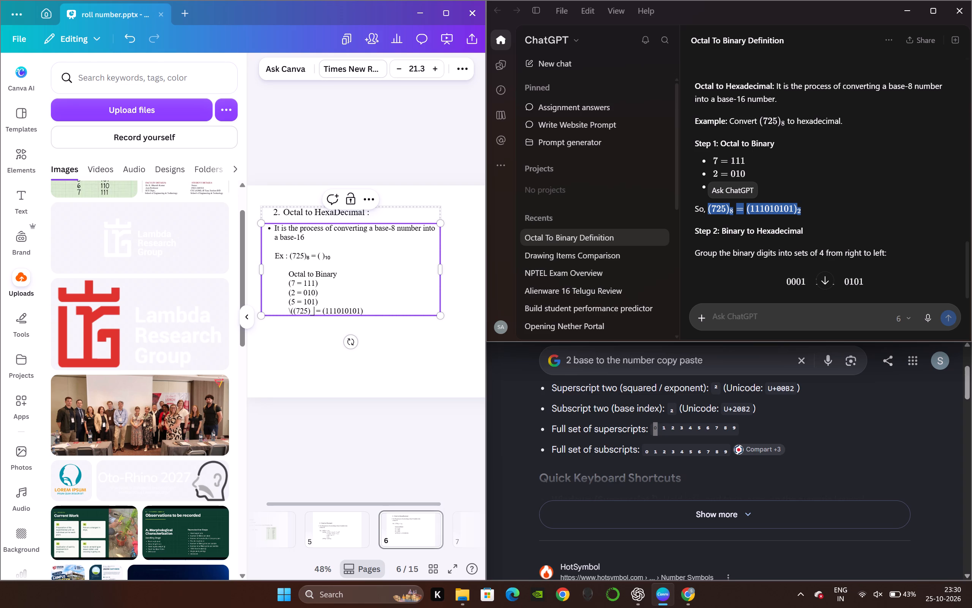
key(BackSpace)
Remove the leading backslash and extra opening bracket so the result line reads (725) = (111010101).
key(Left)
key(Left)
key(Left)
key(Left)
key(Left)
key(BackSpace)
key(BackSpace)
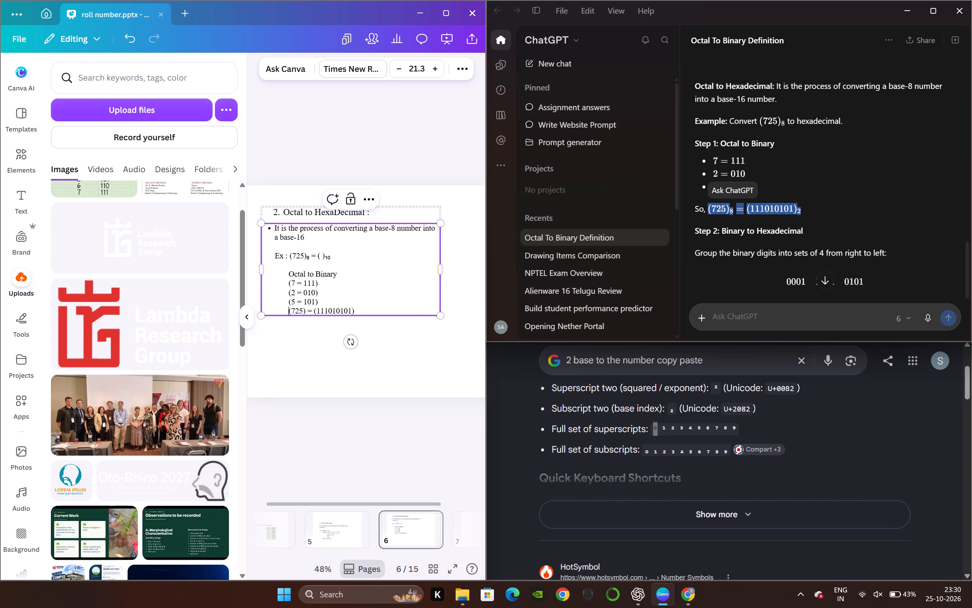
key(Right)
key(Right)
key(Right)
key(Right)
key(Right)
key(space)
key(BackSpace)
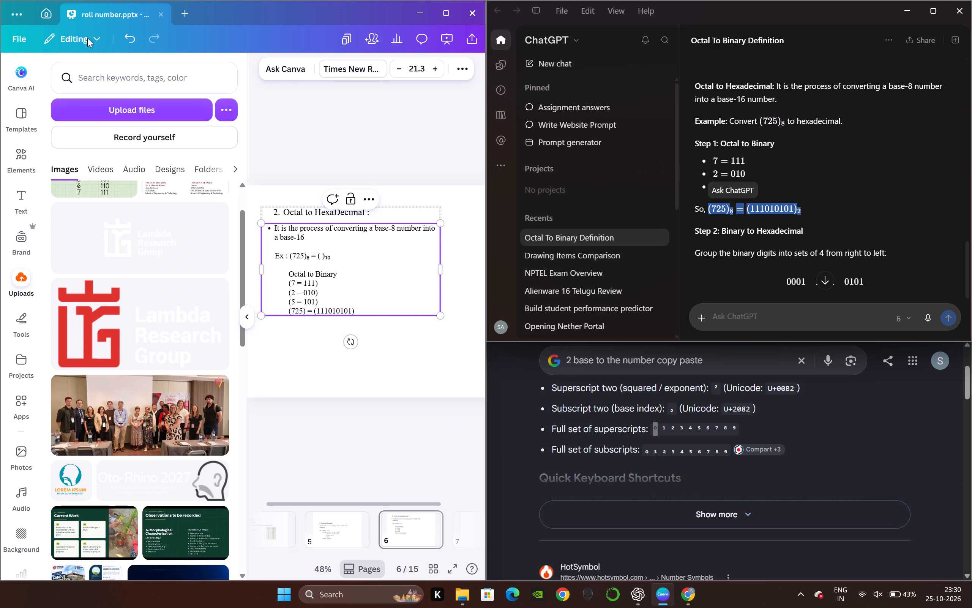
Copy the subscript 8 from the Ex line and add it after (725) in the result line.
drag(306, 258, 308, 258)
drag(308, 258, 310, 258)
key(ctrl+c)
click(305, 312)
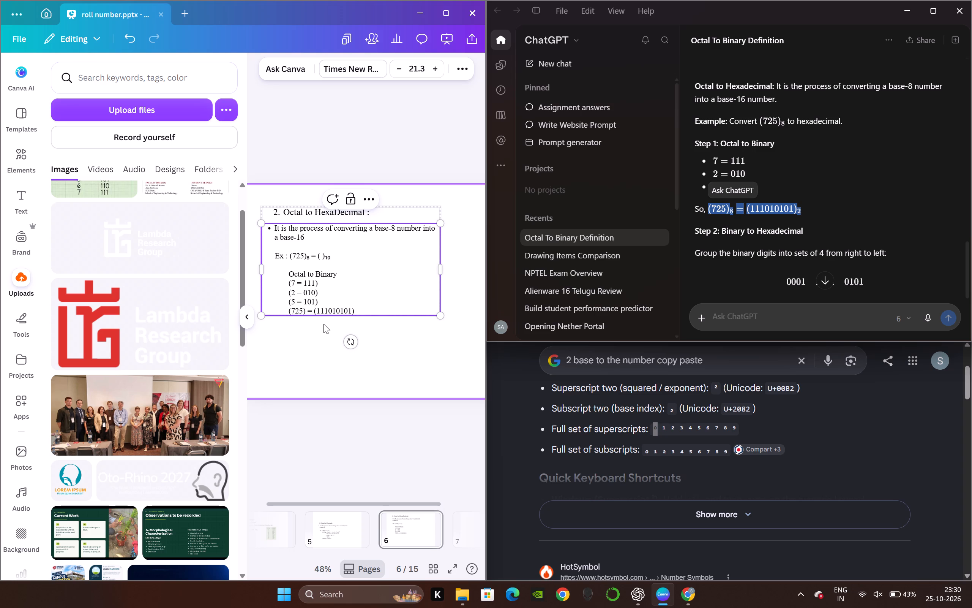
key(ctrl+v)
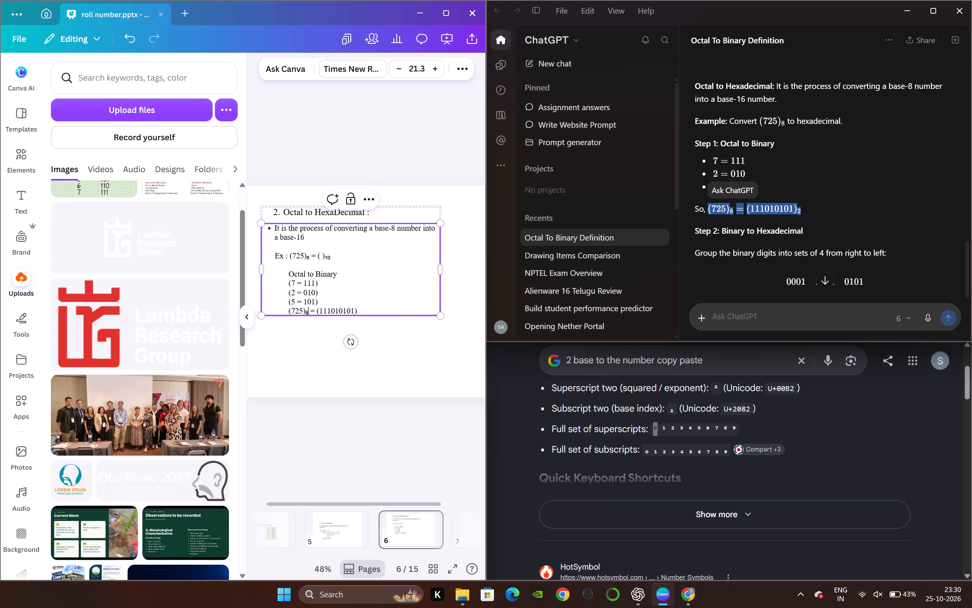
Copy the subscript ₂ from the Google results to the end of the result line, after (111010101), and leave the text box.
click(365, 313)
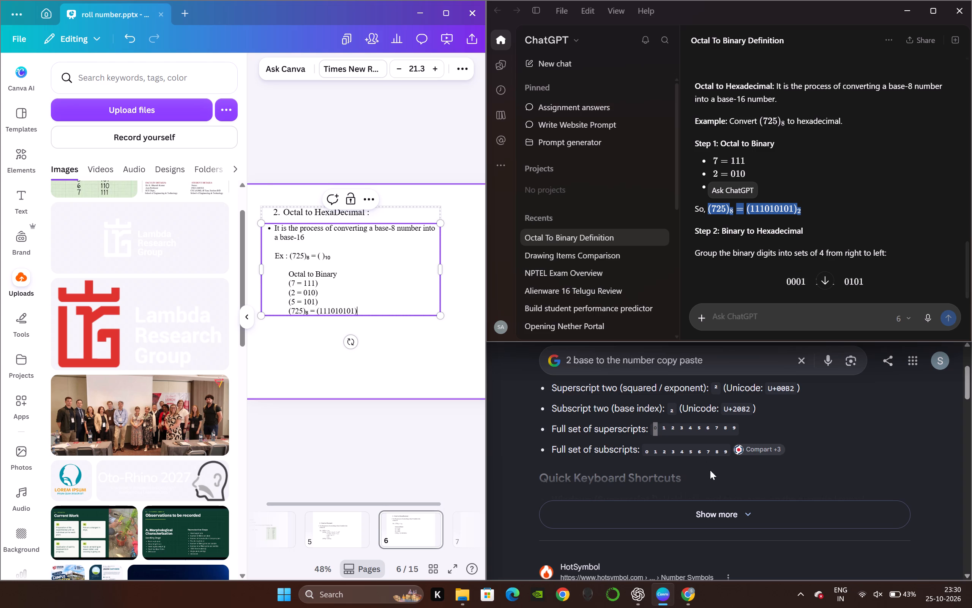
drag(663, 453, 667, 451)
key(ctrl+c)
click(365, 307)
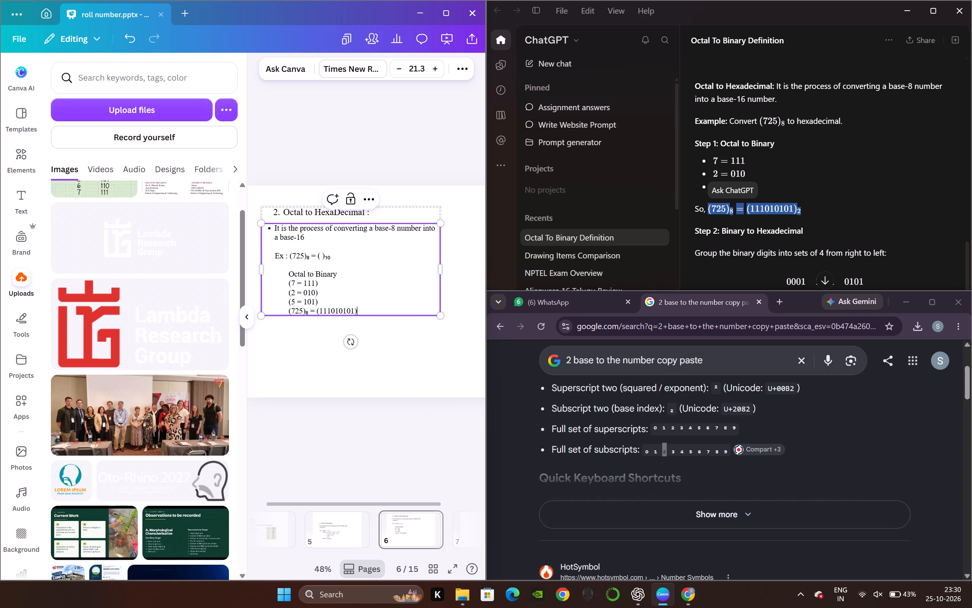
key(ctrl+v)
click(449, 87)
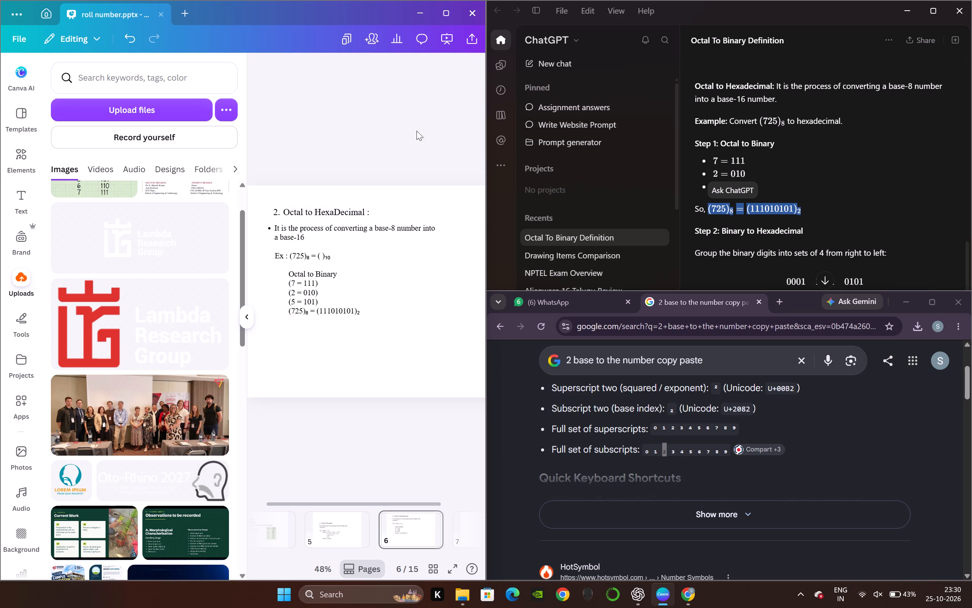
Add a bullet below the base-16 definition on slide 6 and start it with "Step-1 : convert".
click(375, 244)
click(324, 239)
click(306, 234)
click(306, 234)
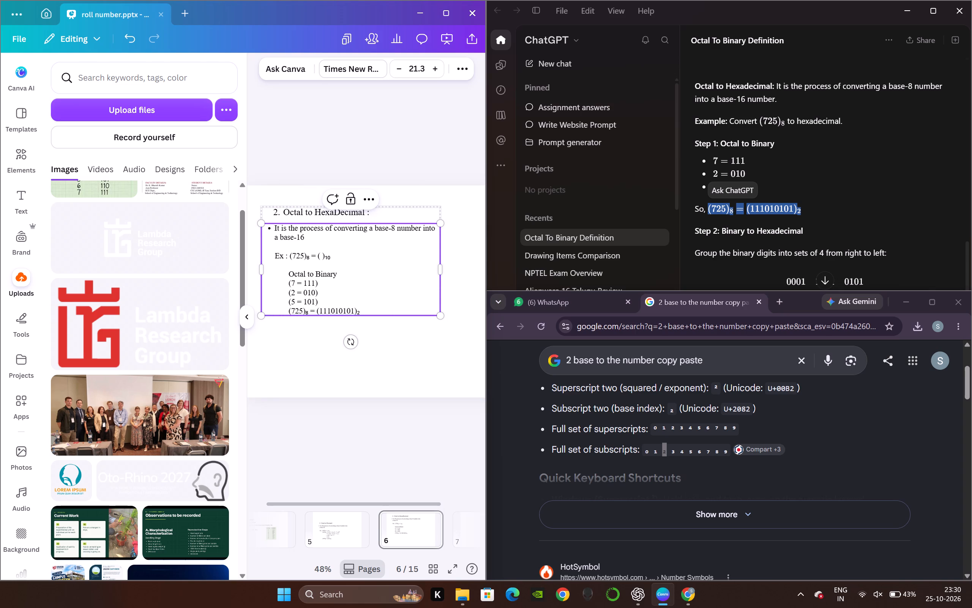
click(306, 234)
key(Return)
text(ste)
key(BackSpace)
key(BackSpace)
key(BackSpace)
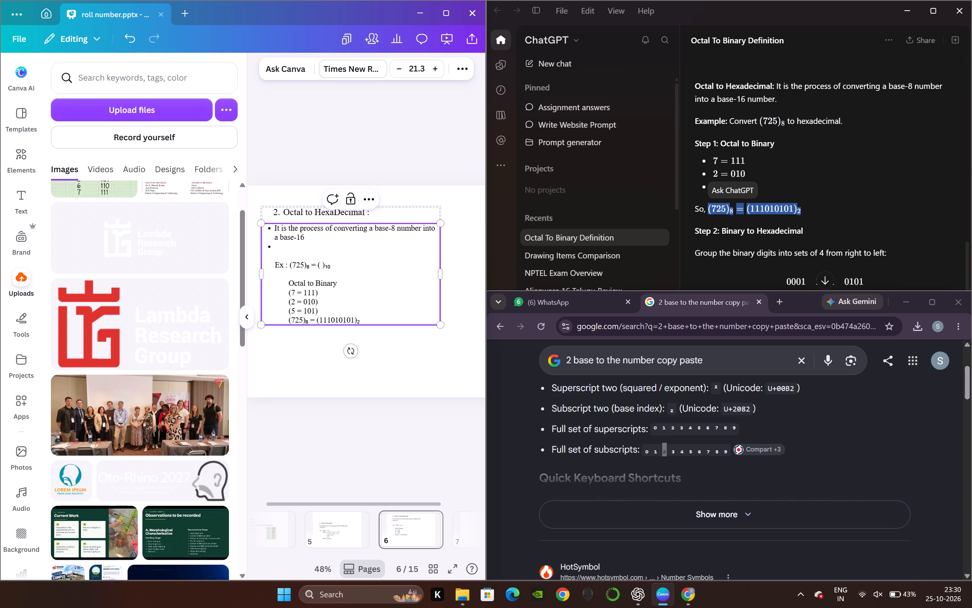
text(Step-1)
key(space)
text(: convert)
Complete the Step-1 bullet with "Octal to binary ." after the word convert.
drag(303, 231, 206, 607)
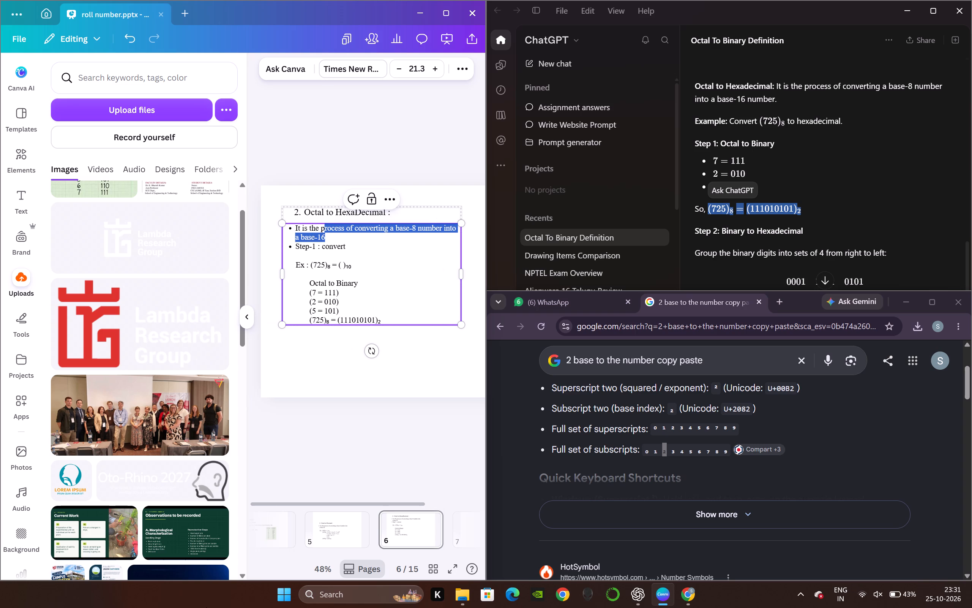
click(346, 244)
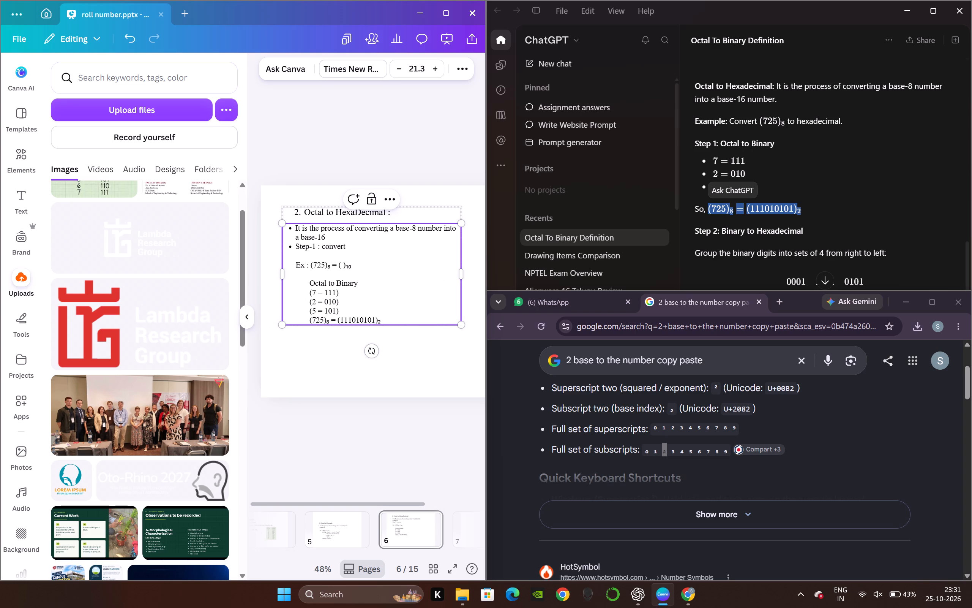
key(space)
text(Octal to)
key(space)
text(binar)
key(y)
key(space)
text(.)
key(BackSpace)
key(period)
Add another bullet below Step-1, starting with the label "Step-2 :" written without spaces around the hyphen.
key(Down)
key(Up)
key(Left)
key(Right)
key(Right)
key(Down)
key(Left)
key(Return)
text(Step -)
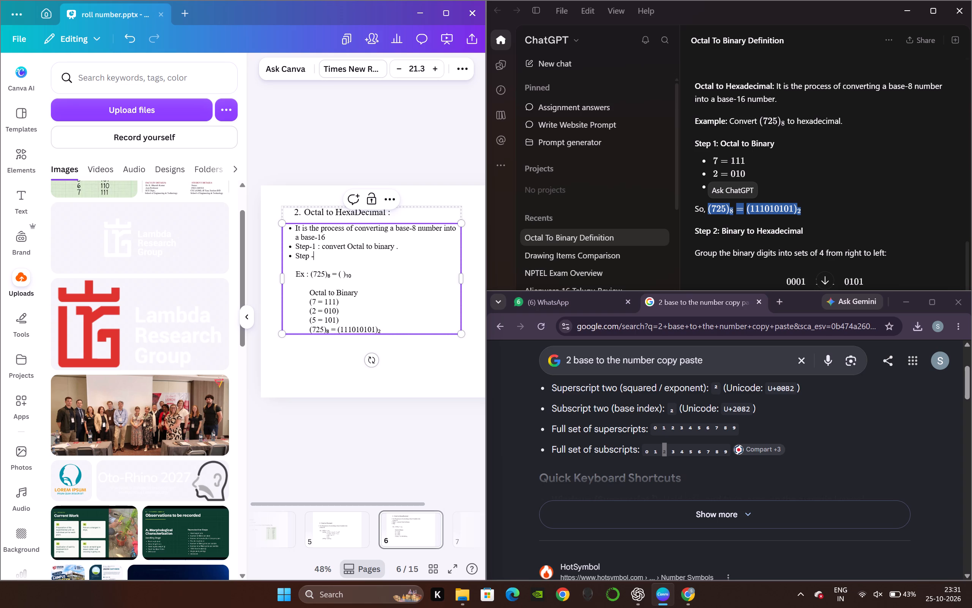
key(space)
text(2)
key(BackSpace)
key(BackSpace)
key(BackSpace)
key(BackSpace)
text(-2)
key(space)
text(:)
key(space)
Continue the Step-2 bullet with "convert Binary to".
text(convert)
key(space)
text(Binart)
key(BackSpace)
text(y to)
Capitalise the first letter of "binary" in the Step-1 bullet and return to the end of the Step-2 bullet.
key(Up)
key(BackSpace)
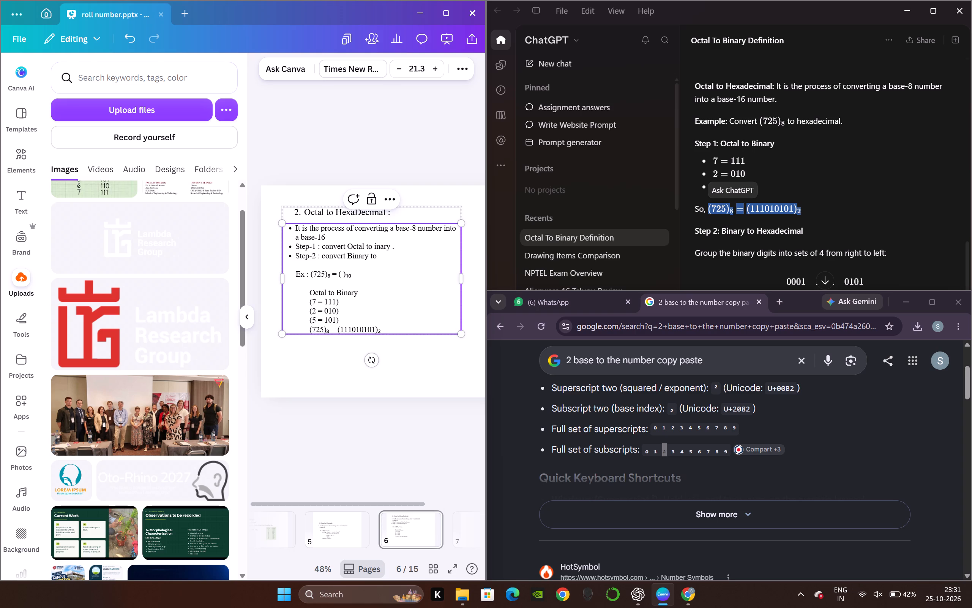
key(shift+b)
key(Down)
key(space)
text(HexaDe)
text(cimal)
click(435, 104)
click(430, 257)
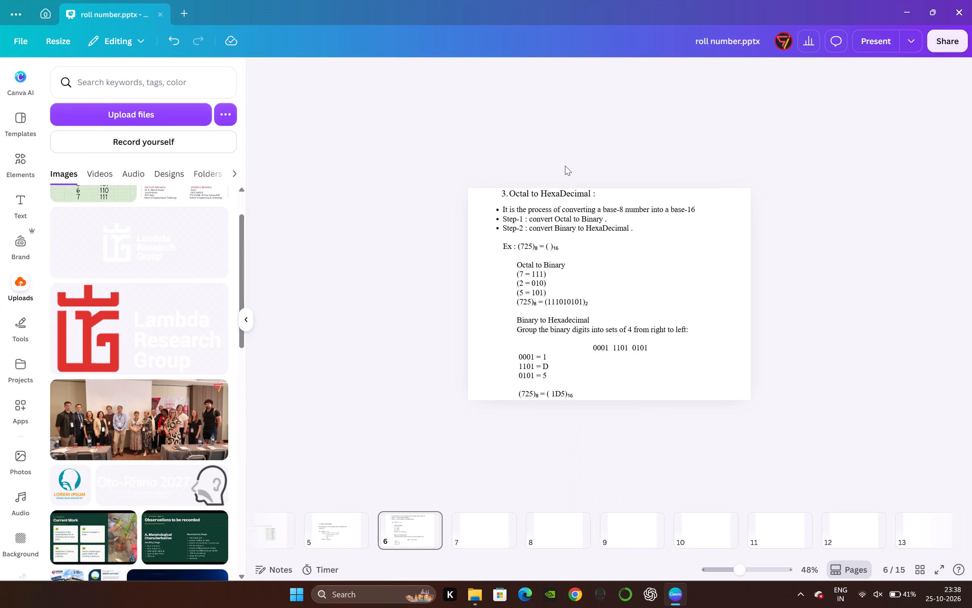
Align the grouped heading and body text to the slide's left and top edges and widen it to the slide's right edge.
click(887, 261)
drag(665, 263, 647, 264)
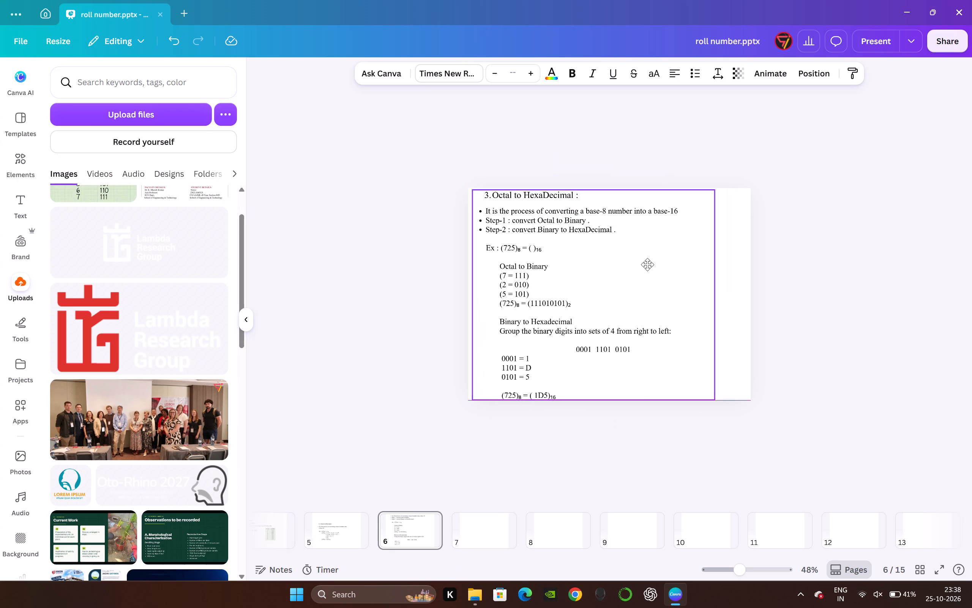
drag(647, 264, 647, 264)
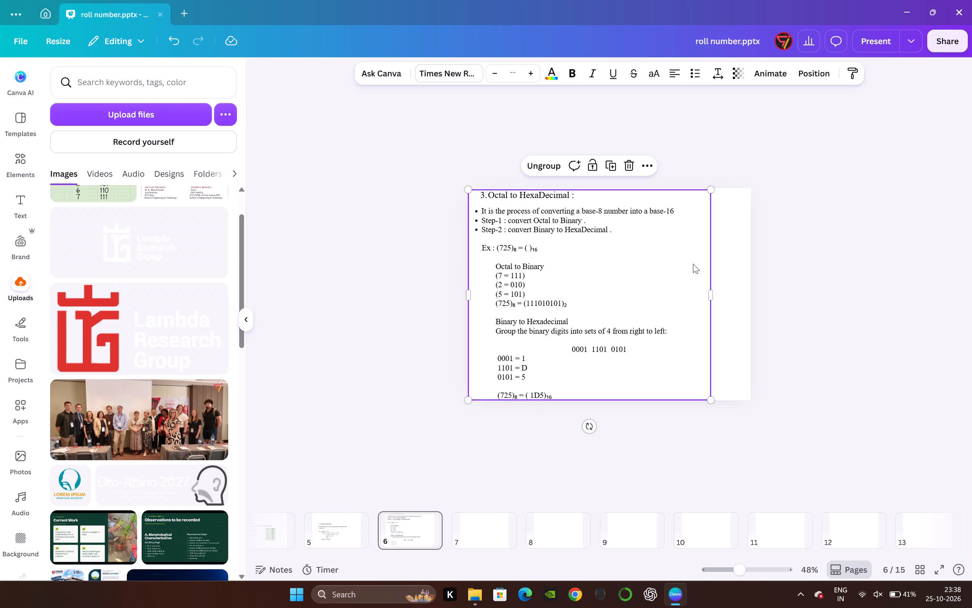
drag(712, 295, 753, 298)
click(840, 247)
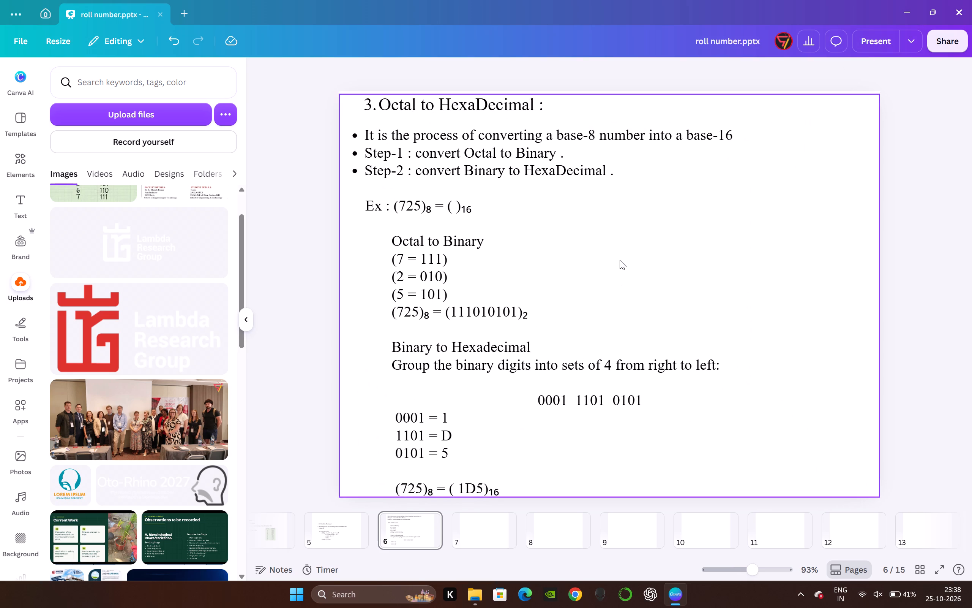
click(298, 114)
drag(383, 167, 383, 163)
click(285, 179)
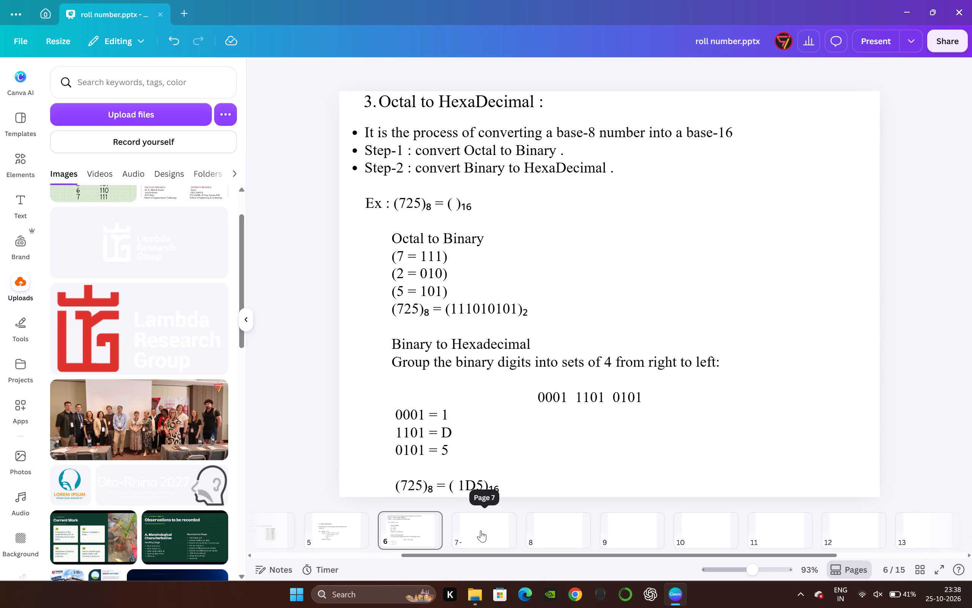
Review slides 1 to 7, checking the title, evaluation, number system and conversion content.
key(Left)
key(Left)
key(Left)
key(Left)
key(Left)
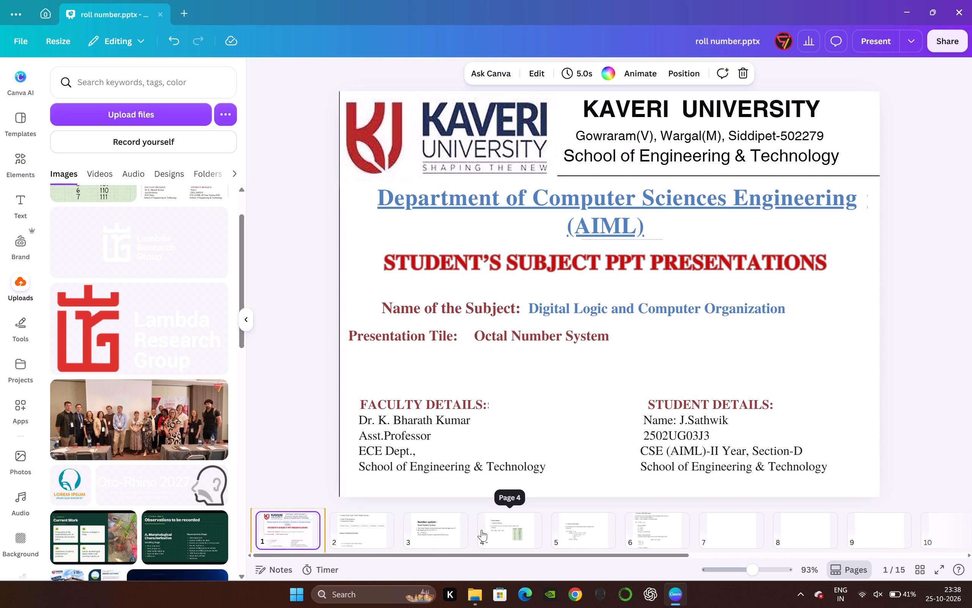
key(Right)
click(481, 530)
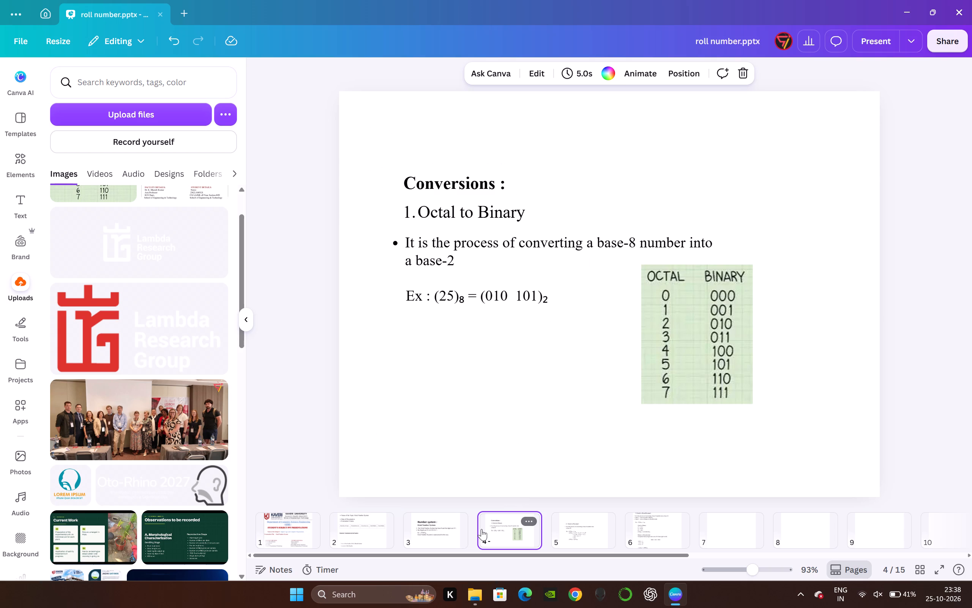
key(Left)
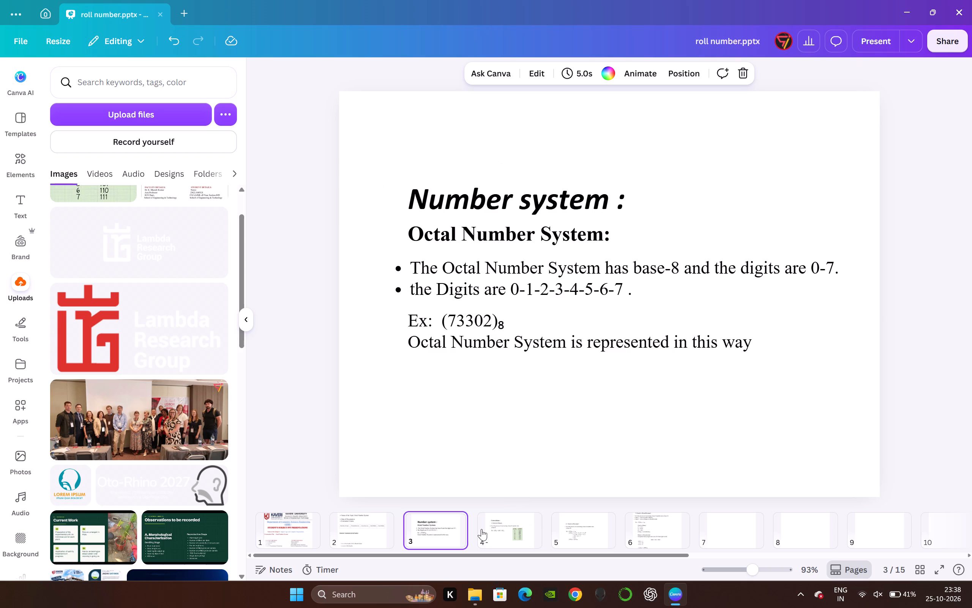
key(Left)
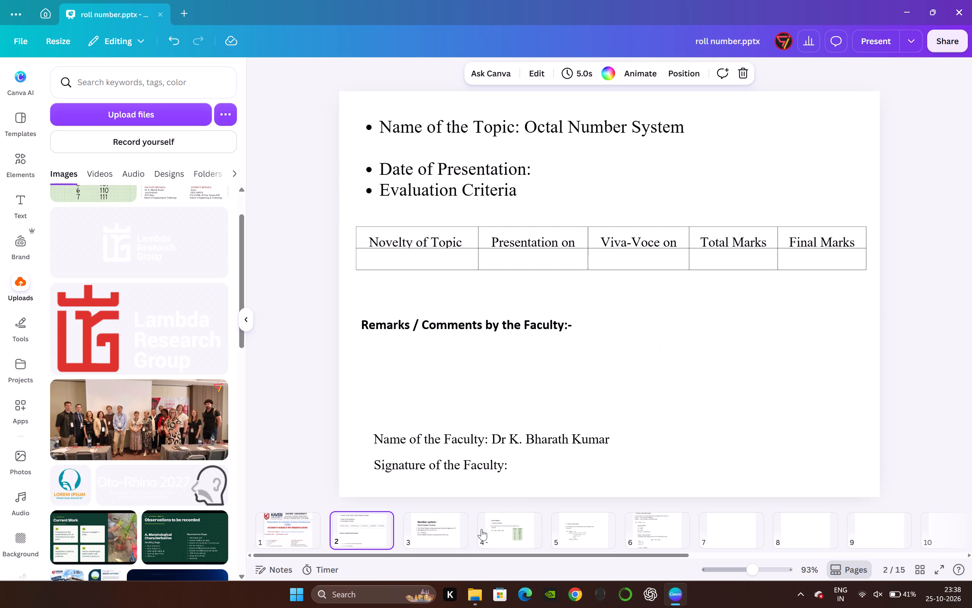
key(Left)
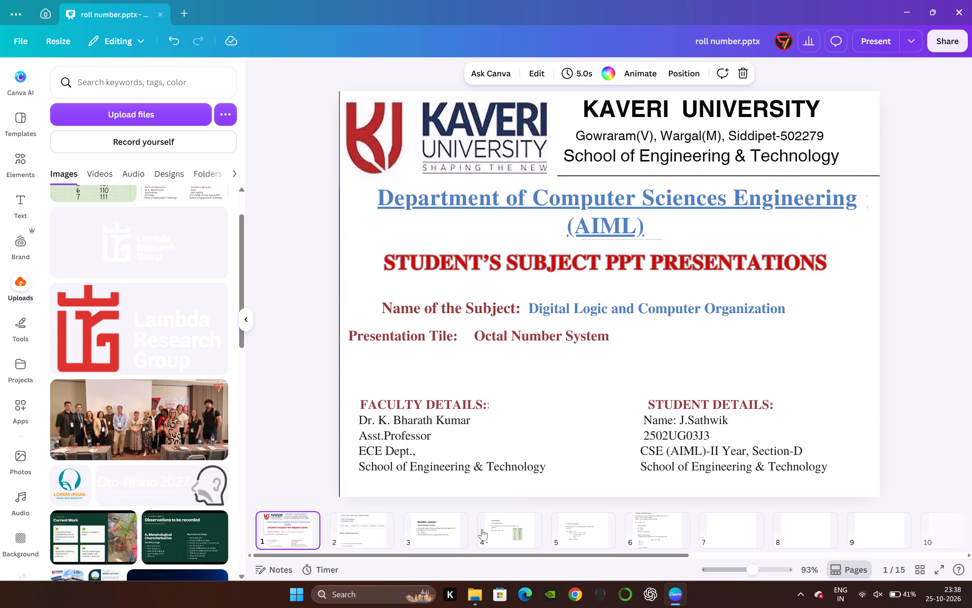
key(Right)
key(Right)
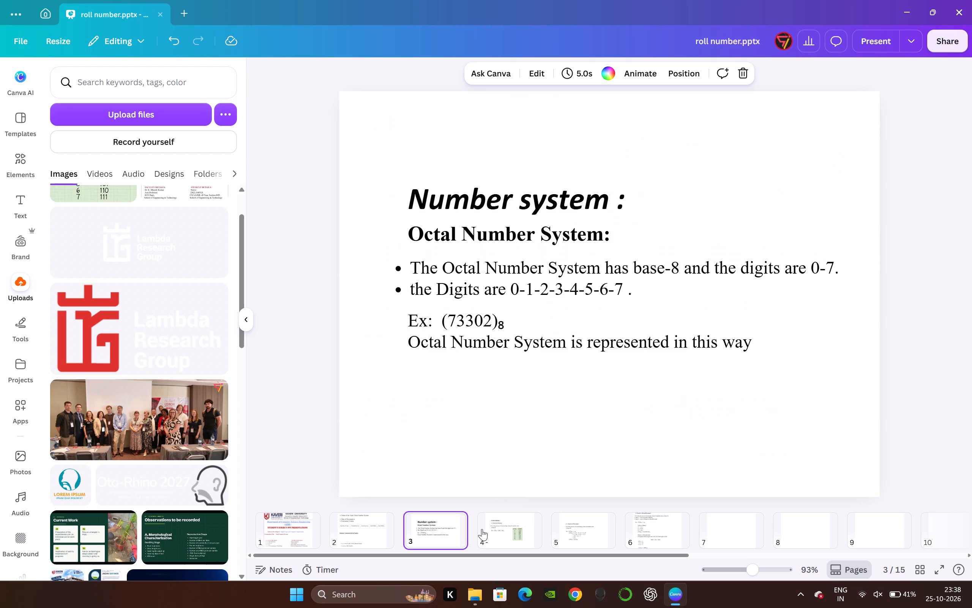
key(Right)
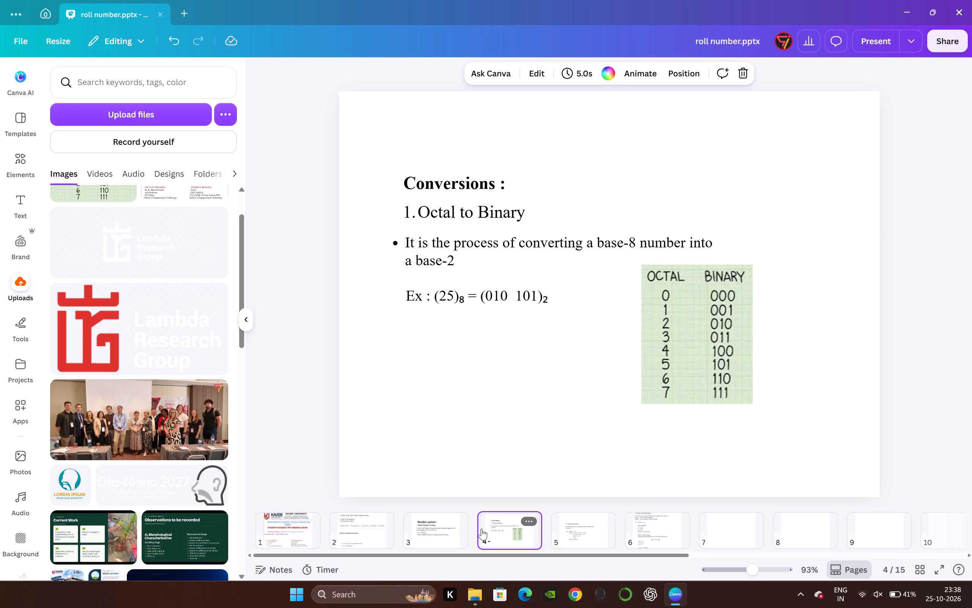
key(Right)
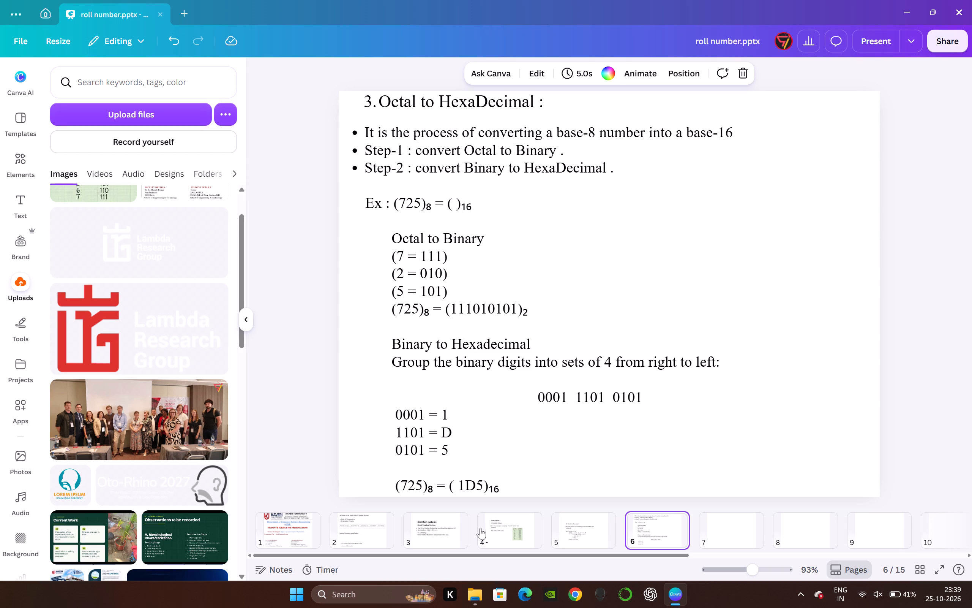
key(Right)
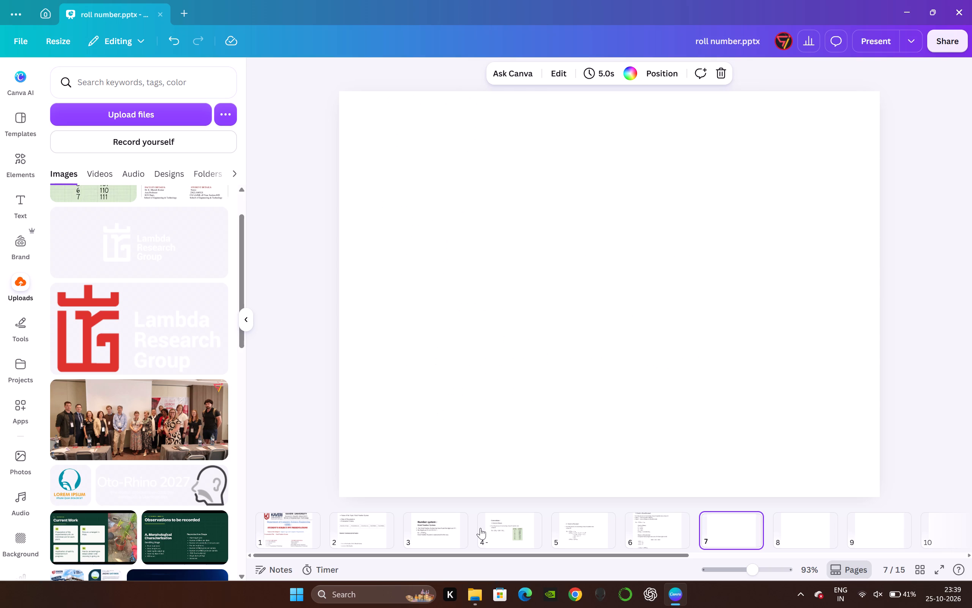
key(Left)
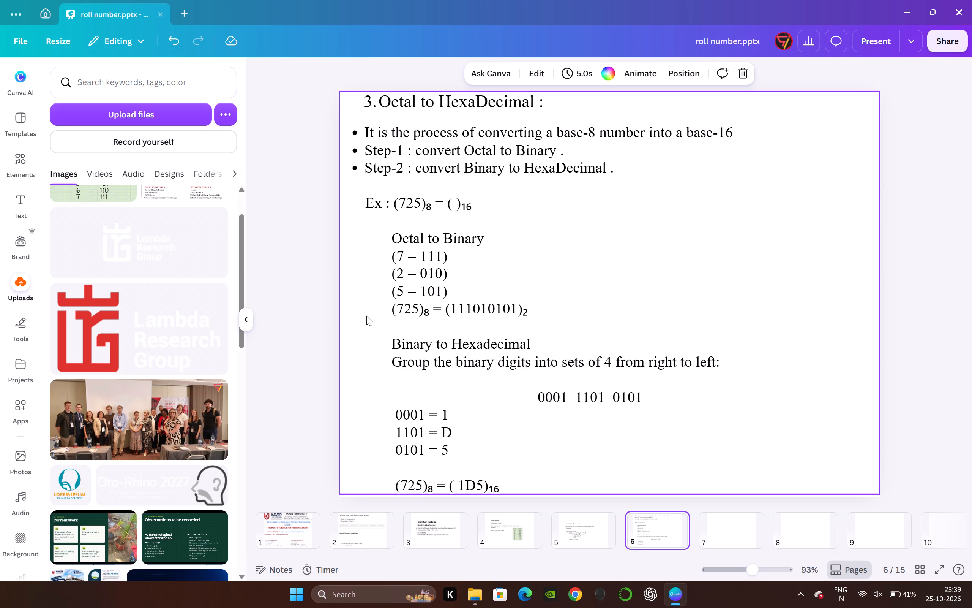
Delete the seven blank slides between the octal-to-hexadecimal slide and the References slide.
click(721, 525)
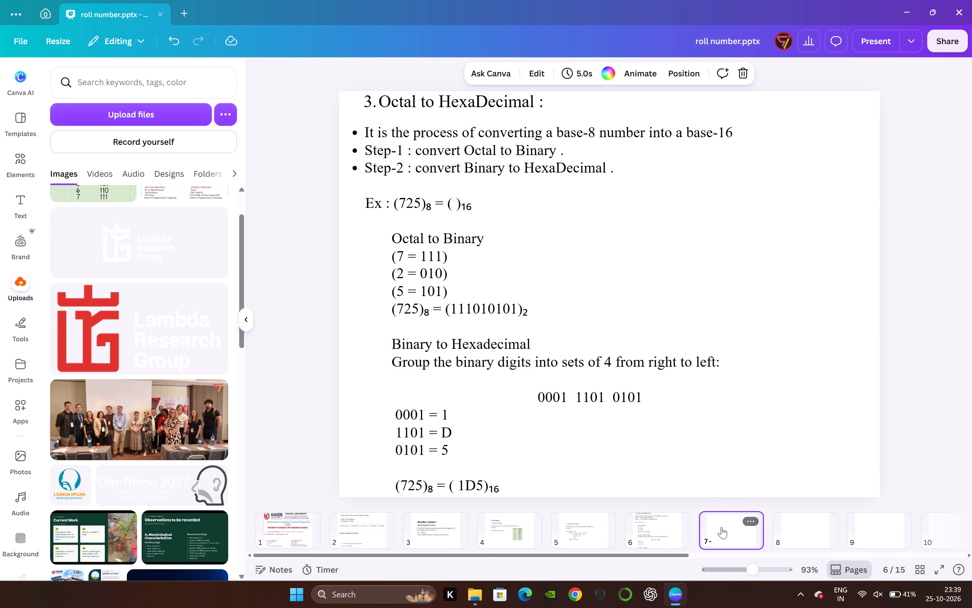
key(BackSpace)
click(757, 529)
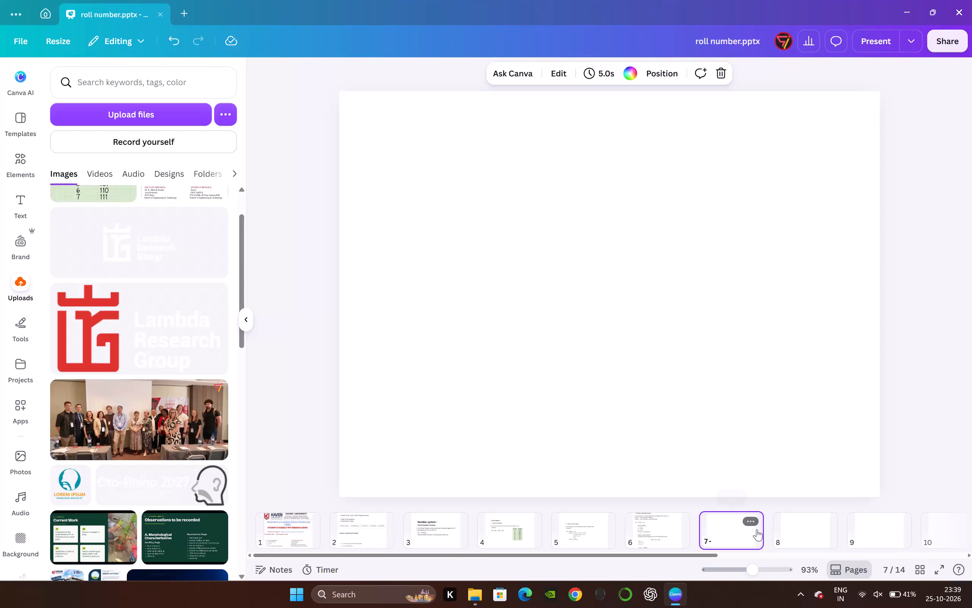
key(BackSpace)
key(BackSpace)
key(BackSpace)
key(BackSpace)
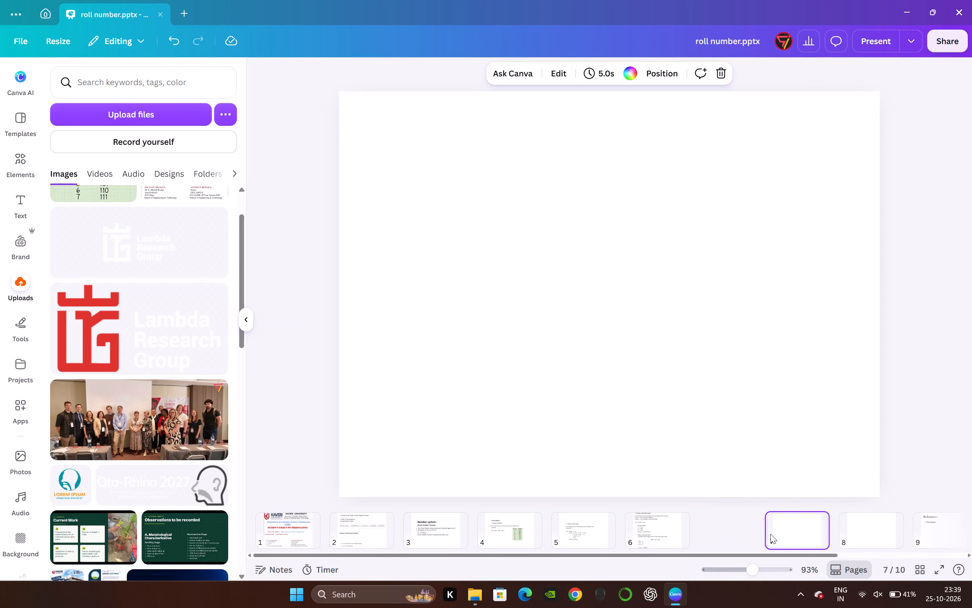
key(BackSpace)
key(BackSpace)
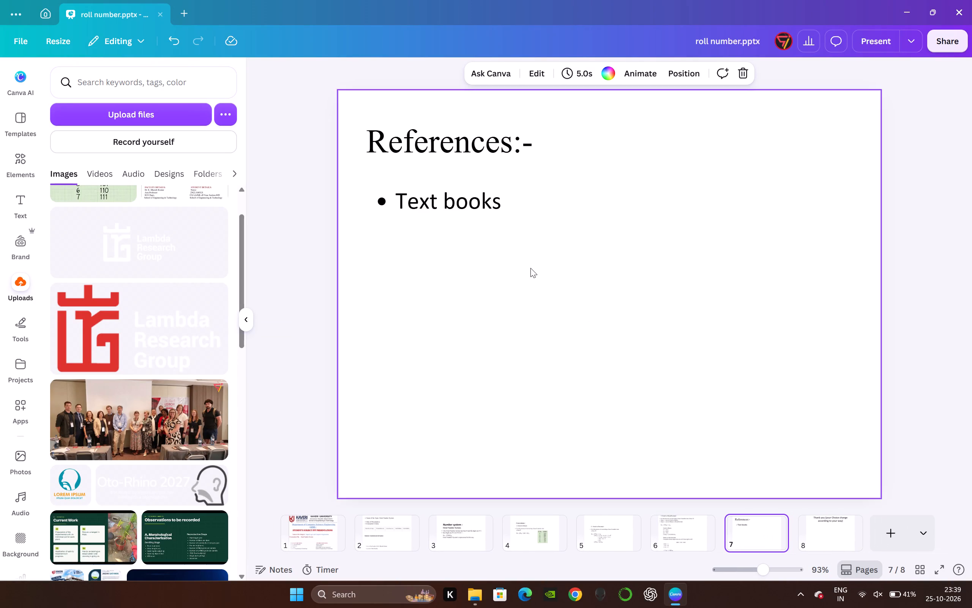
click(308, 255)
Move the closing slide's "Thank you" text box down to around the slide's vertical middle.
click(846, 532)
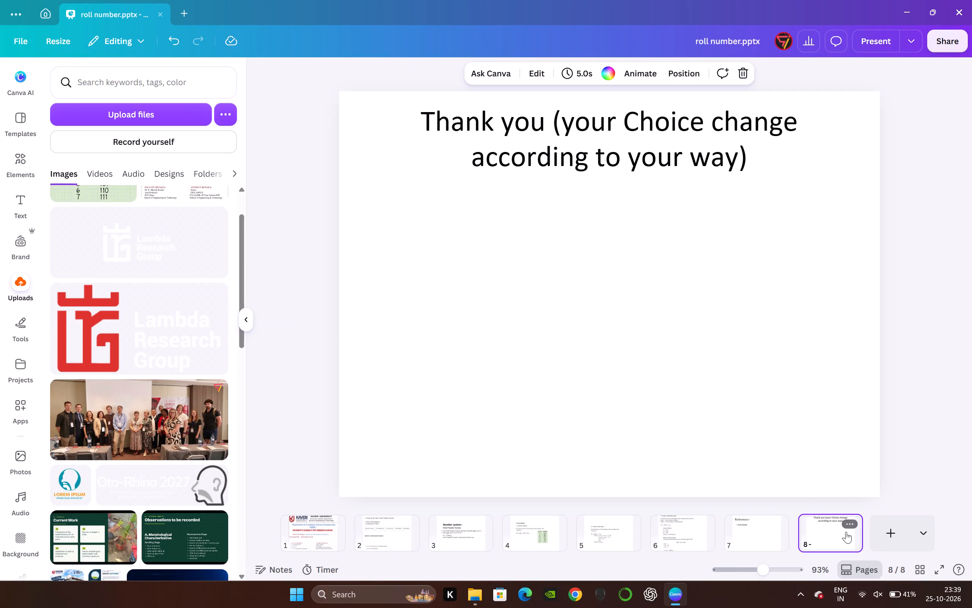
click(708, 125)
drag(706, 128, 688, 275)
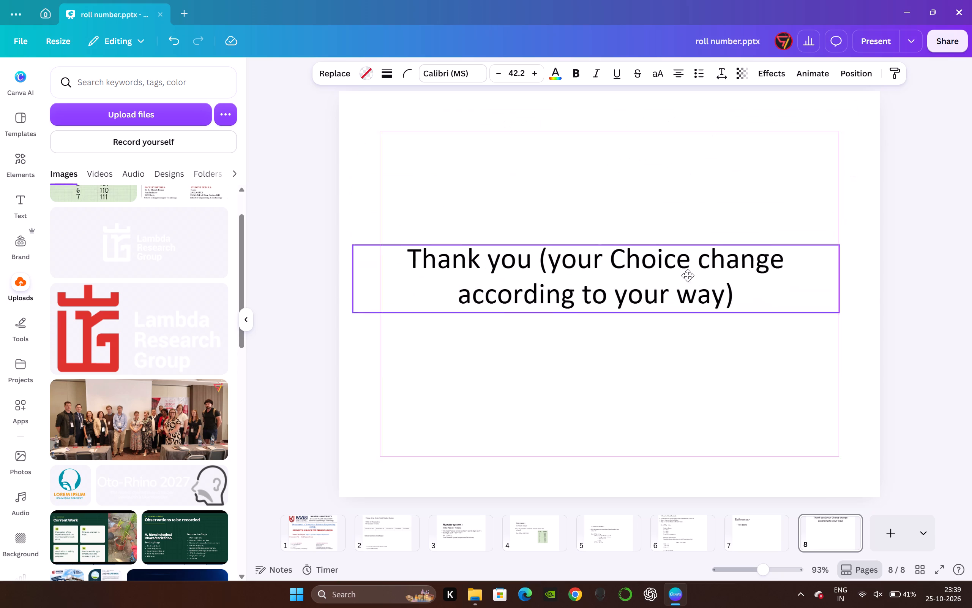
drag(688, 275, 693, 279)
Remove "(your Choice change according to your way)" from the closing slide's text, keeping only "Thank you".
click(739, 309)
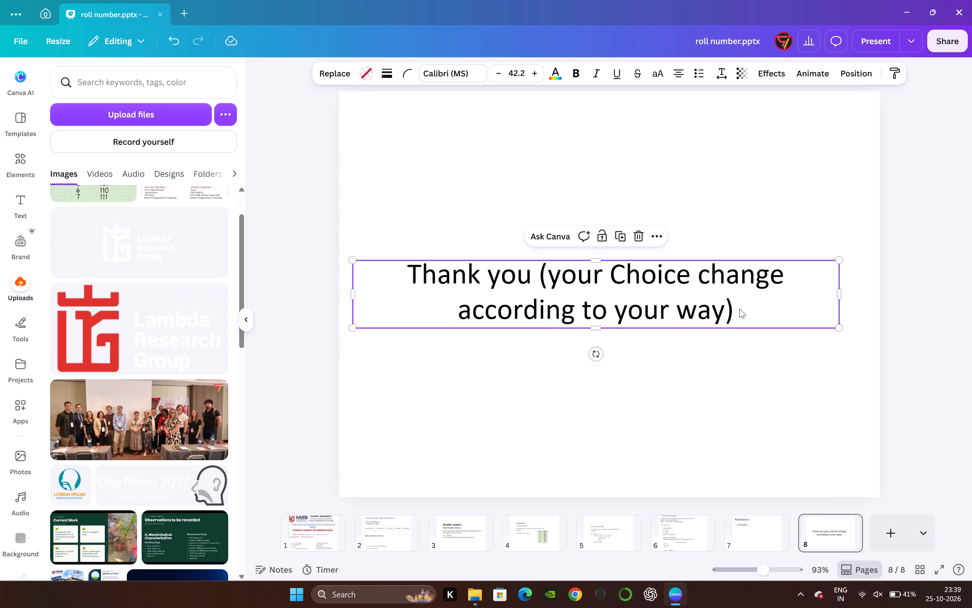
drag(738, 312, 533, 297)
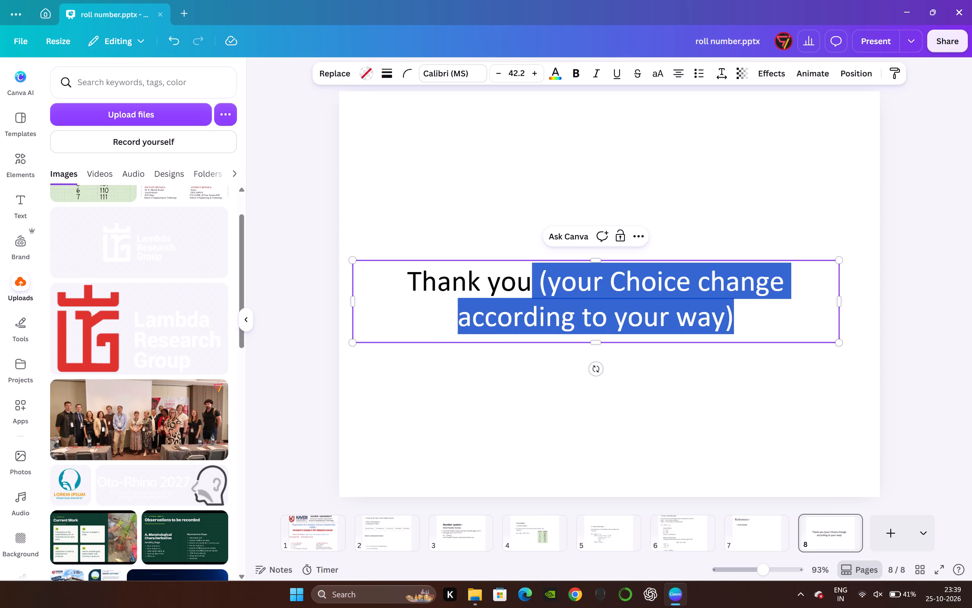
drag(533, 297, 532, 292)
key(BackSpace)
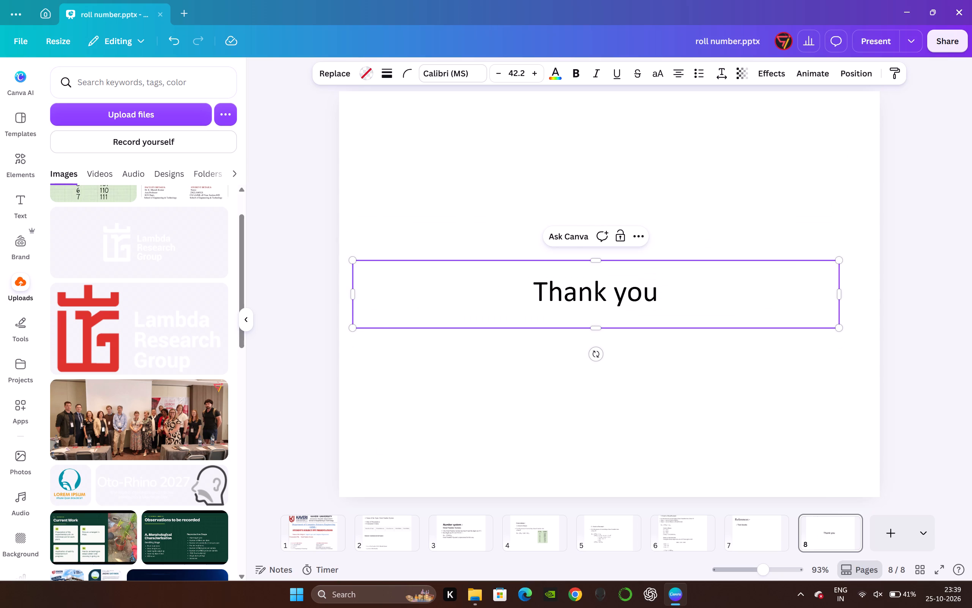
click(965, 233)
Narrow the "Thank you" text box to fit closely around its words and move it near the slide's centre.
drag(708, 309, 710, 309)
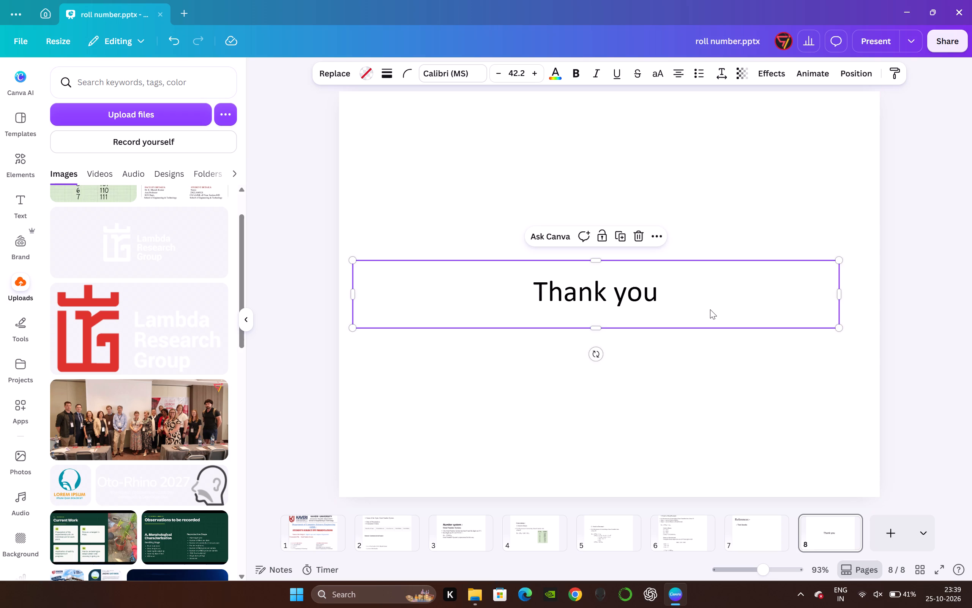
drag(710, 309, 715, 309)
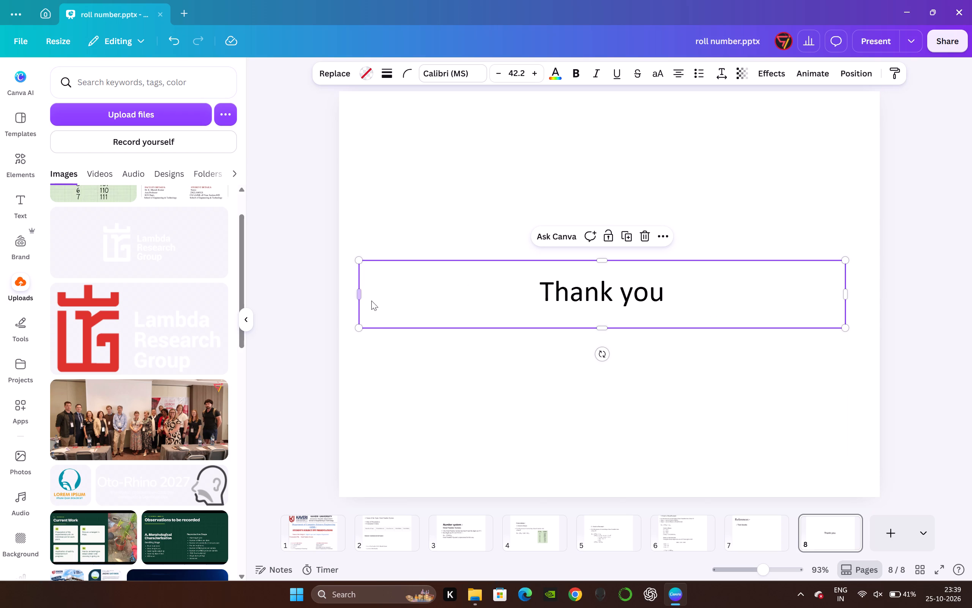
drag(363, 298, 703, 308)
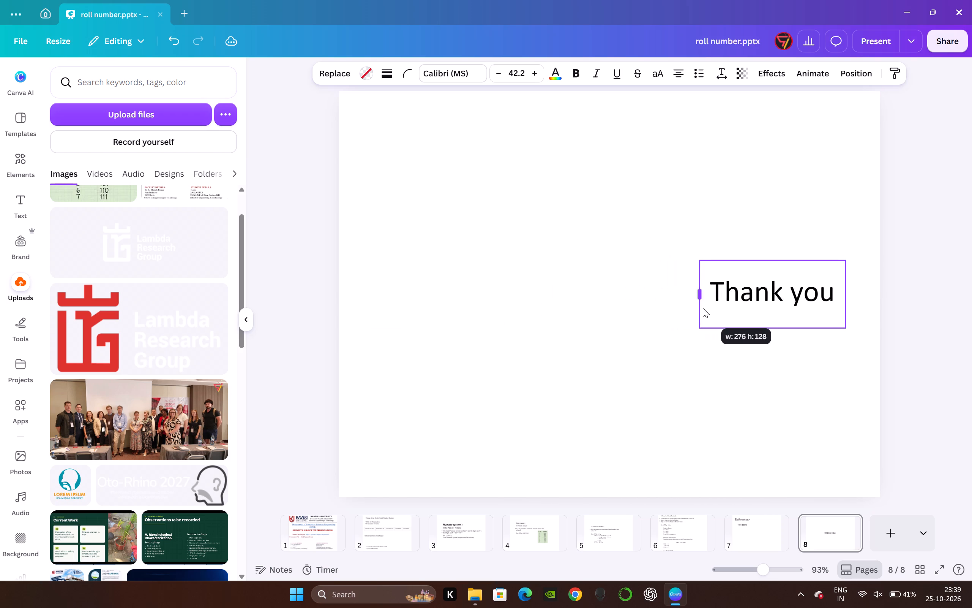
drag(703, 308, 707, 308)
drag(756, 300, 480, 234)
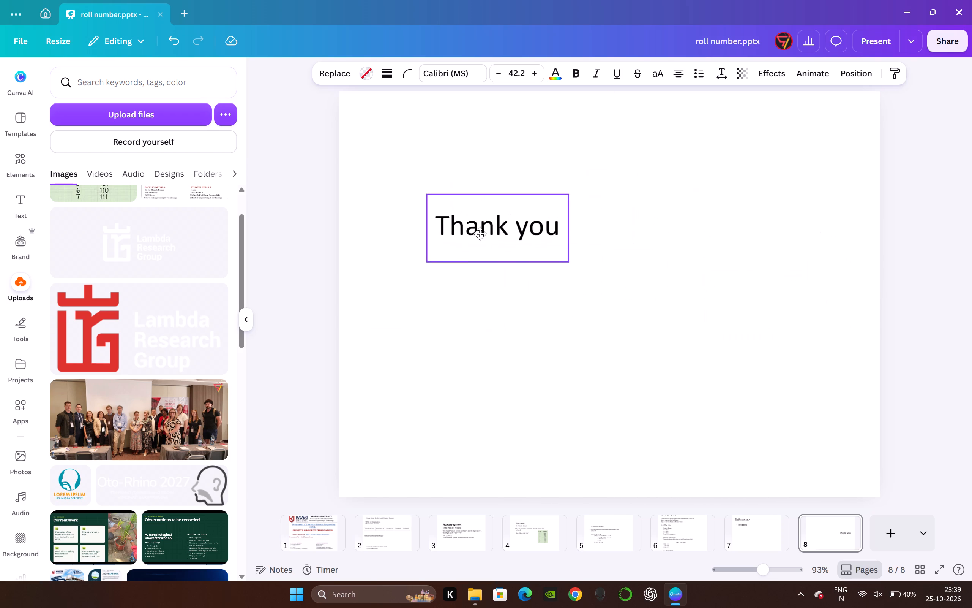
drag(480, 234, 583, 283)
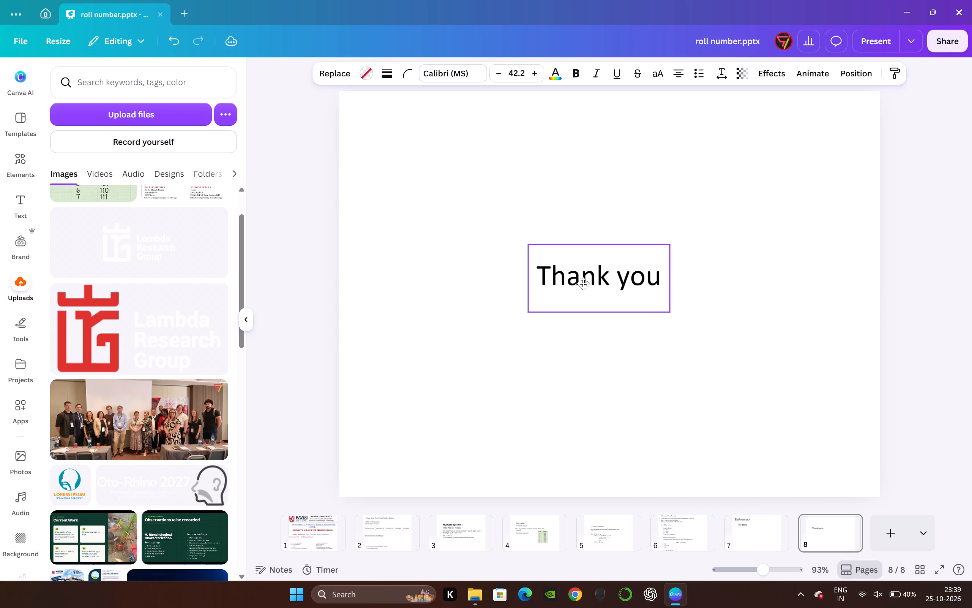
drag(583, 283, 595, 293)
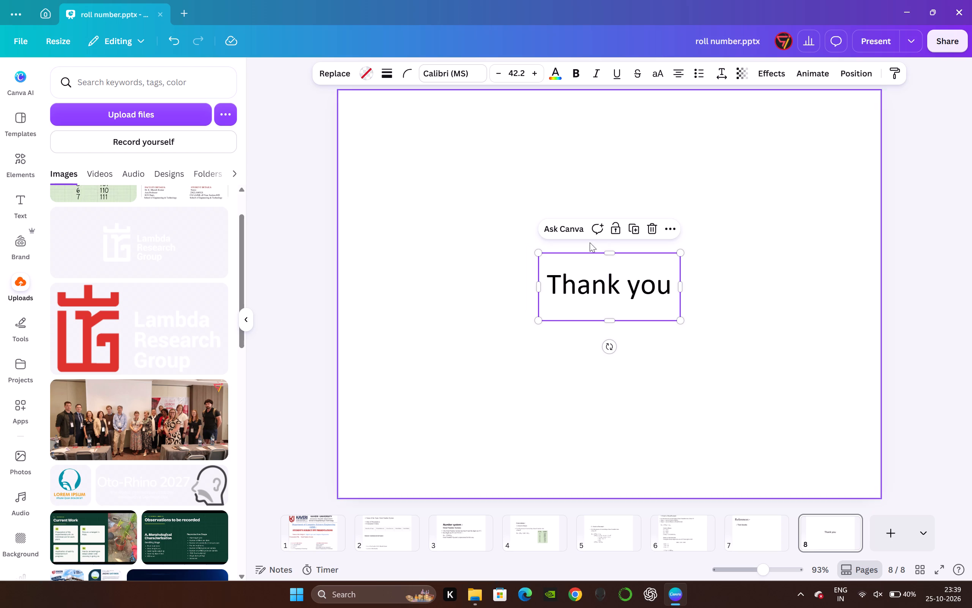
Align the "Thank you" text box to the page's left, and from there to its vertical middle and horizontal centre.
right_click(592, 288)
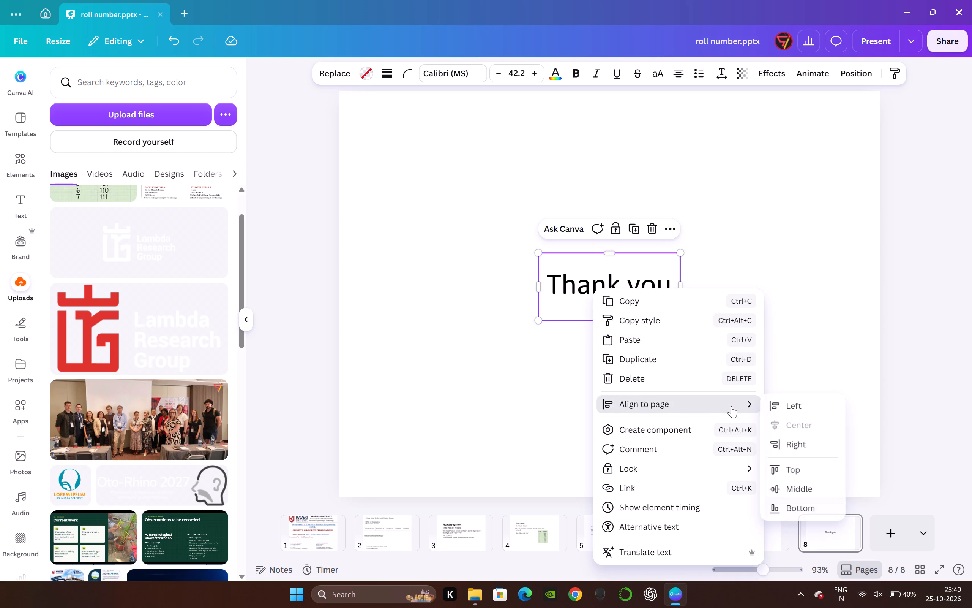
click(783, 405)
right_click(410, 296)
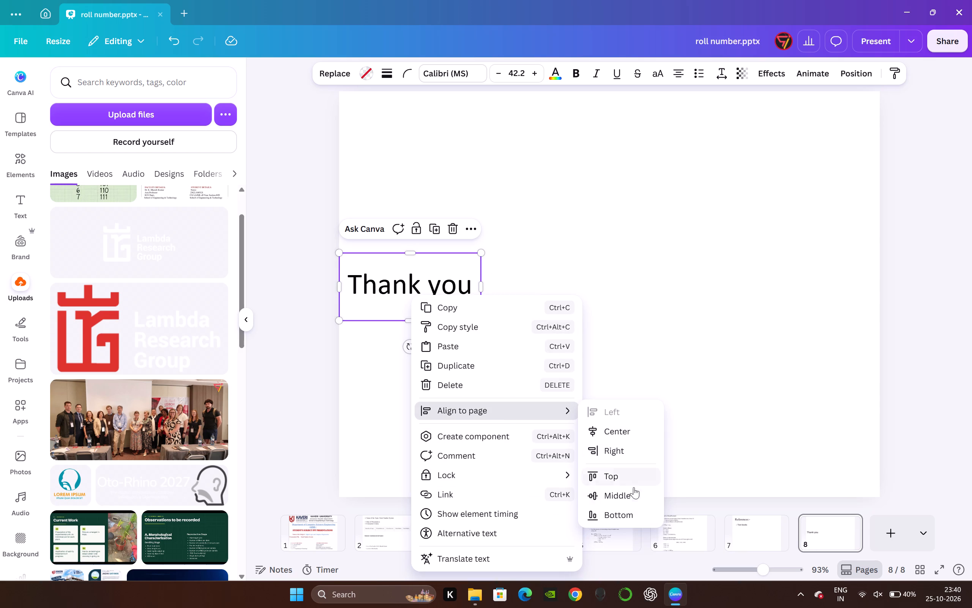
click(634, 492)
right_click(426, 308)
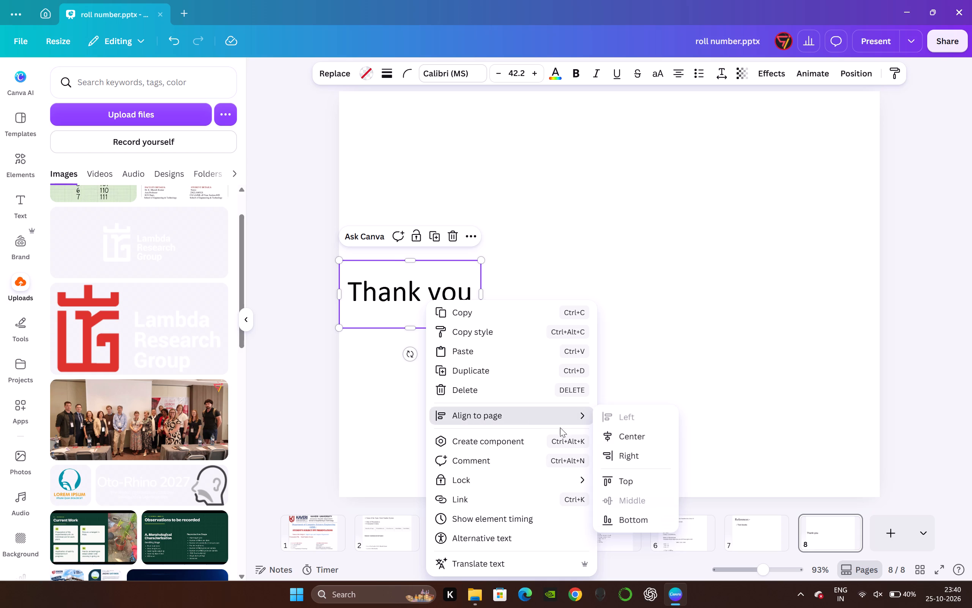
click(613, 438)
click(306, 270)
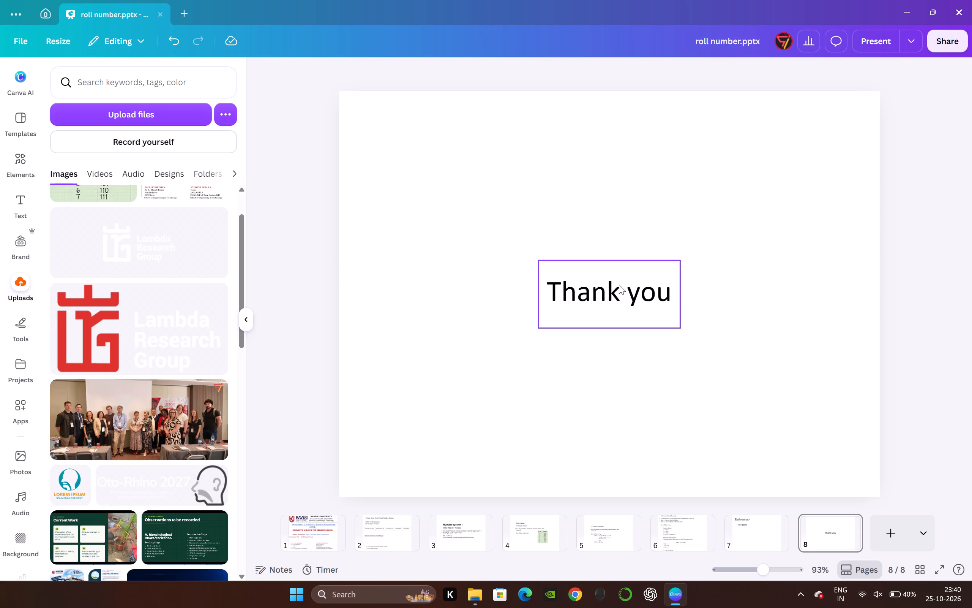
Browse the text styles and add the "Business Journal" font combination to the closing slide.
click(619, 285)
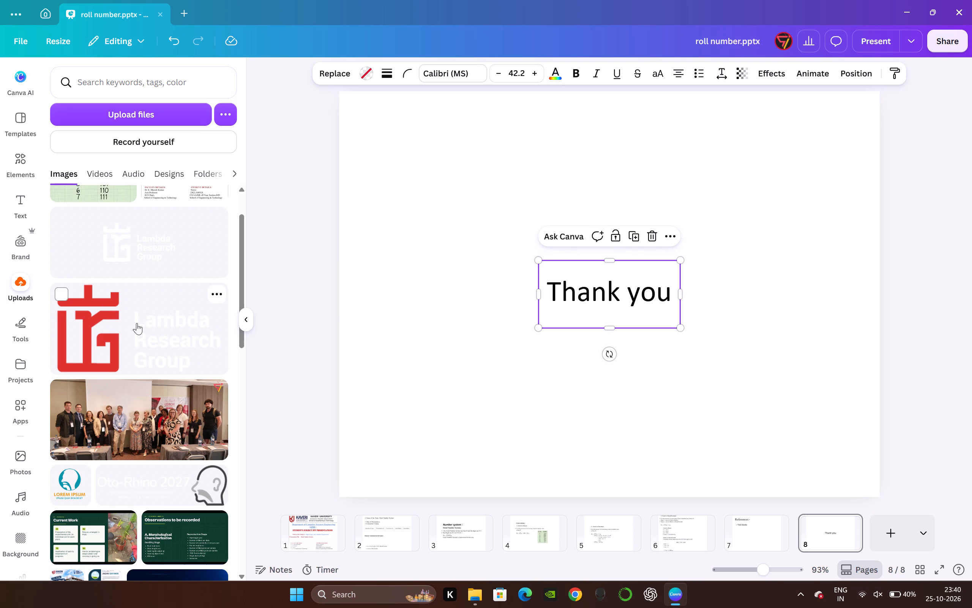
click(15, 205)
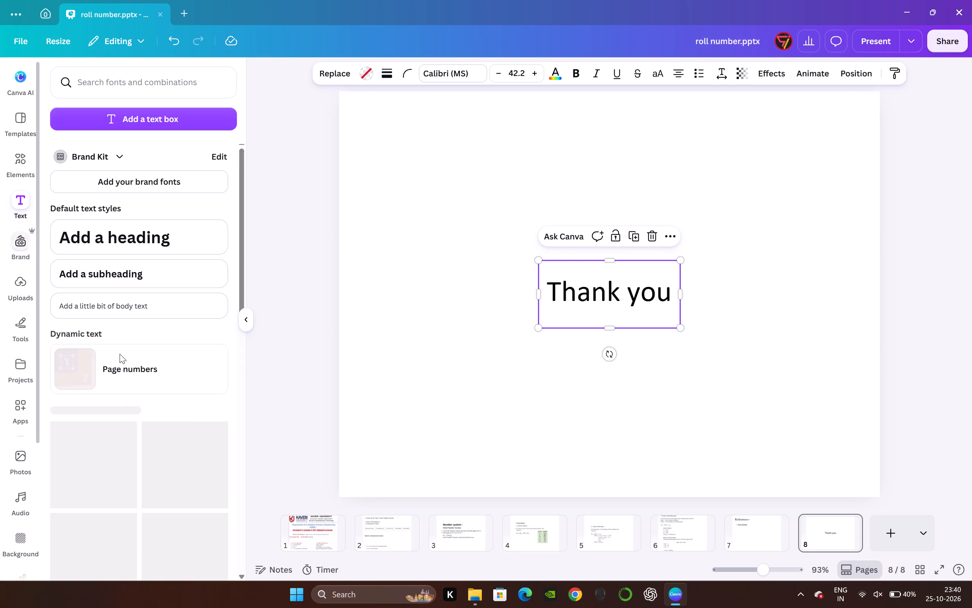
scroll(211, 318, down, 2)
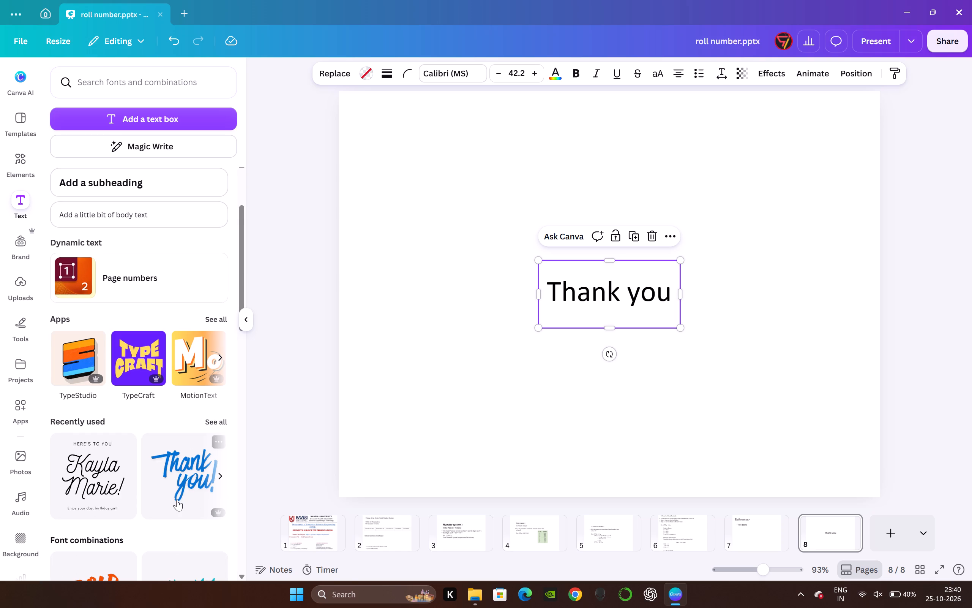
scroll(177, 499, down, 1)
scroll(144, 458, down, 2)
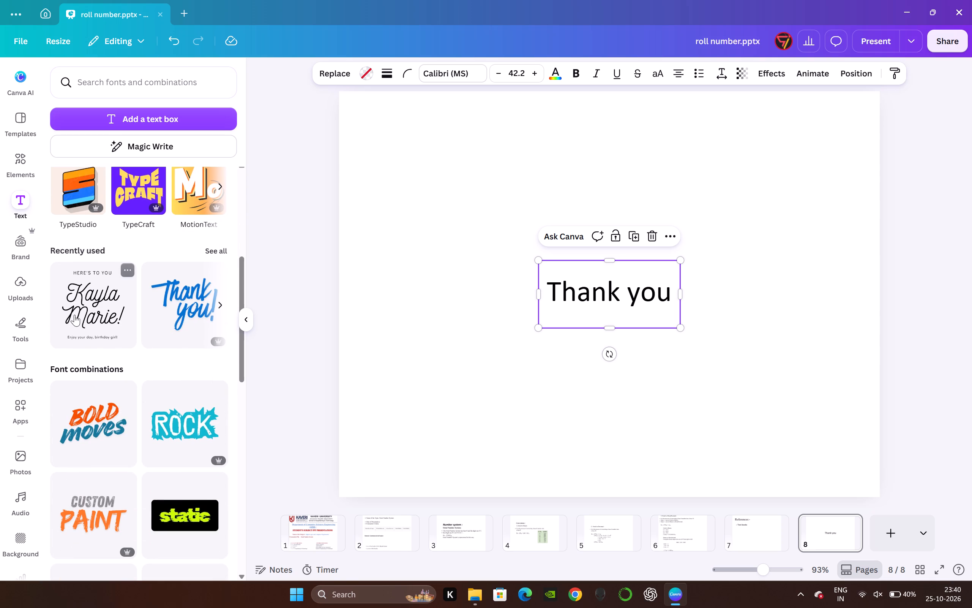
scroll(93, 317, down, 6)
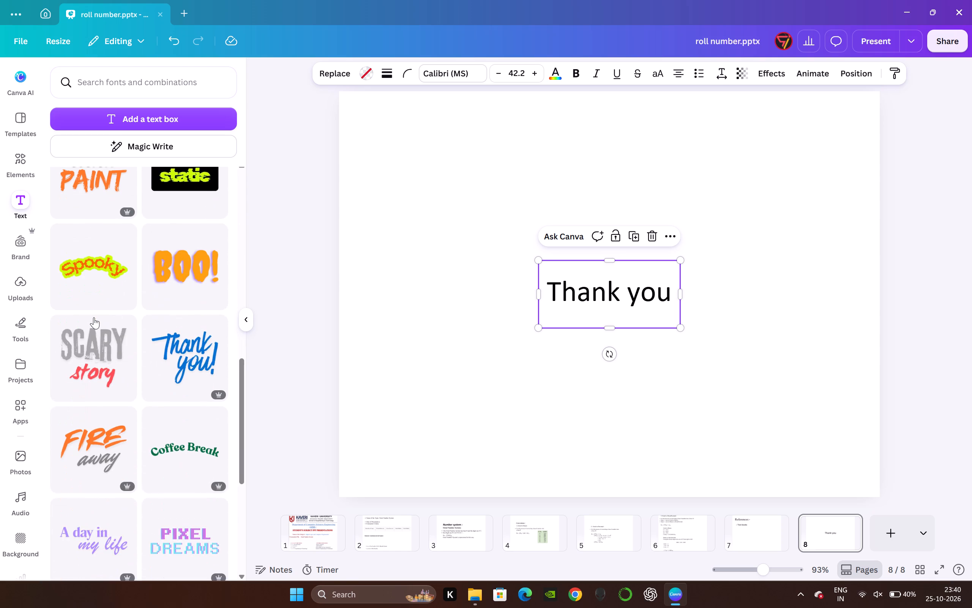
scroll(94, 317, down, 5)
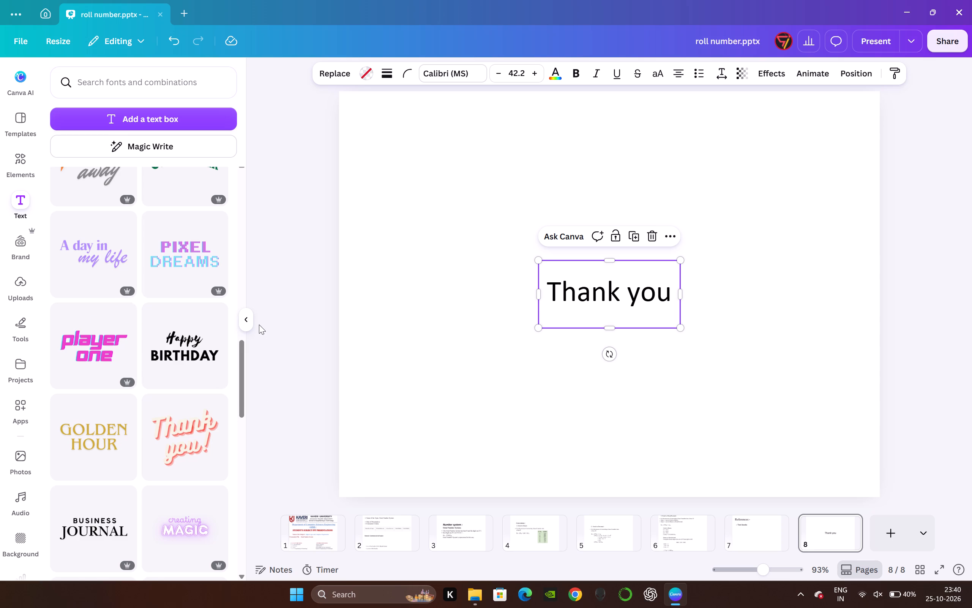
scroll(960, 506, up, 1)
click(94, 521)
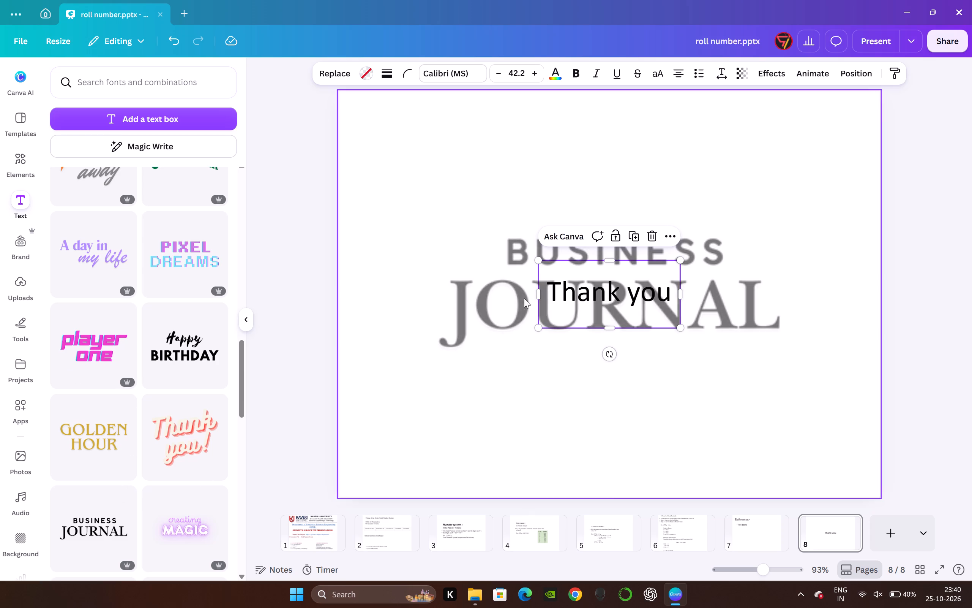
click(520, 296)
Delete the BUSINESS line of the added font combination and move the JOURNAL line below "Thank you".
click(570, 245)
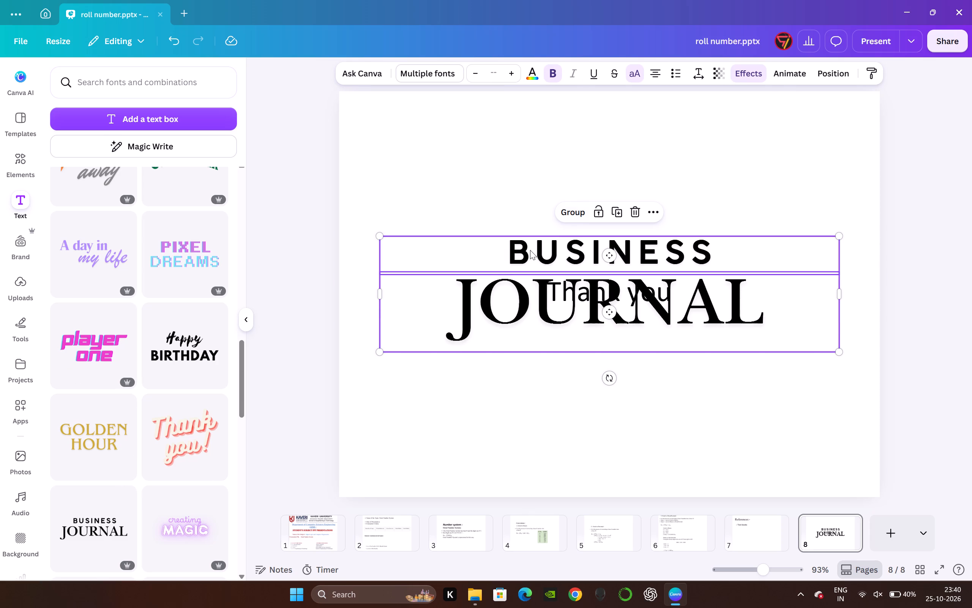
click(514, 247)
click(505, 160)
click(493, 245)
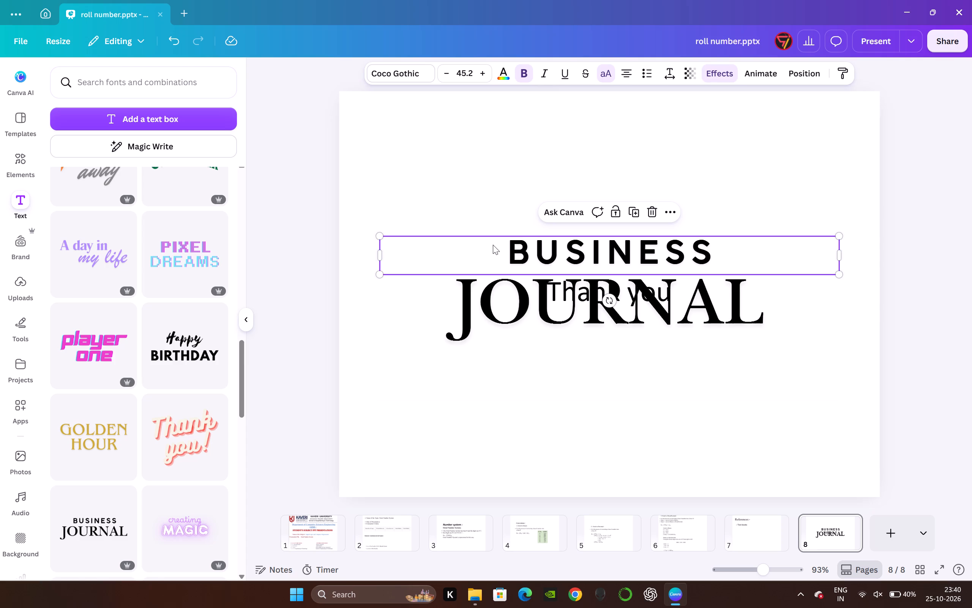
key(BackSpace)
drag(497, 291, 505, 359)
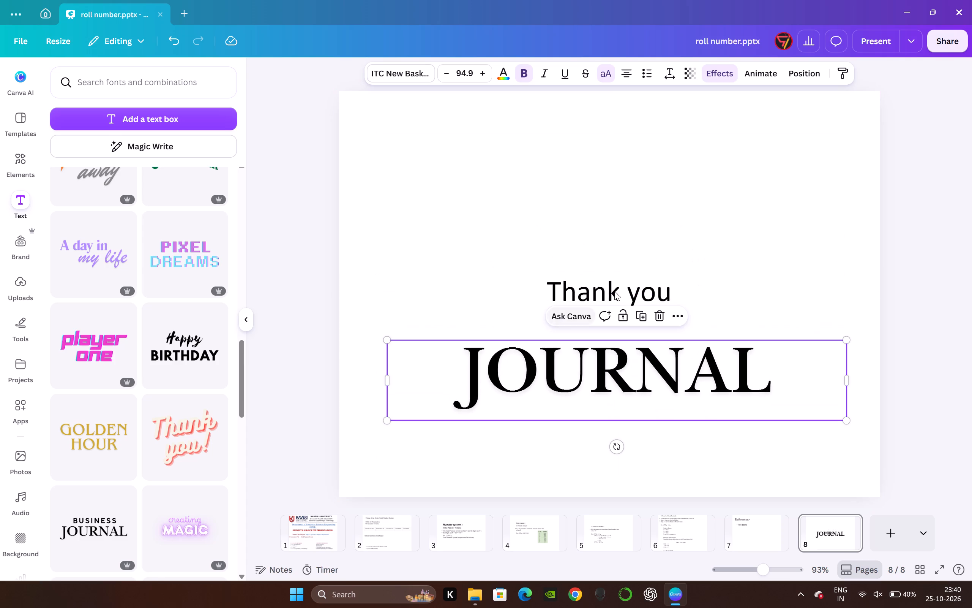
Copy the "Thank you" wording and delete its original text box from the closing slide.
double_click(620, 285)
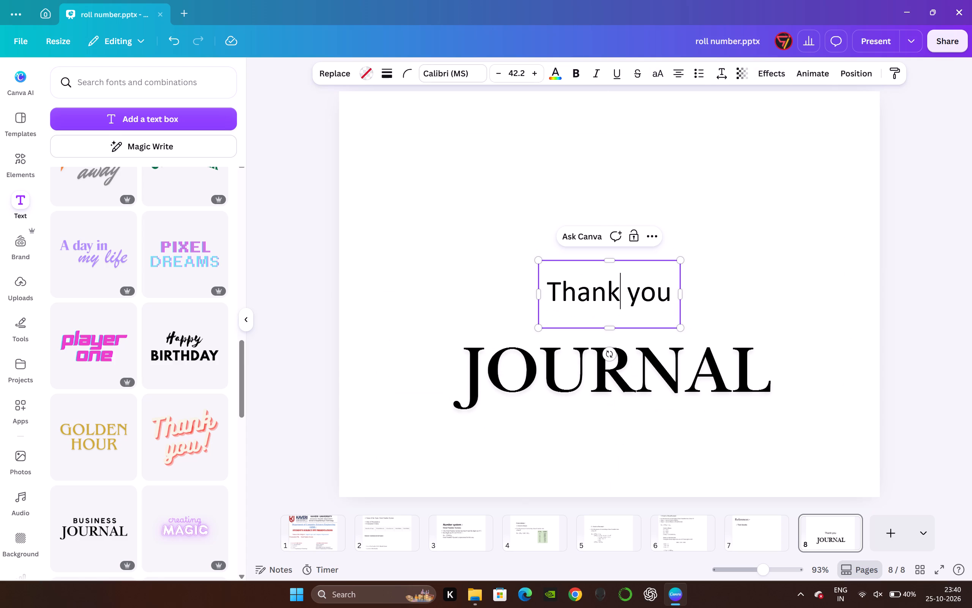
drag(669, 295, 552, 302)
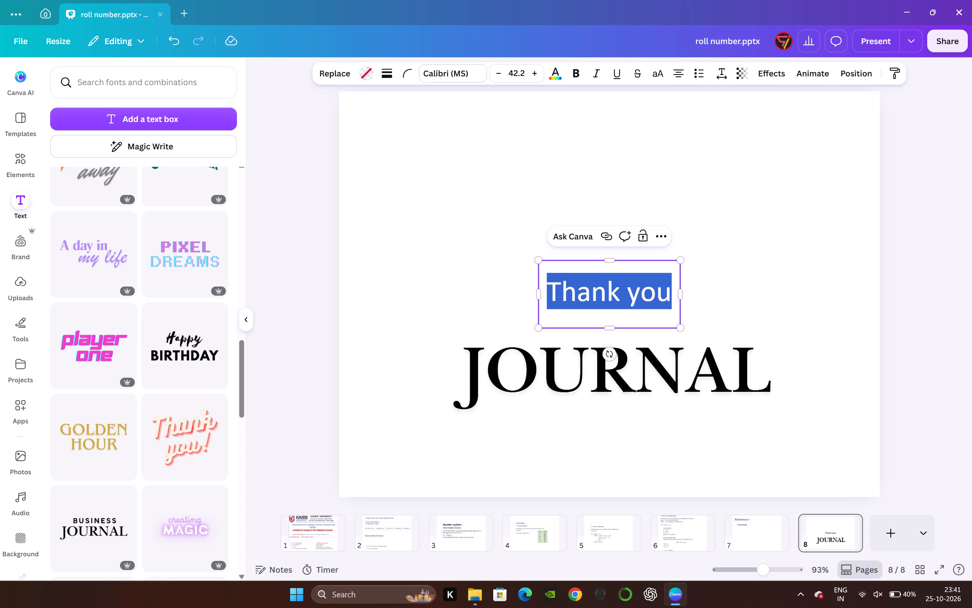
key(ctrl+c)
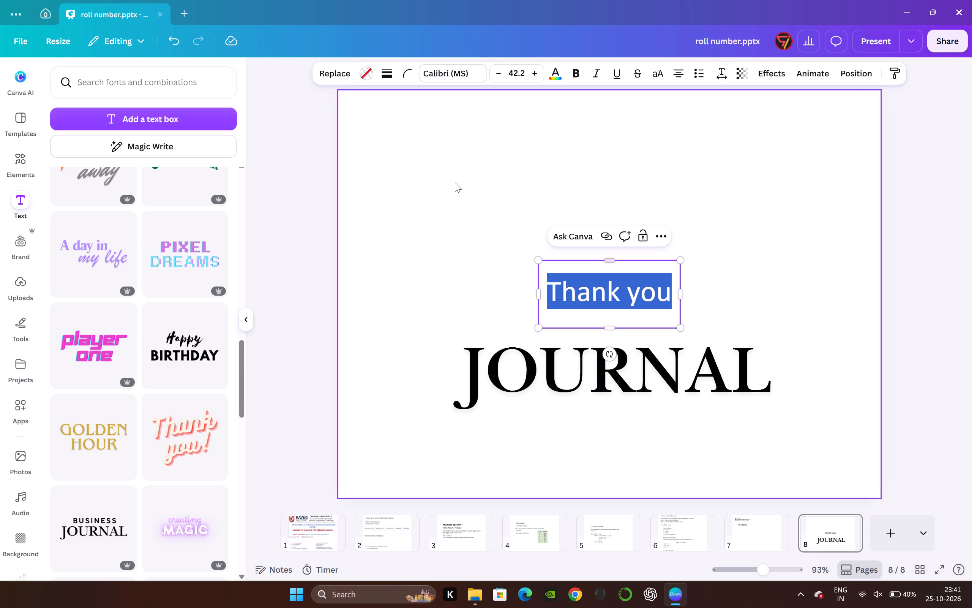
click(455, 182)
click(552, 277)
key(BackSpace)
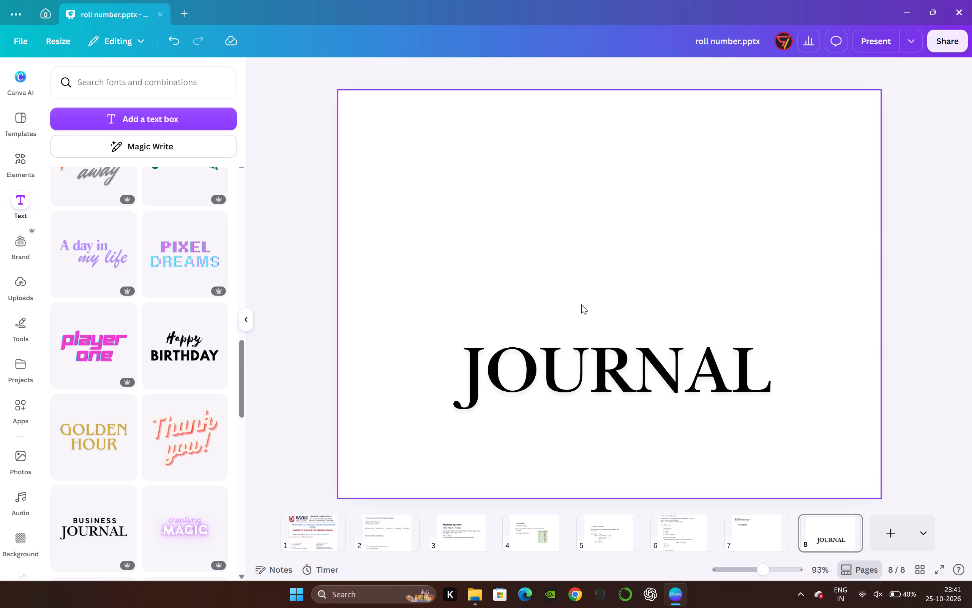
Replace the JOURNAL wording on the closing slide with the copied "Thank you" text.
double_click(594, 348)
double_click(777, 363)
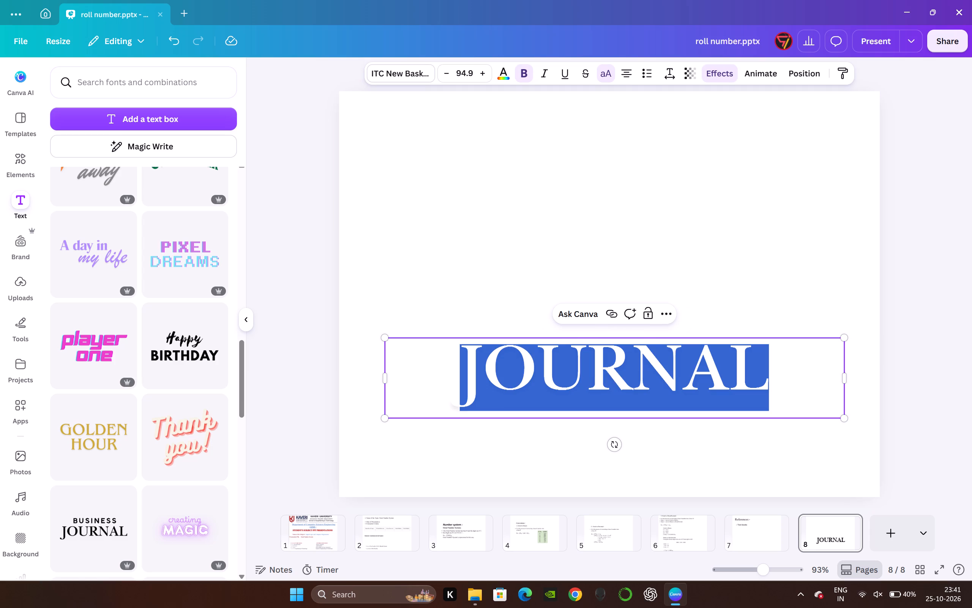
key(ctrl+v)
click(902, 220)
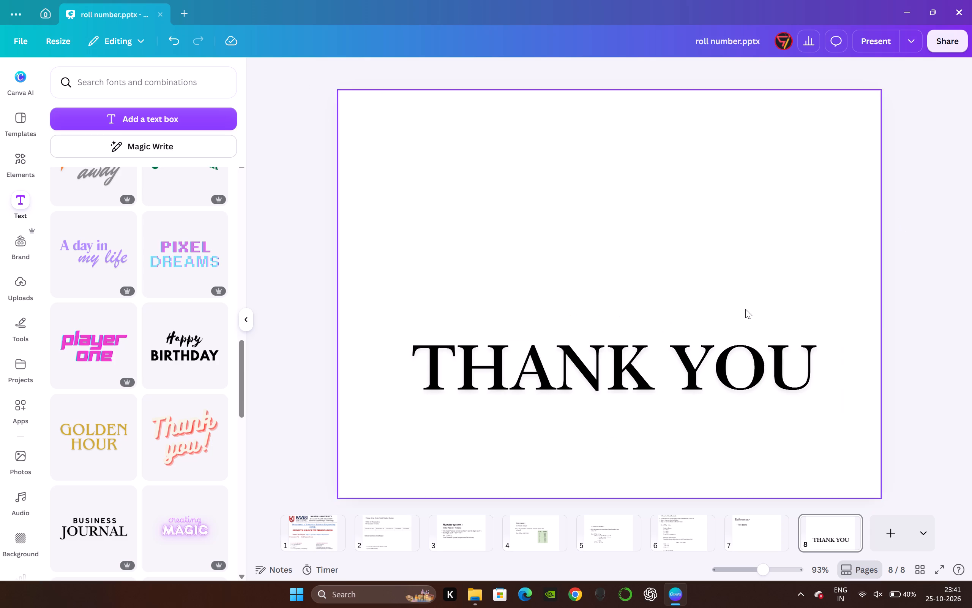
Narrow the THANK YOU text box so the words wrap onto two lines, and move it near the slide's centre.
drag(701, 365, 701, 232)
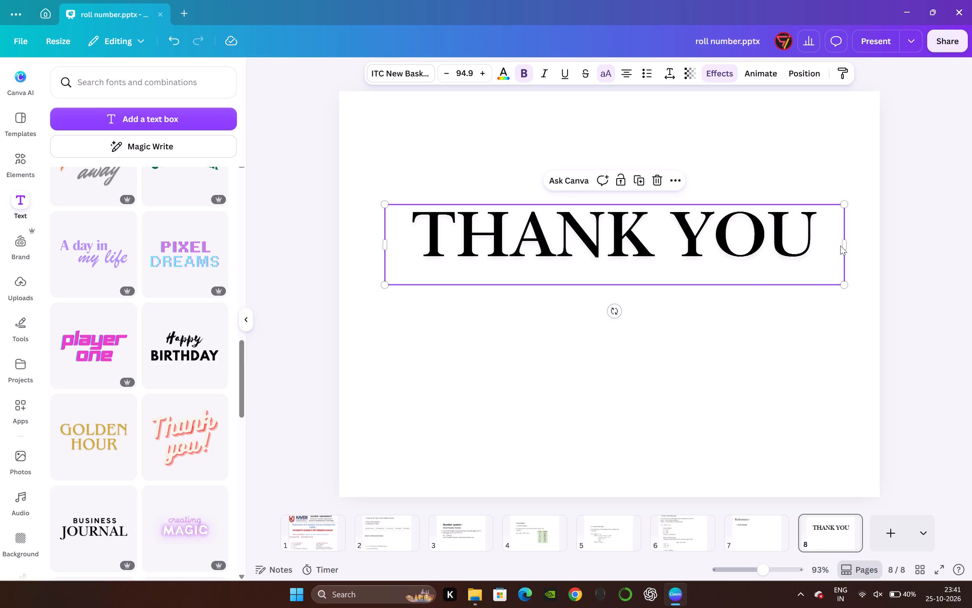
drag(849, 248, 773, 255)
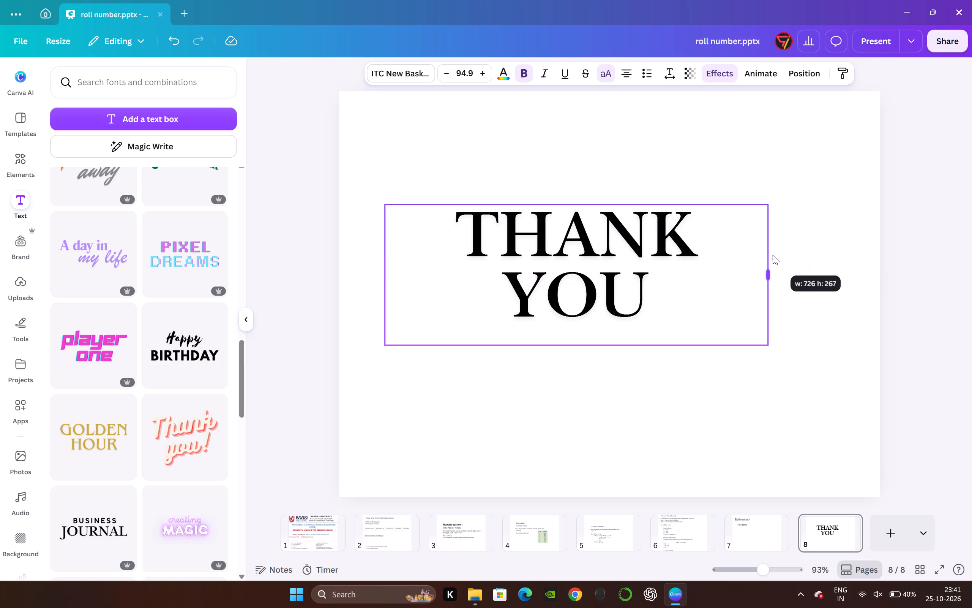
drag(773, 255, 636, 251)
drag(521, 249, 636, 281)
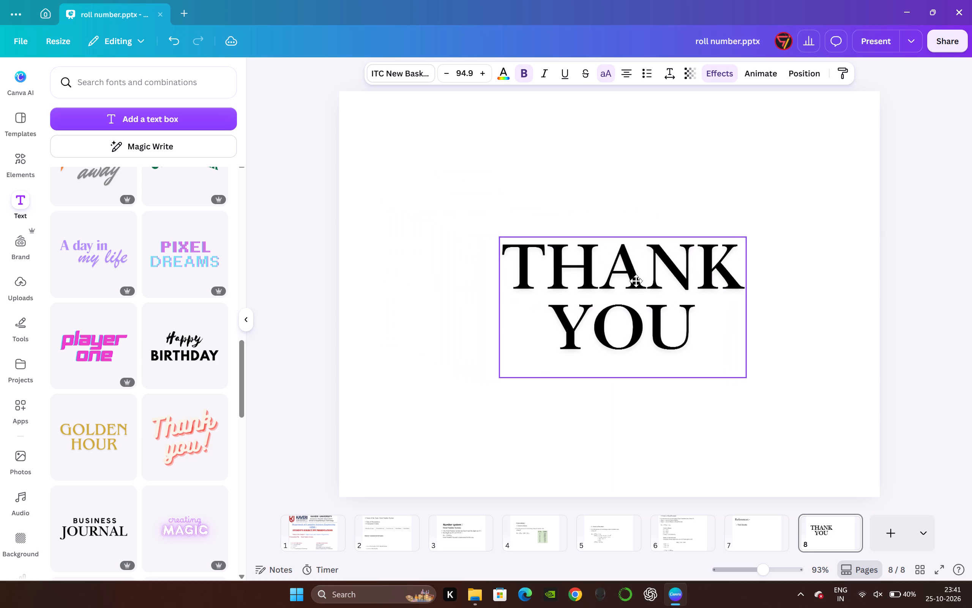
drag(636, 281, 621, 291)
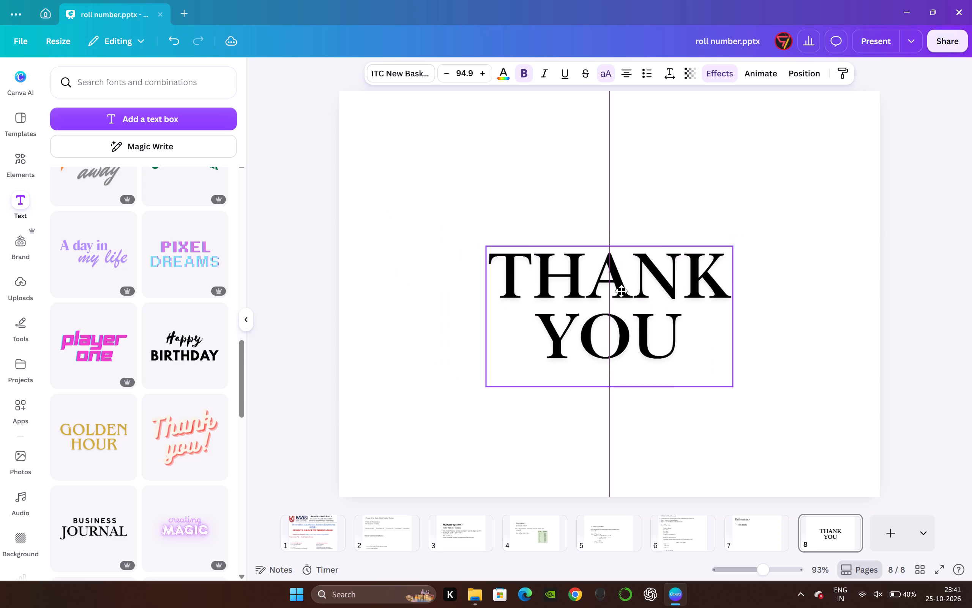
drag(621, 291, 623, 269)
Enlarge the THANK YOU text to about size 116 and centre it on the closing slide.
drag(487, 226, 459, 206)
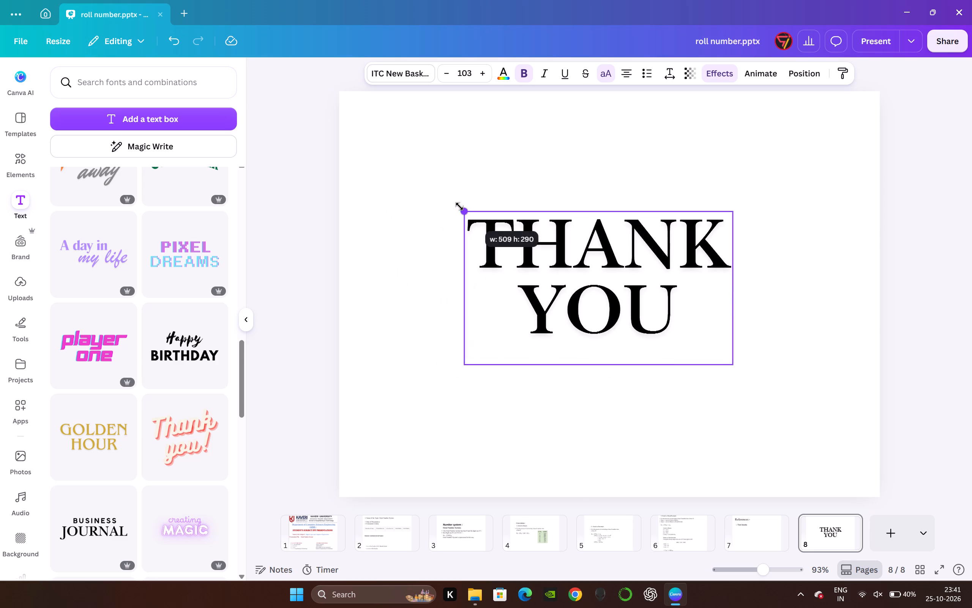
drag(459, 206, 436, 190)
drag(608, 293, 617, 308)
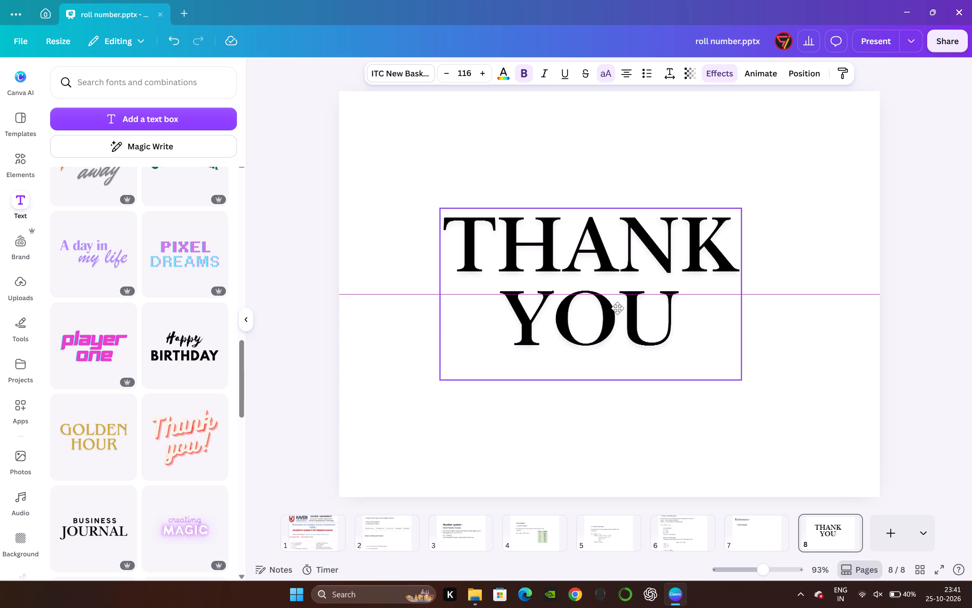
drag(617, 308, 612, 308)
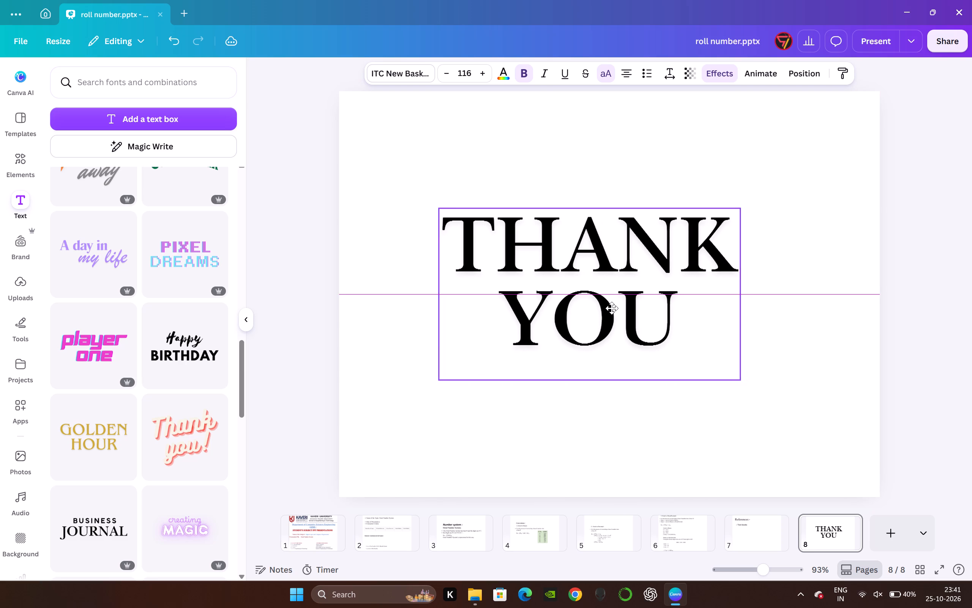
drag(612, 308, 631, 311)
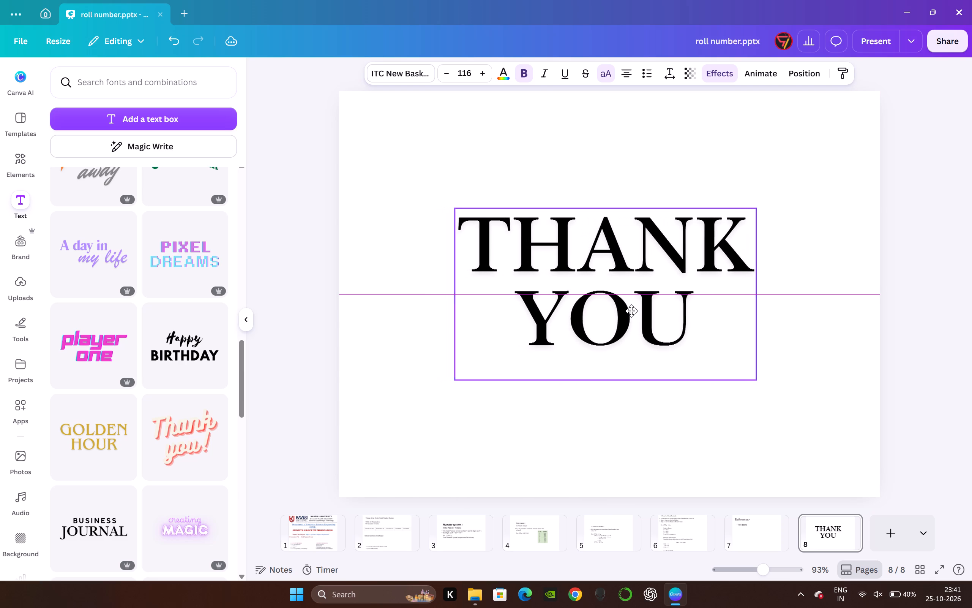
drag(631, 311, 634, 310)
click(903, 314)
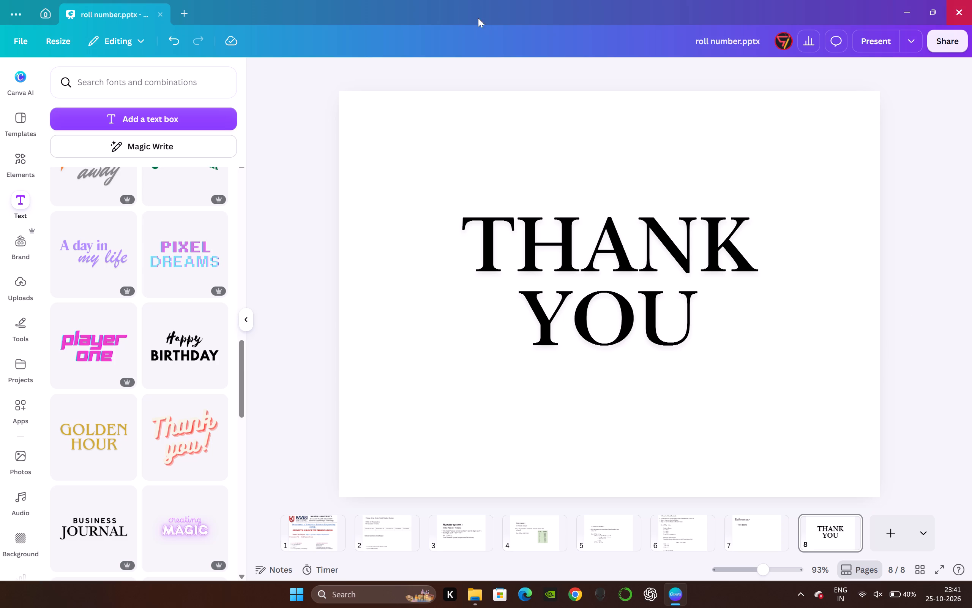
Switch to Chrome and search Google for "best thank you slide for ppt".
click(580, 328)
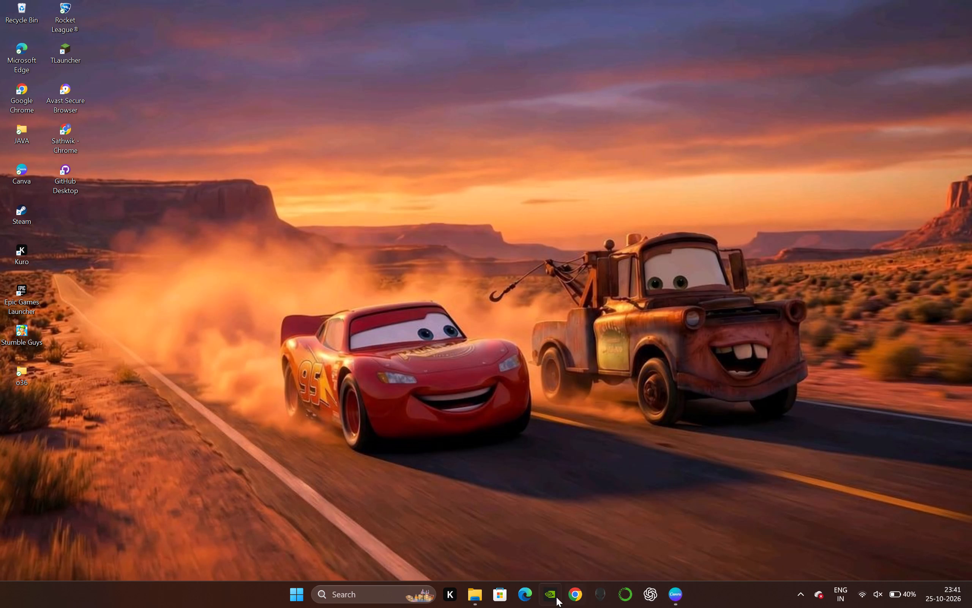
click(566, 597)
click(653, 293)
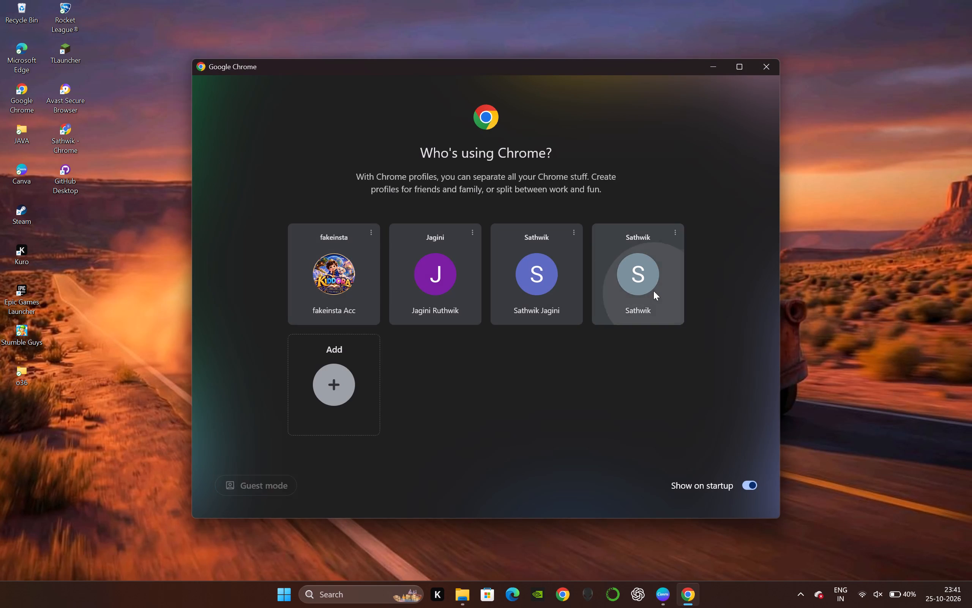
click(925, 302)
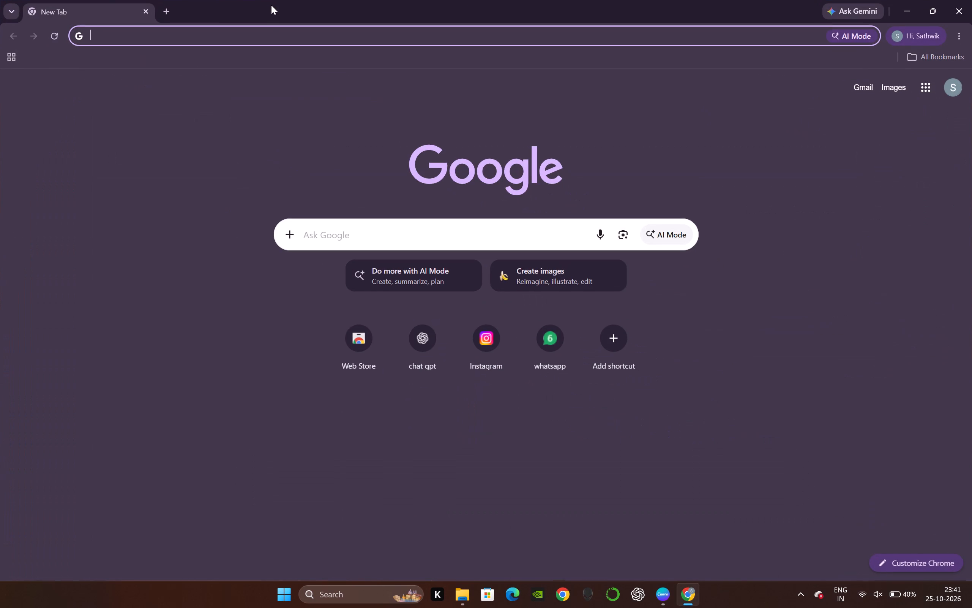
click(271, 33)
text(BWST)
key(space)
key(BackSpace)
key(BackSpace)
key(BackSpace)
key(BackSpace)
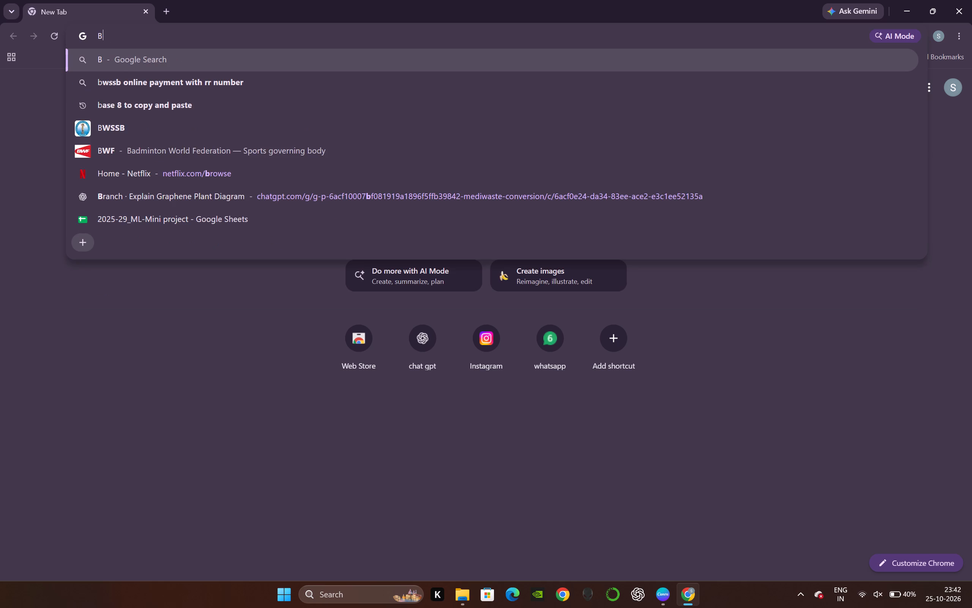
text(estr thank)
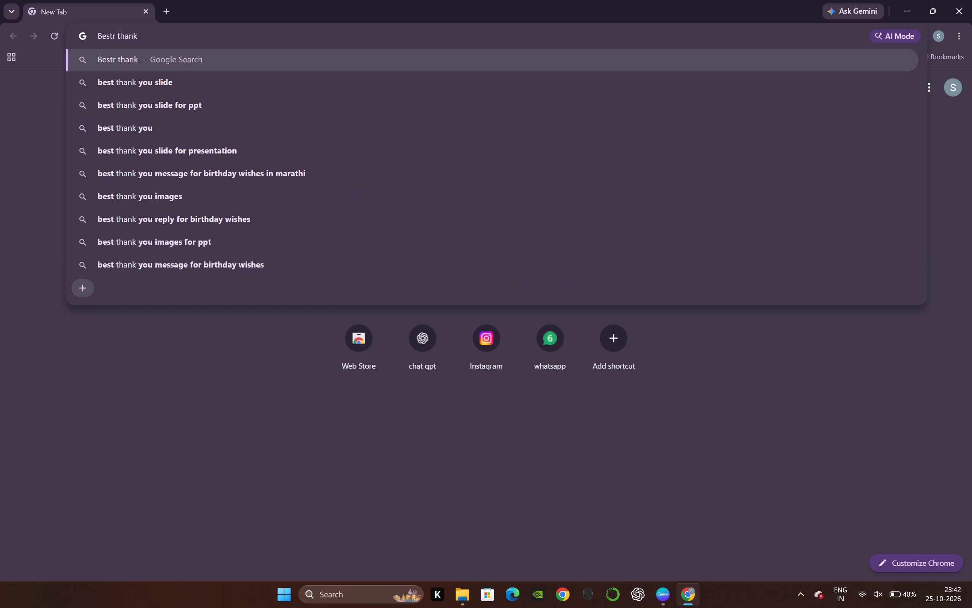
click(207, 106)
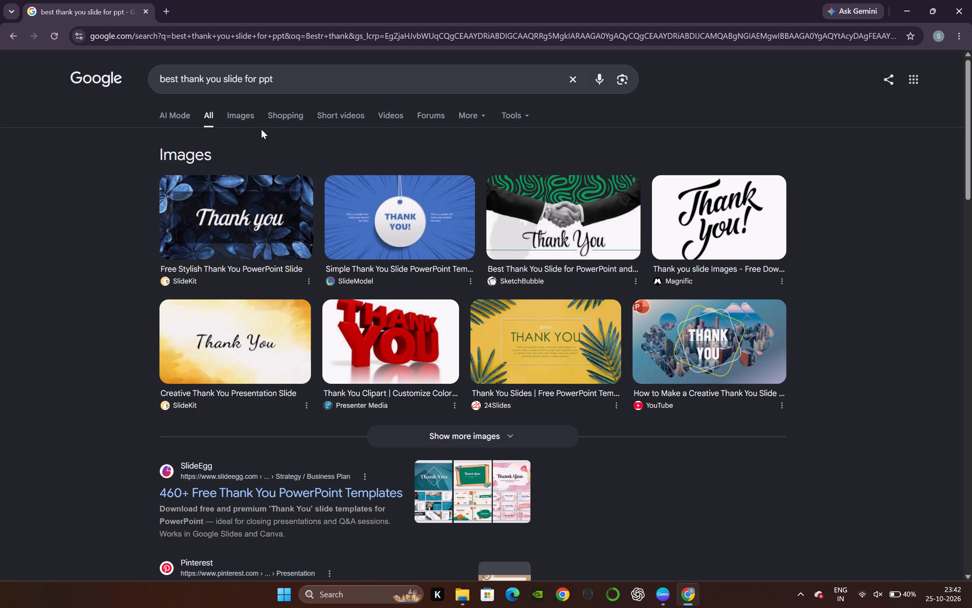
Refine the search to "professional thank you slide in ppt" and show the image results.
click(287, 77)
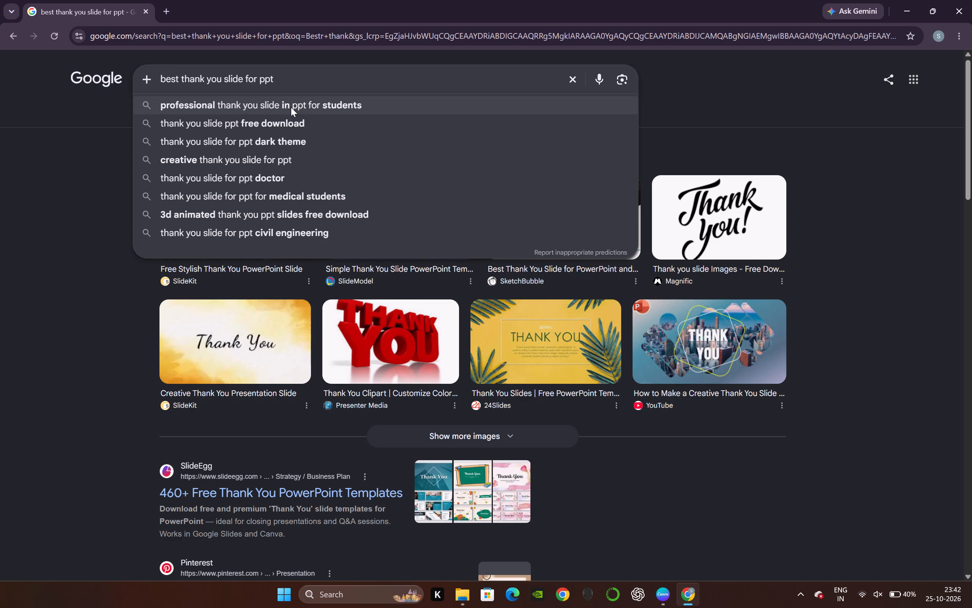
click(291, 108)
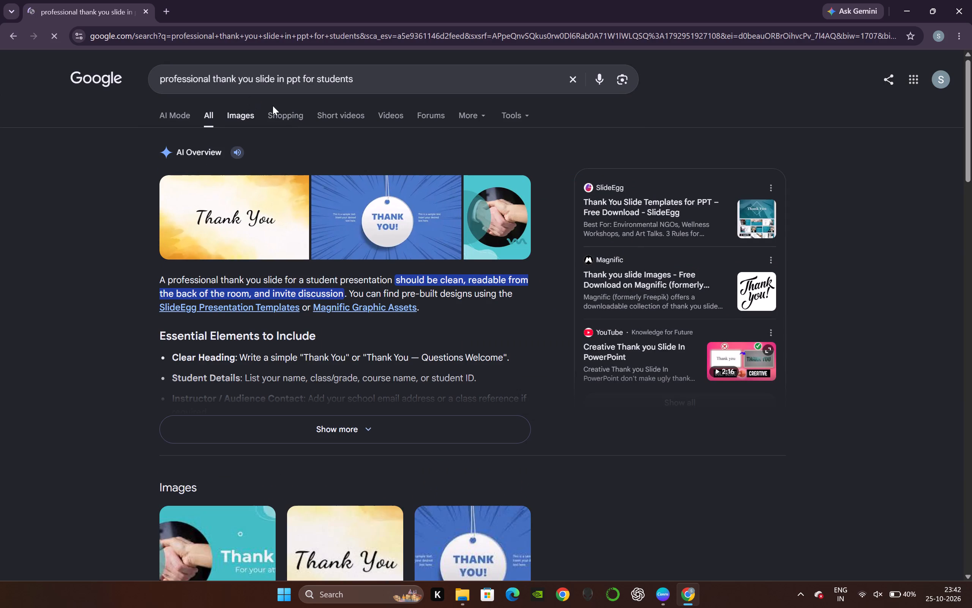
click(364, 80)
key(BackSpace)
key(BackSpace)
key(BackSpace)
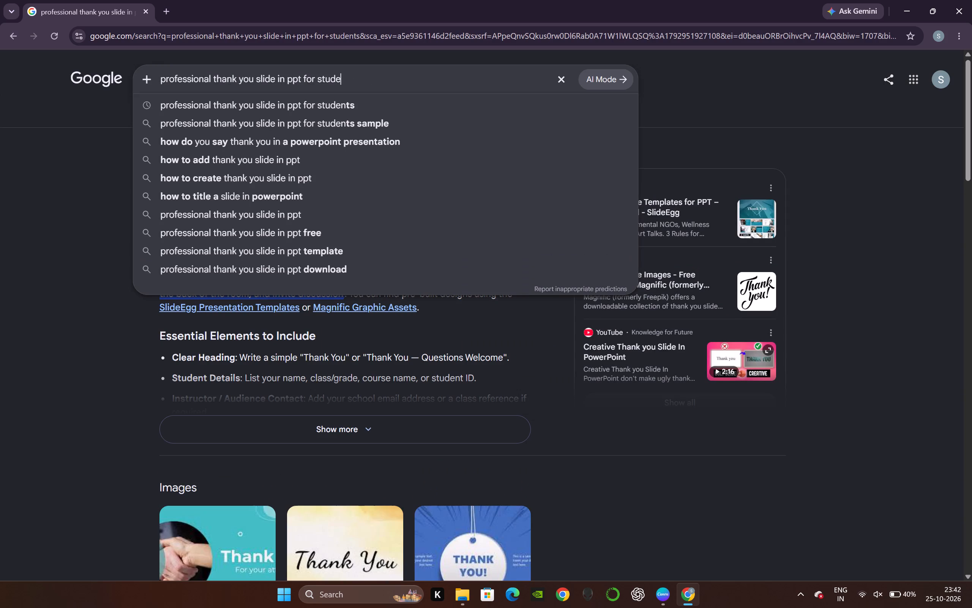
key(BackSpace)
key(BackSpace)
key(BackSpace)
key(BackSpace)
key(BackSpace)
key(BackSpace)
key(BackSpace)
key(BackSpace)
key(BackSpace)
key(BackSpace)
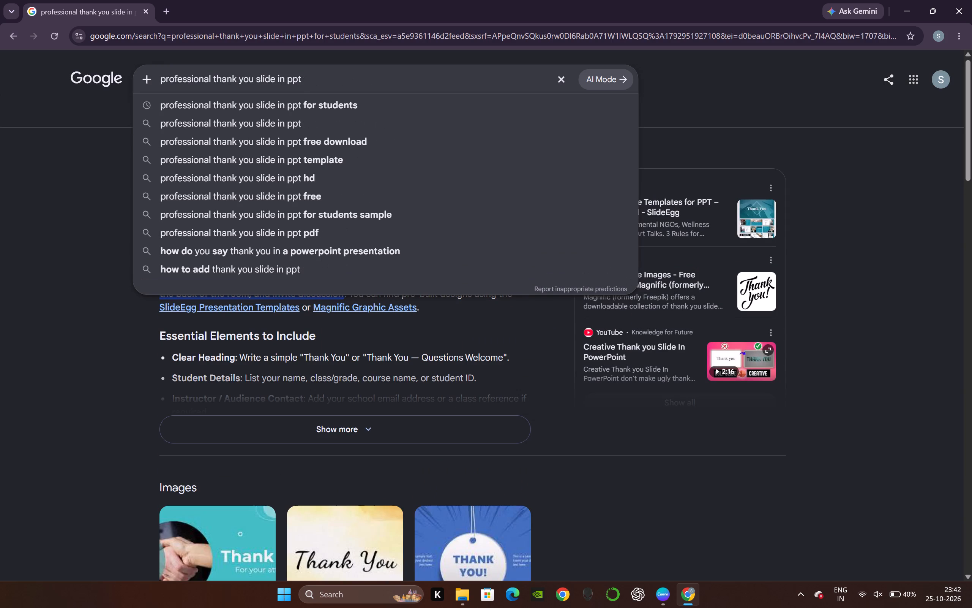
key(Return)
click(241, 118)
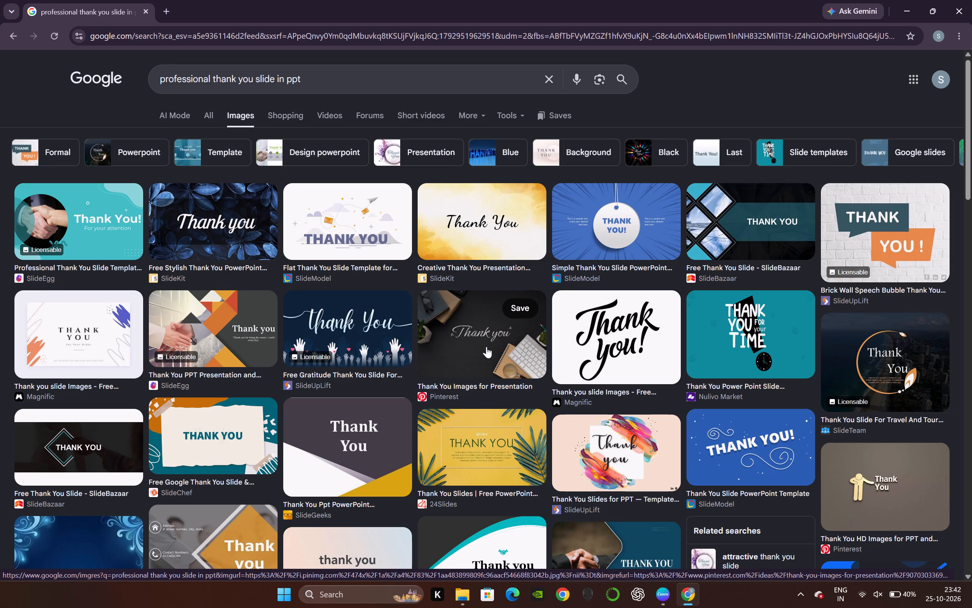
Save the Pinterest "Thank you" image with the dark desk and keyboard to Downloads as a JPG named "thank you".
click(484, 344)
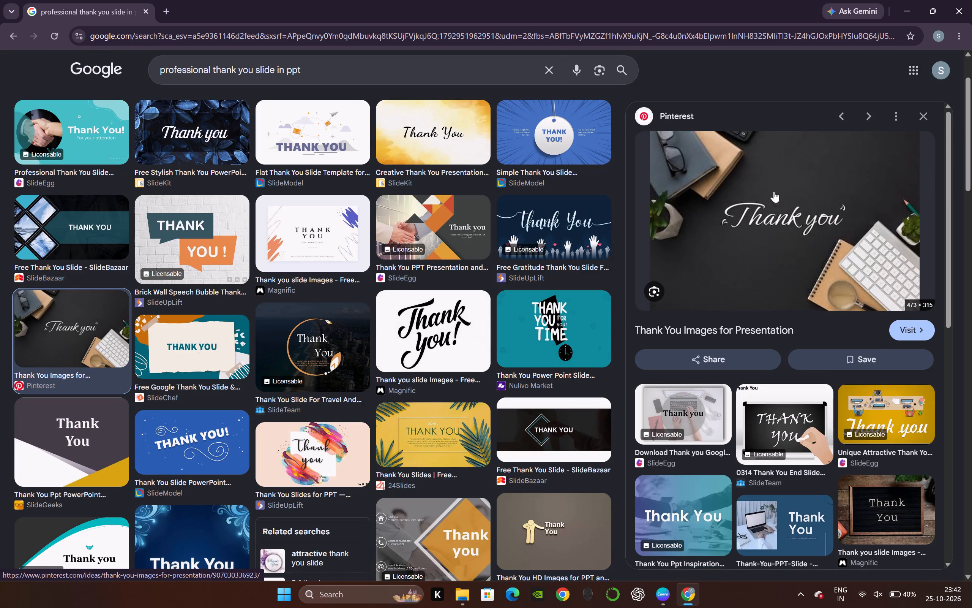
click(776, 204)
right_click(776, 204)
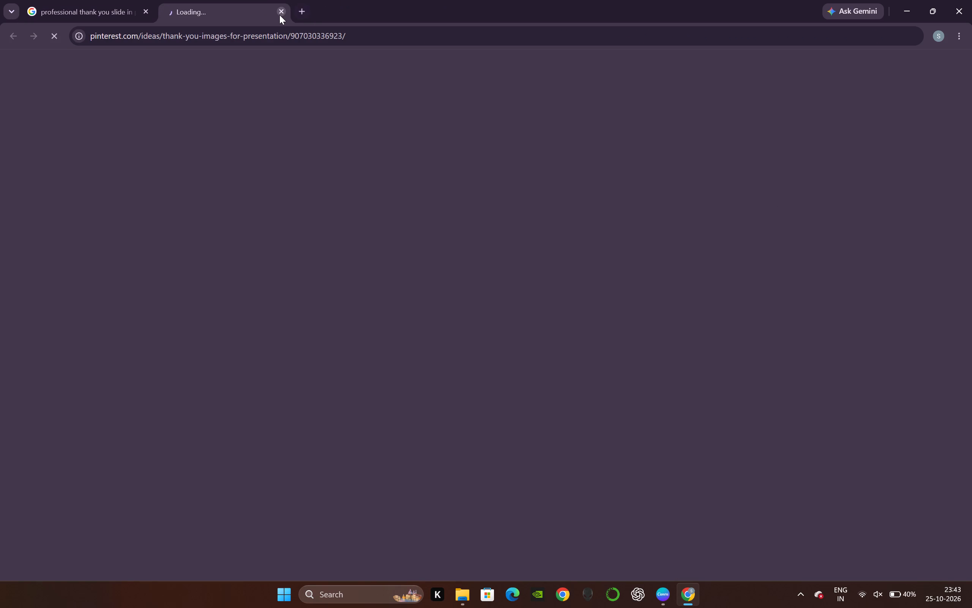
click(280, 13)
right_click(784, 197)
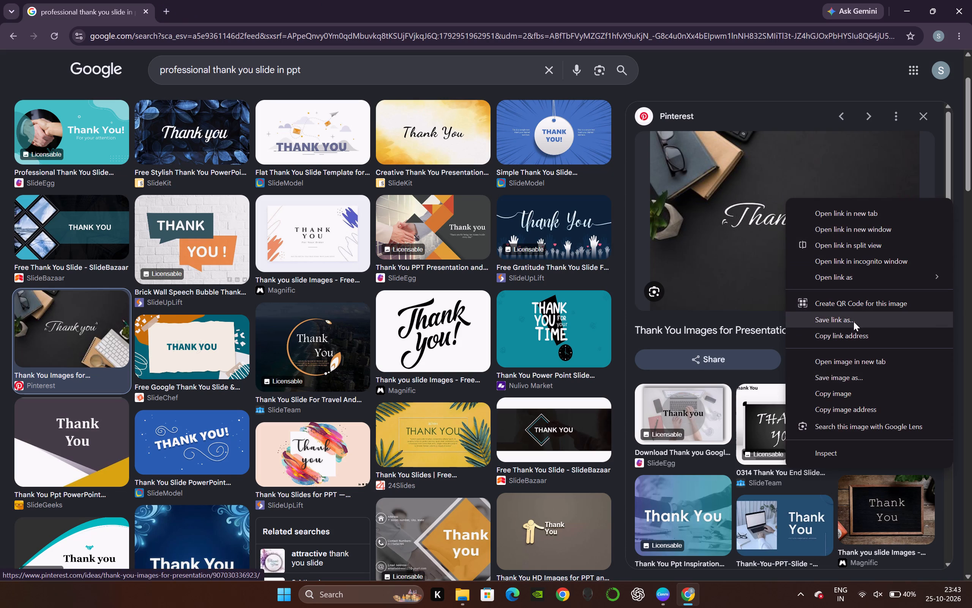
click(871, 382)
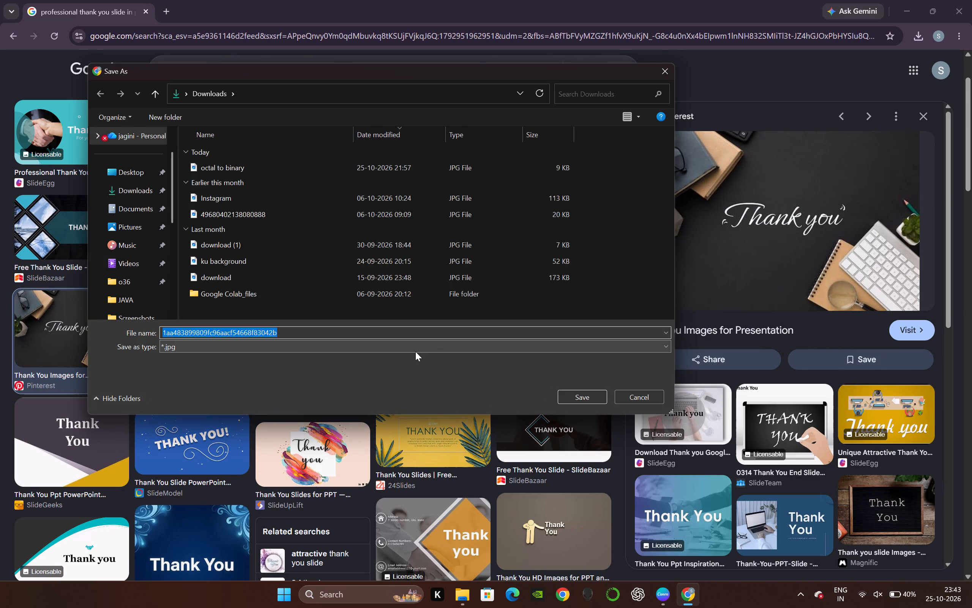
key(BackSpace)
text(thank)
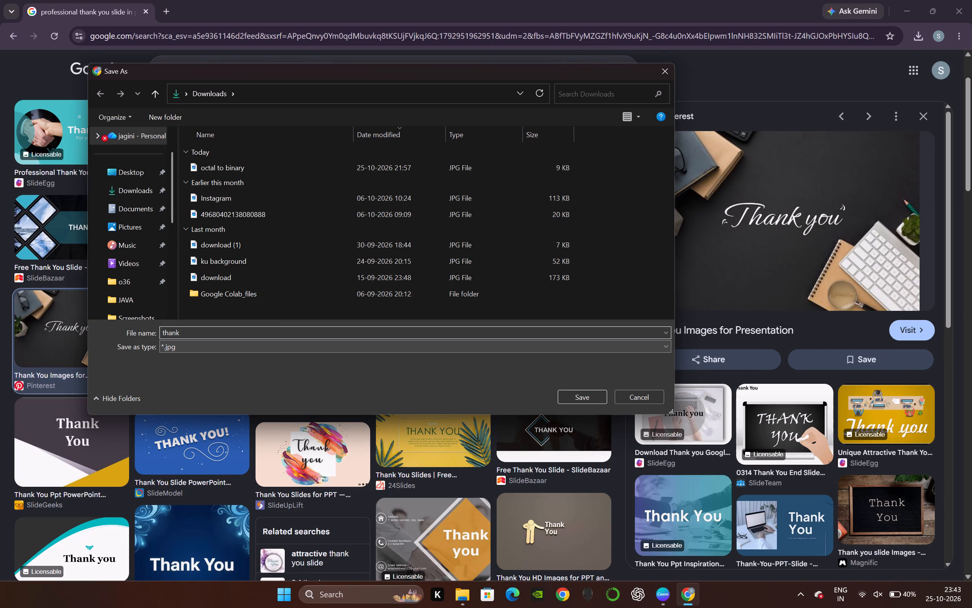
key(space)
text(you)
key(space)
key(Return)
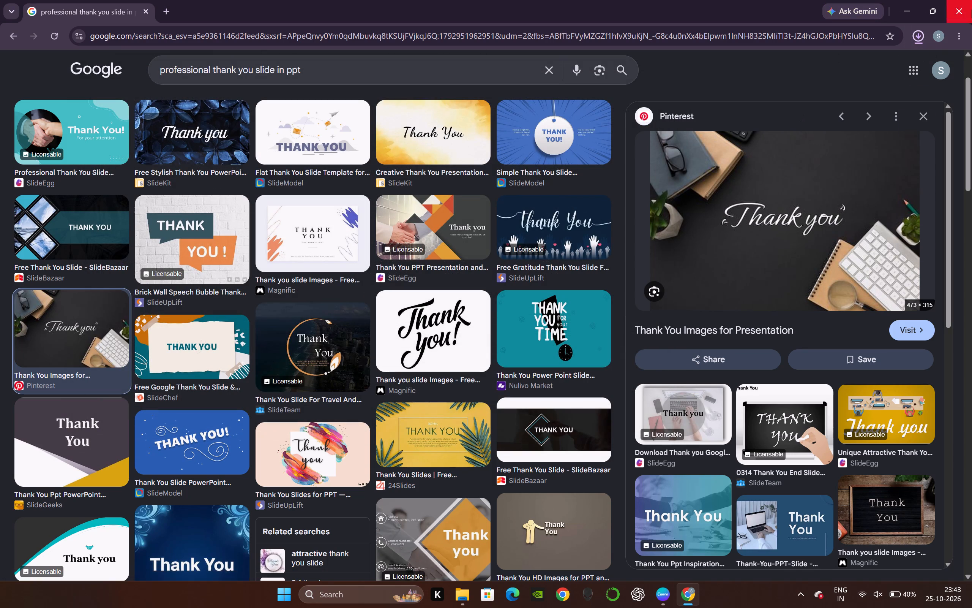
Close Chrome and switch back to the presentation in Canva.
click(971, 9)
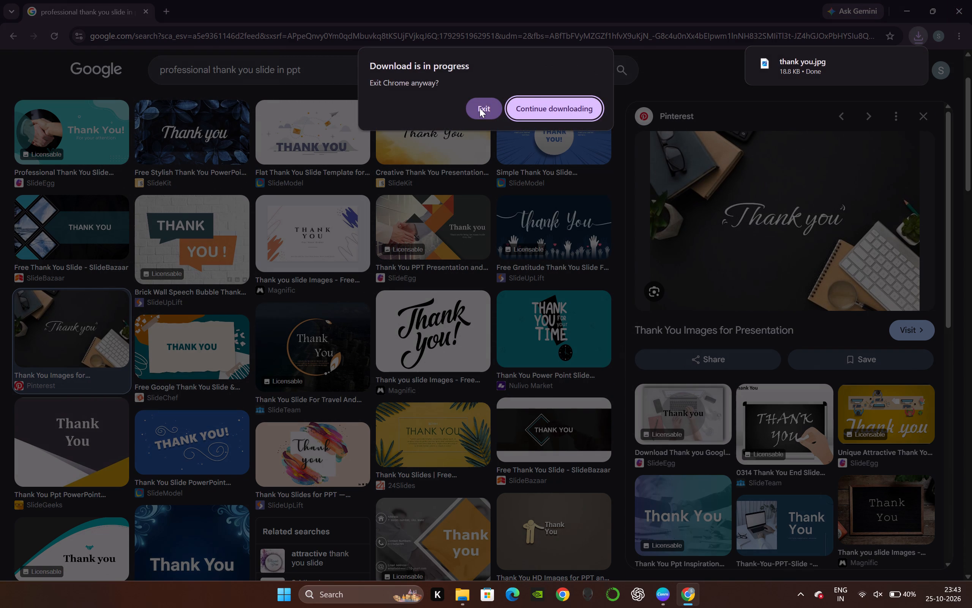
click(517, 109)
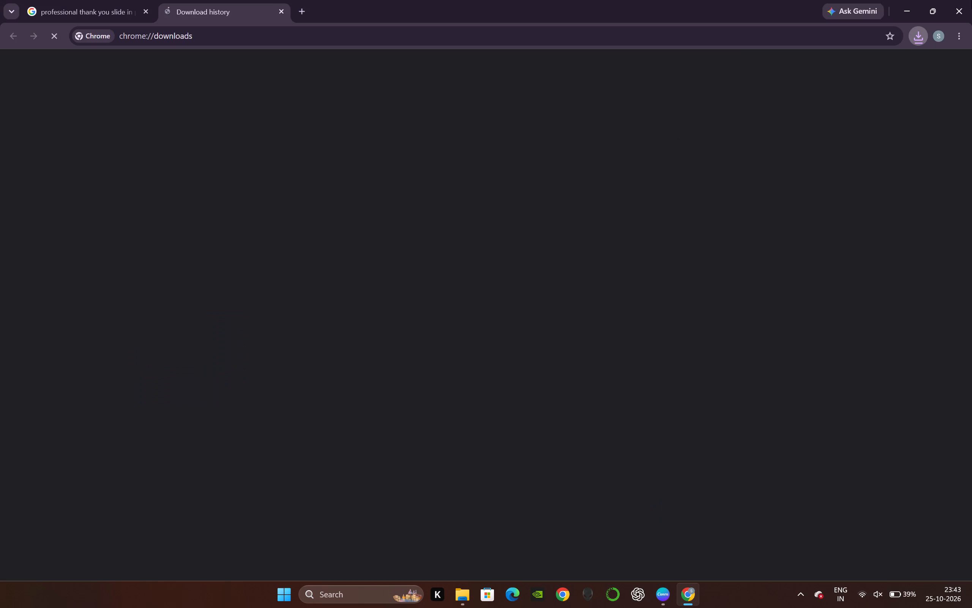
click(971, 0)
click(671, 586)
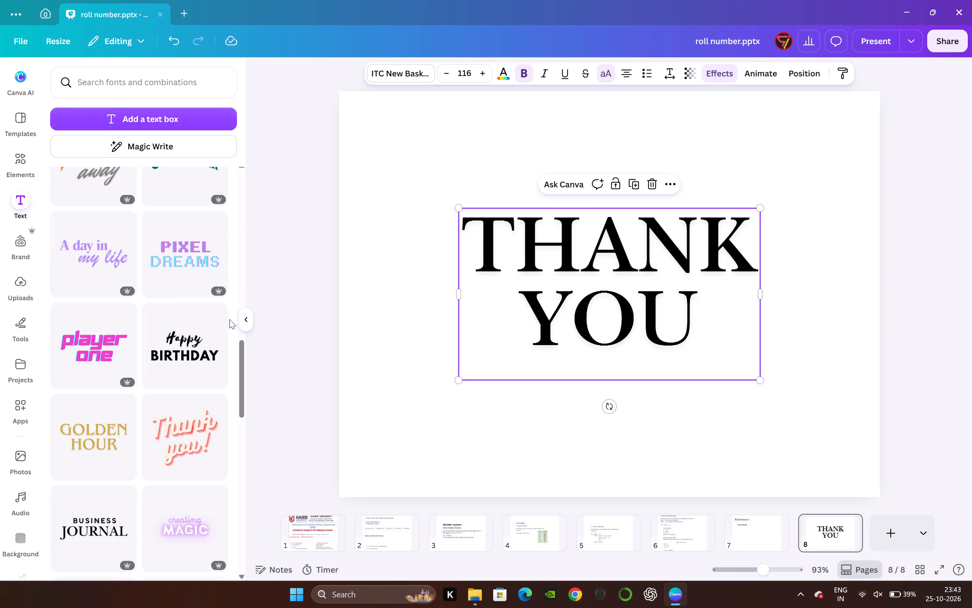
Upload the "thank you" JPG from the Downloads folder to the Canva uploads.
click(9, 279)
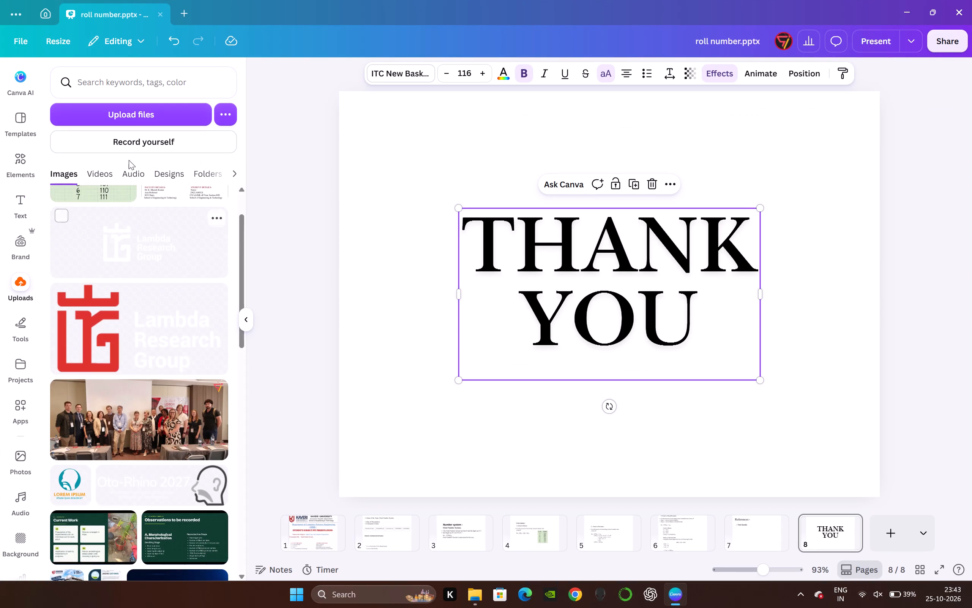
scroll(103, 336, up, 6)
scroll(103, 336, down, 2)
scroll(103, 335, up, 9)
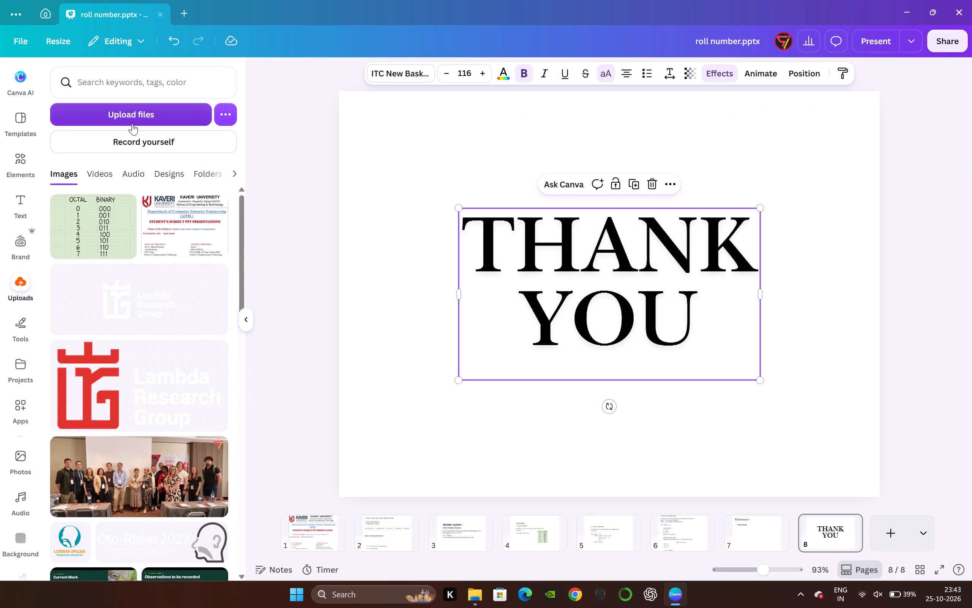
click(132, 123)
click(298, 151)
click(151, 119)
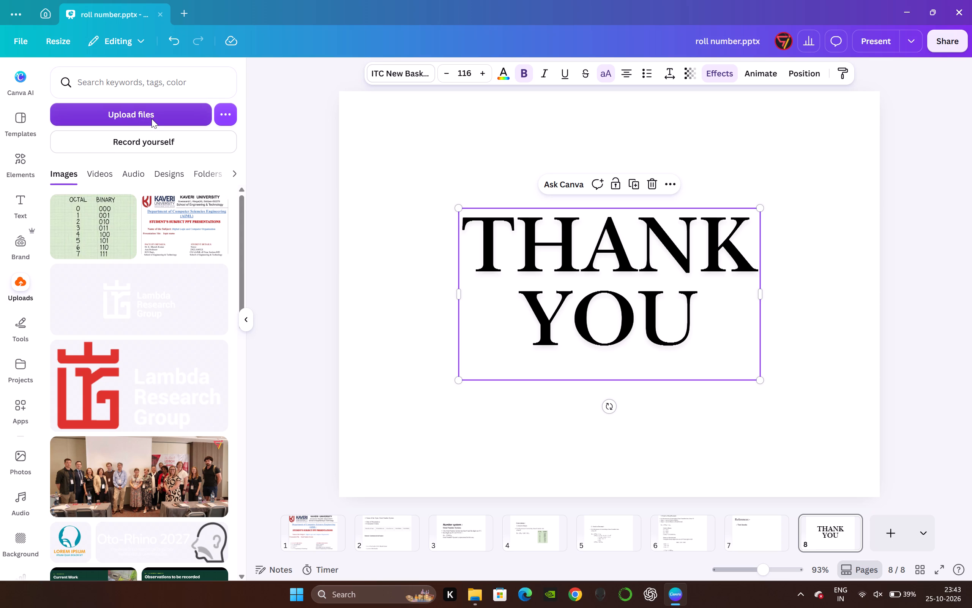
double_click(151, 119)
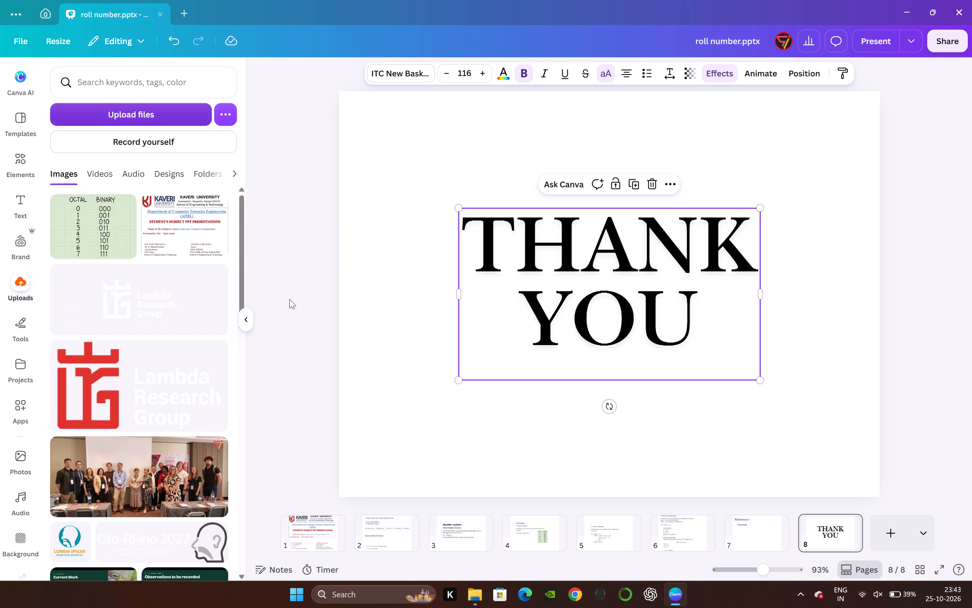
click(289, 299)
click(252, 319)
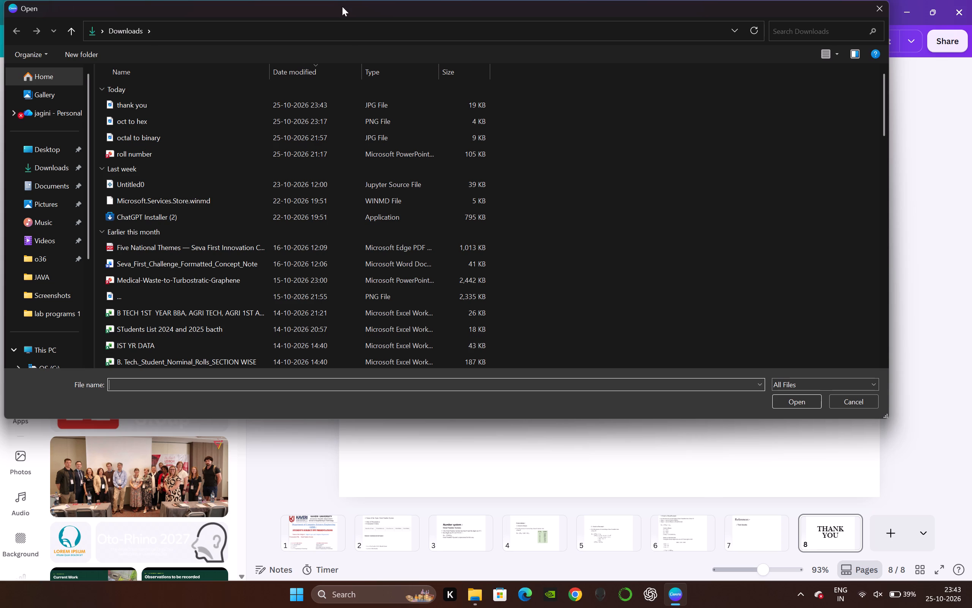
double_click(244, 107)
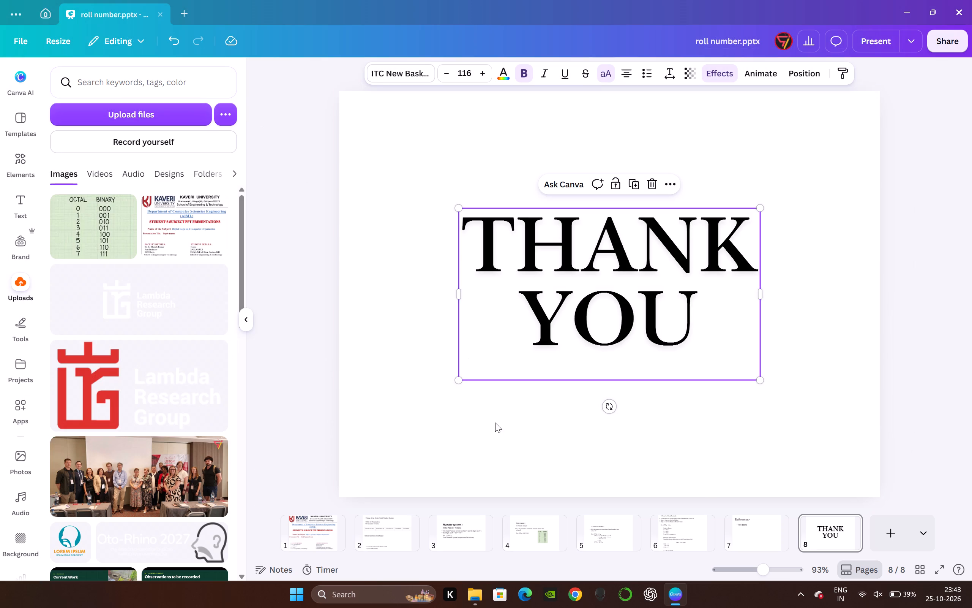
Place the uploaded dark desk "Thank you" image on slide 8 and shift it to uncover the THANK YOU heading.
click(107, 228)
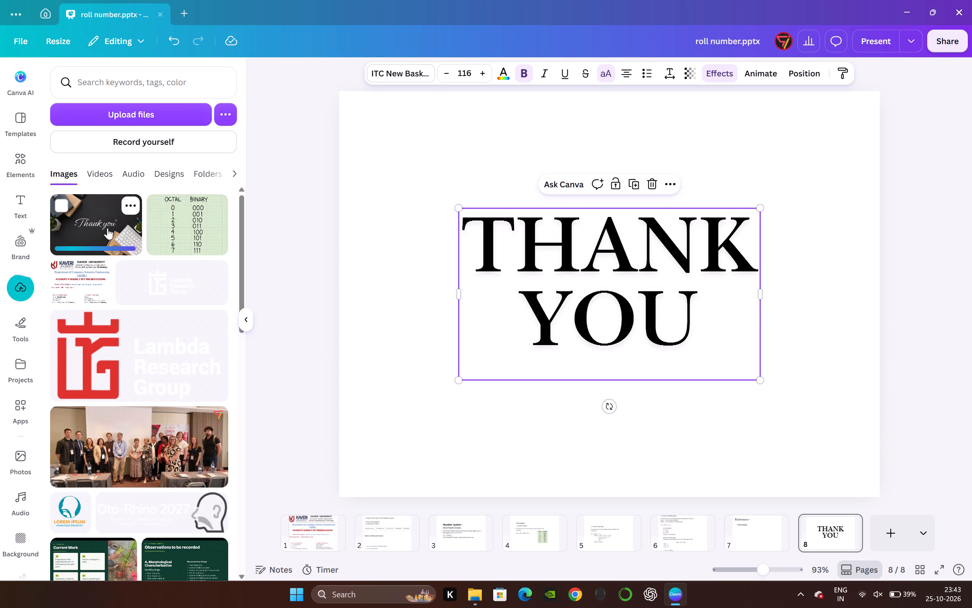
right_click(528, 290)
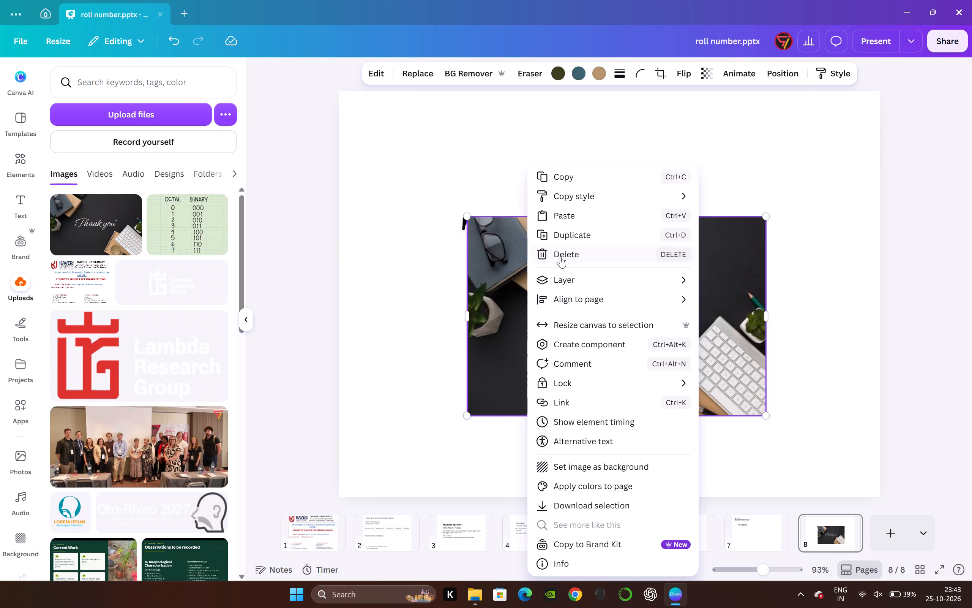
drag(515, 331, 439, 261)
drag(559, 325, 663, 307)
Move the large black THANK YOU heading off slide 8 and onto the References slide.
click(495, 272)
drag(494, 273, 482, 383)
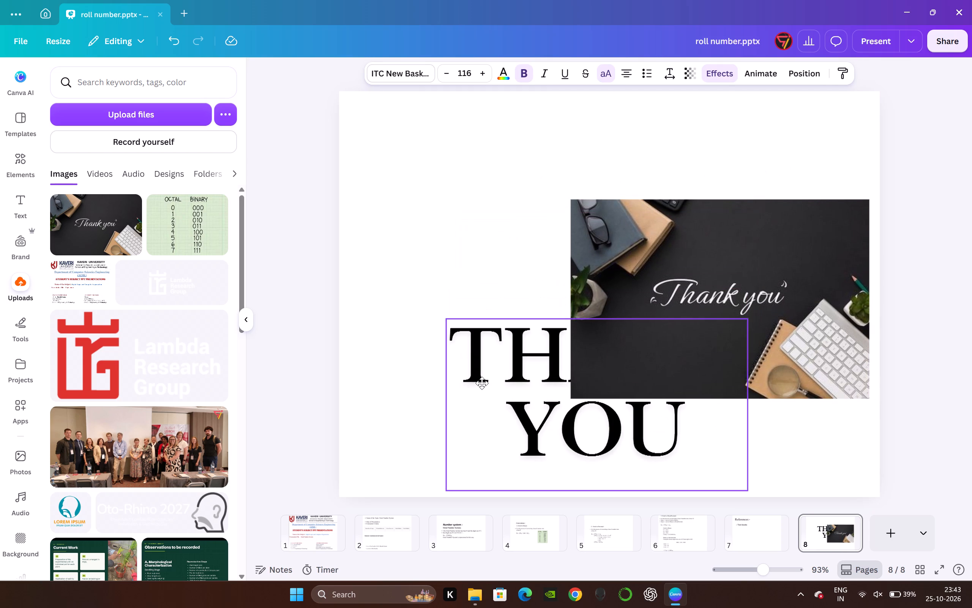
drag(482, 383, 739, 540)
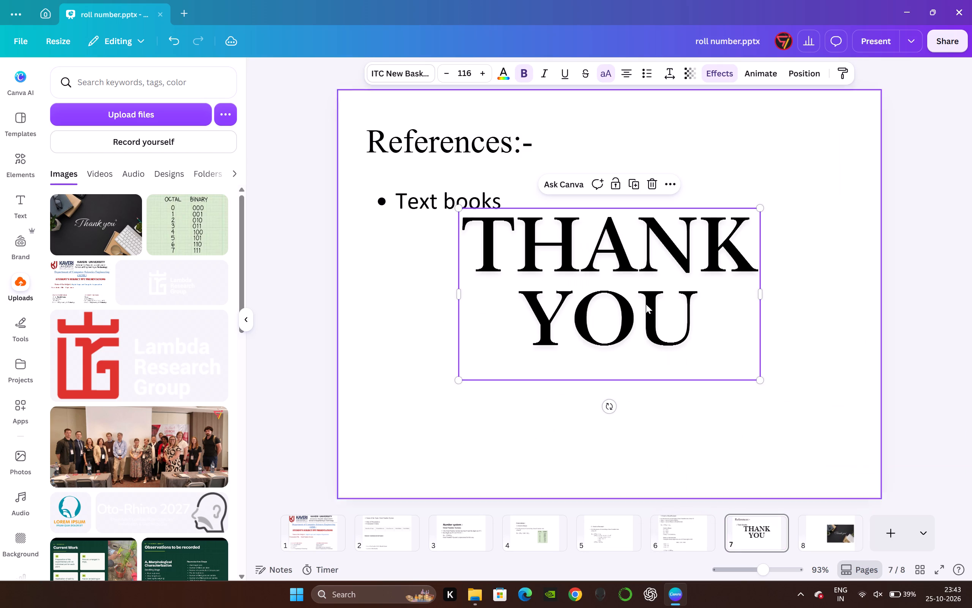
Reposition the desk image on slide 8 and enlarge it until it fills most of the slide.
click(814, 534)
drag(713, 375, 594, 343)
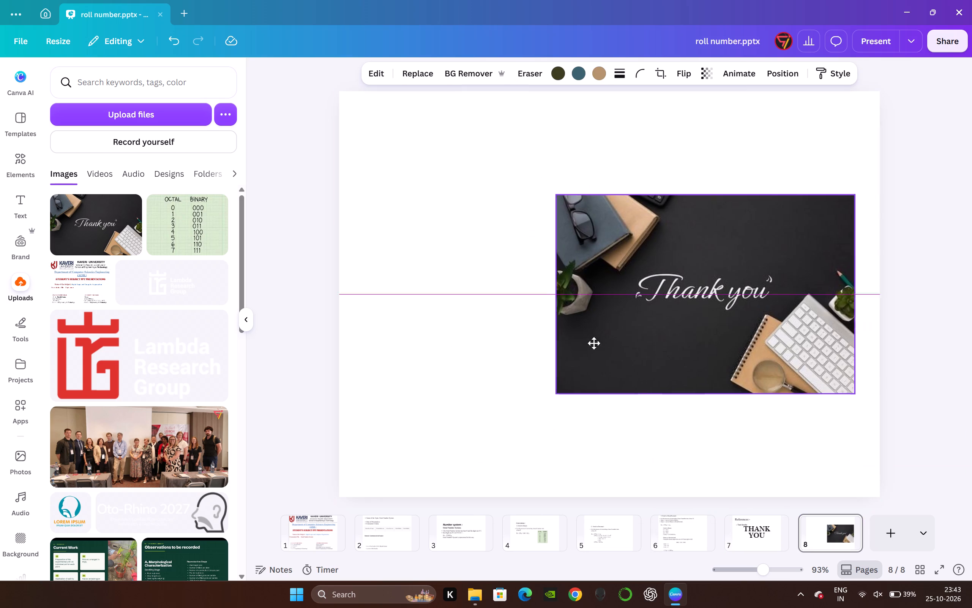
drag(594, 343, 520, 307)
drag(681, 332, 781, 425)
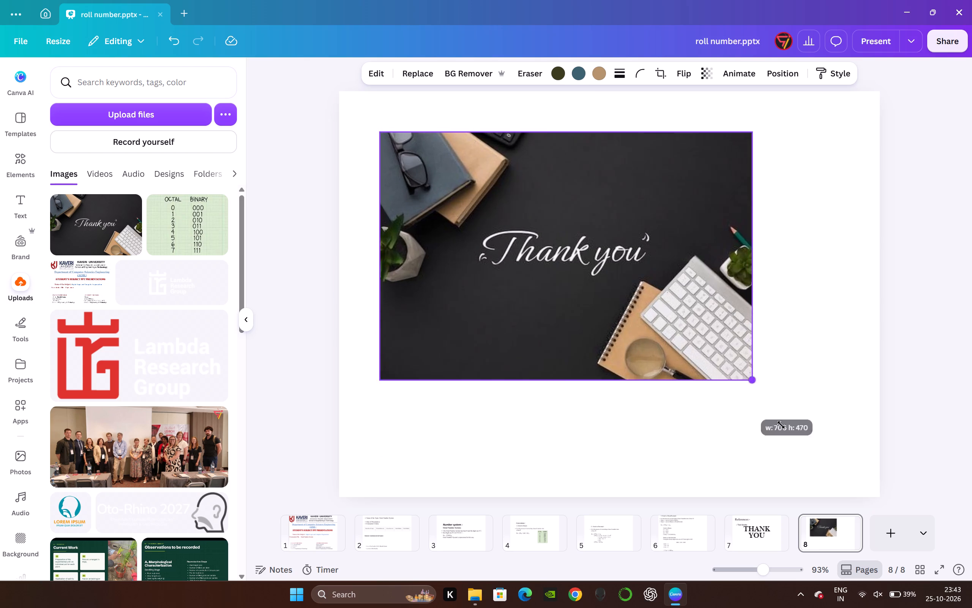
drag(781, 425, 814, 451)
right_click(686, 308)
click(570, 288)
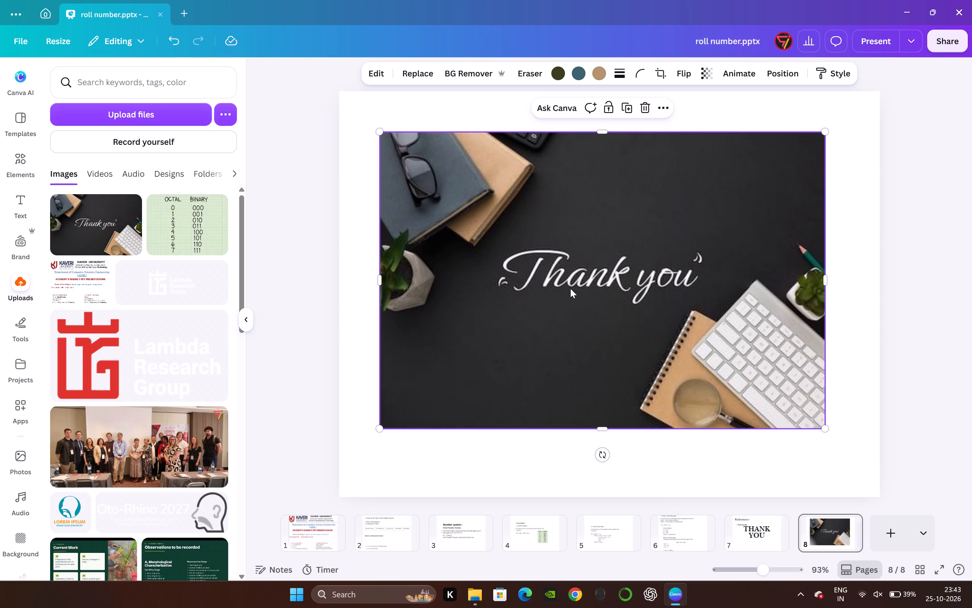
Split the desk image on slide 8 into editable layers with Magic Layers.
click(386, 66)
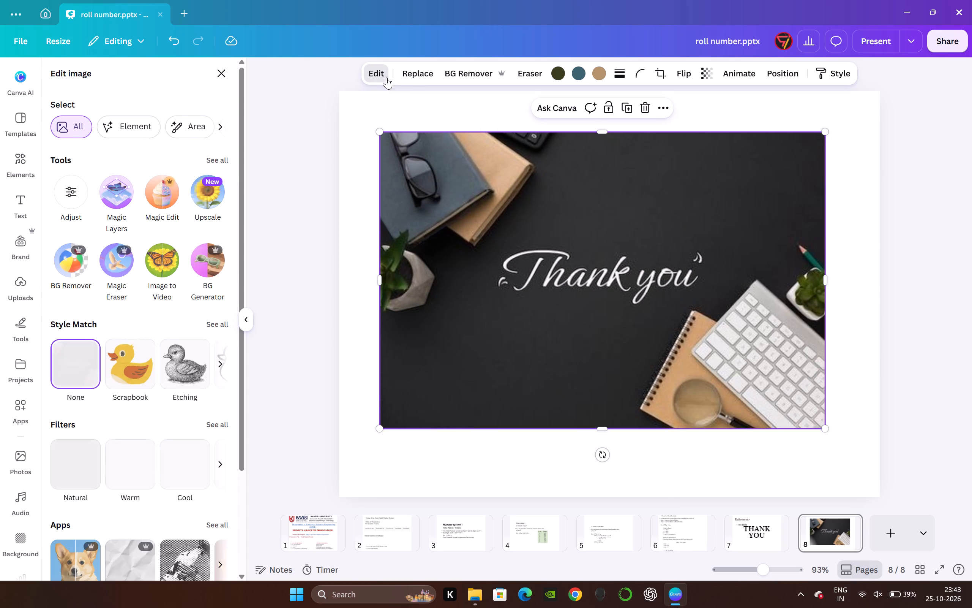
click(118, 199)
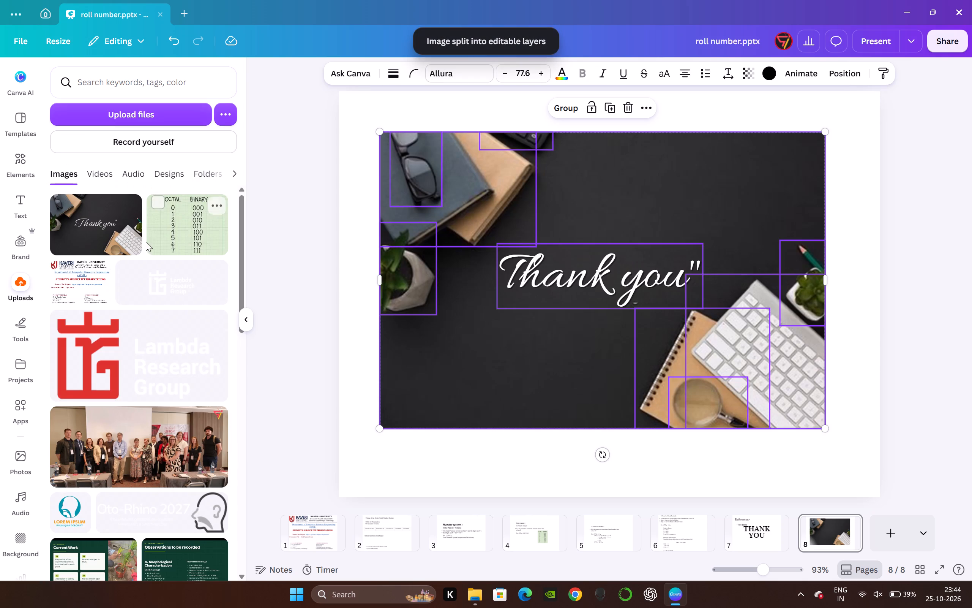
click(290, 195)
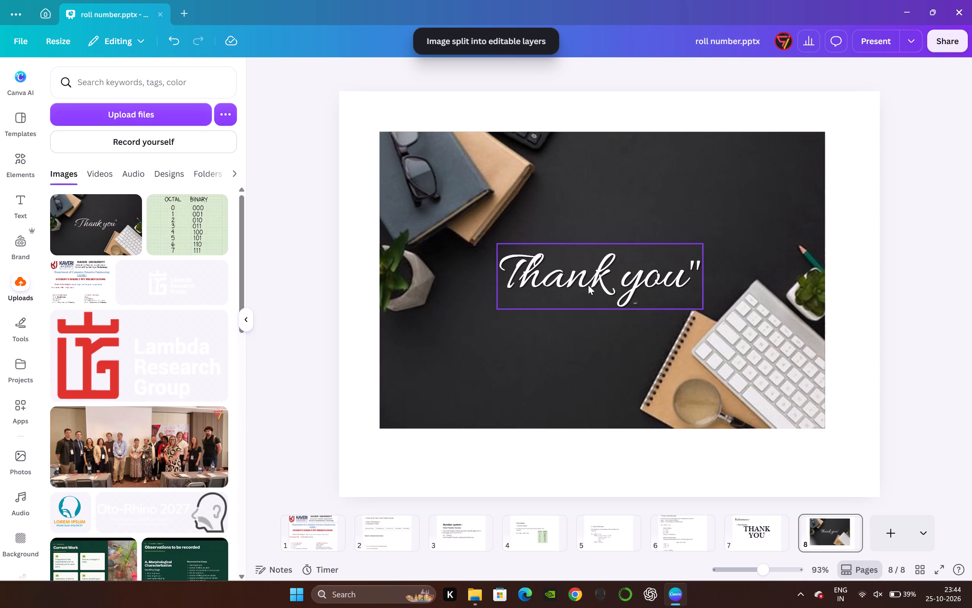
Move the script "Thank you" text aside and delete all the other layers: dark background, books, keyboard, notebook, plants and glasses.
drag(588, 285, 783, 120)
drag(566, 234, 558, 366)
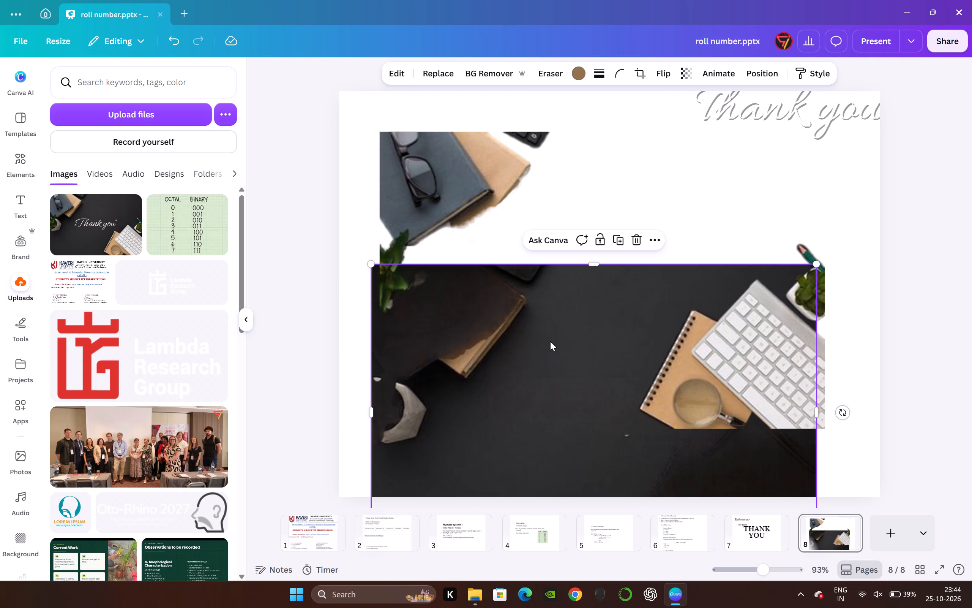
key(Delete)
click(483, 201)
key(Delete)
click(740, 369)
key(Delete)
drag(809, 280, 752, 376)
key(Delete)
drag(590, 300, 701, 391)
key(Delete)
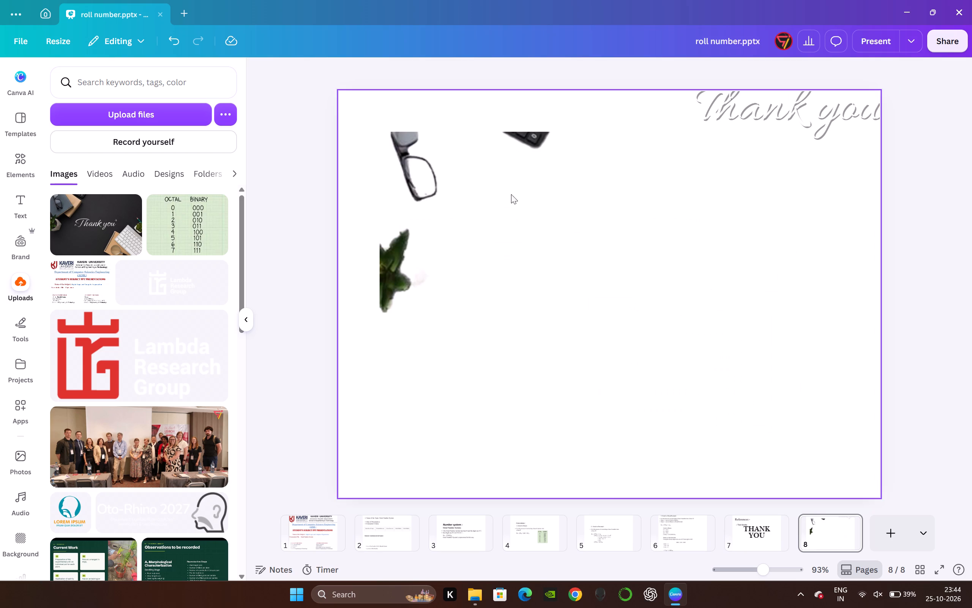
drag(376, 124, 540, 277)
key(Delete)
Move the script "Thank you" text to the middle of slide 8.
drag(769, 112, 621, 247)
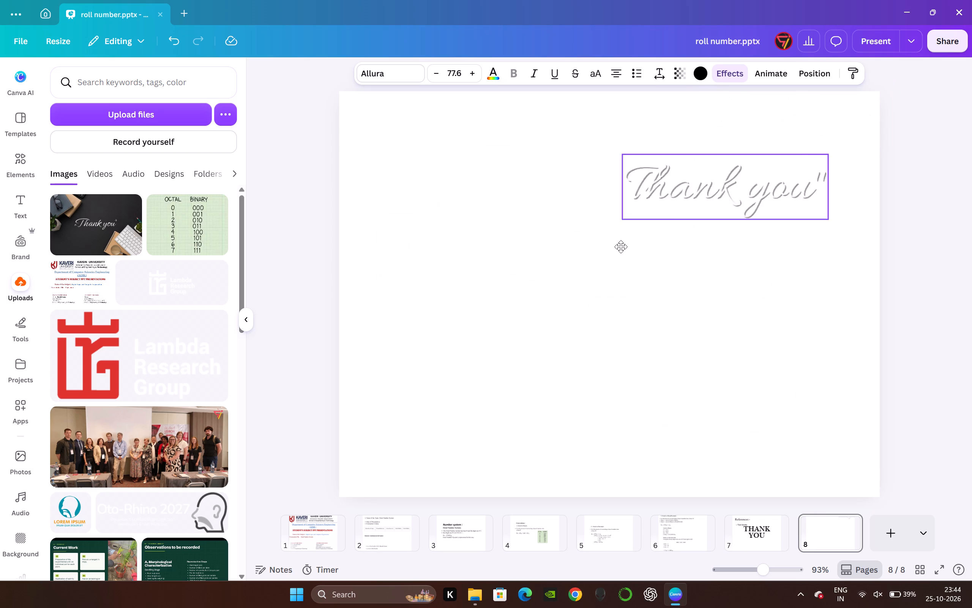
drag(621, 247, 579, 290)
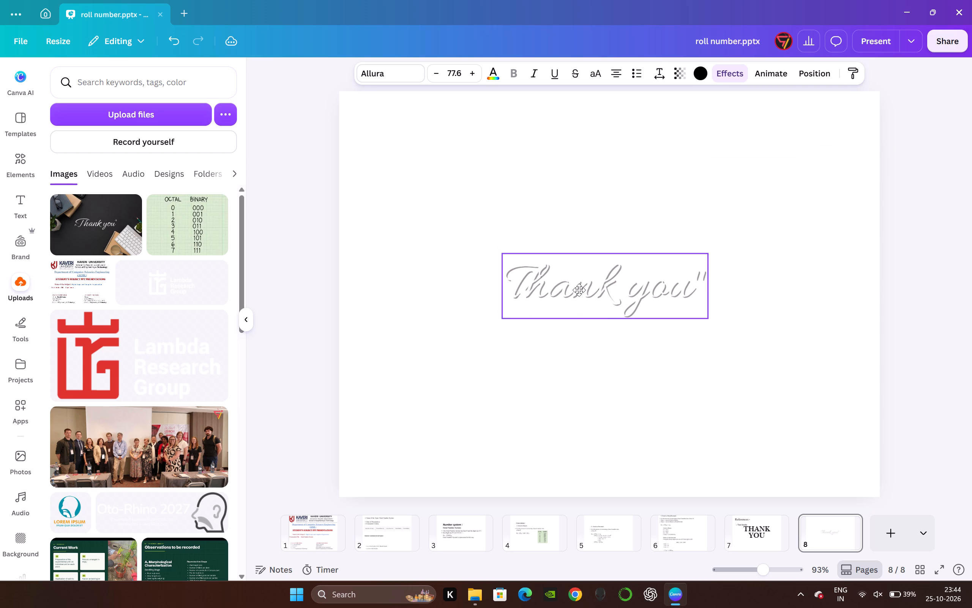
drag(579, 290, 580, 290)
Remove the trailing quotation mark from the script text so it reads "Thank you".
click(685, 270)
click(707, 287)
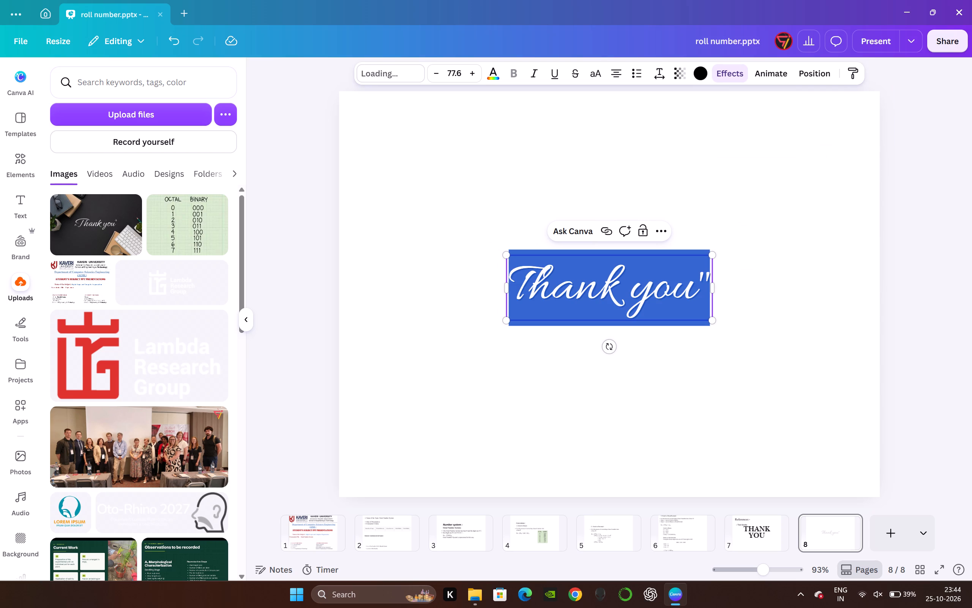
click(702, 287)
click(706, 282)
click(701, 288)
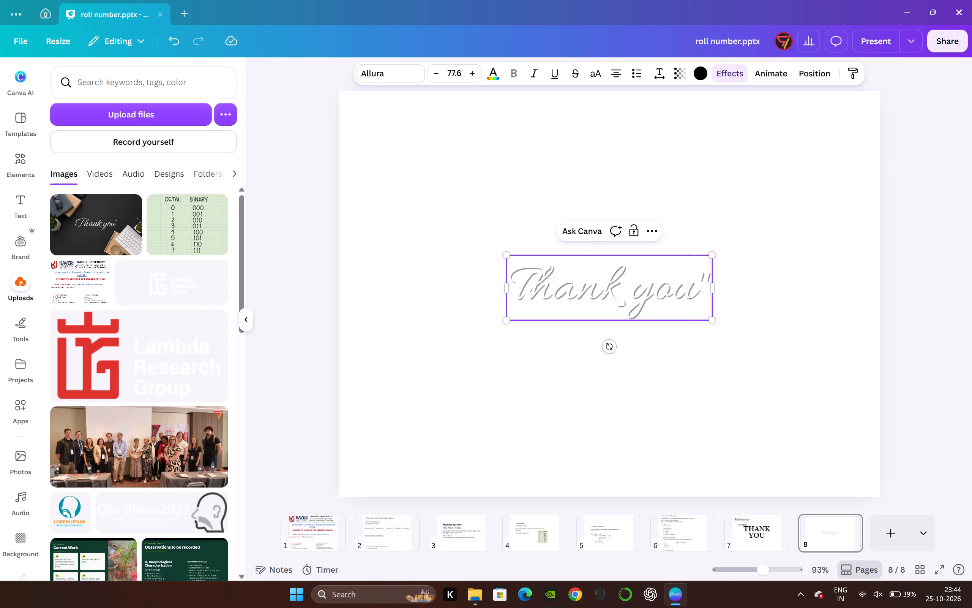
key(Right)
key(Right)
key(BackSpace)
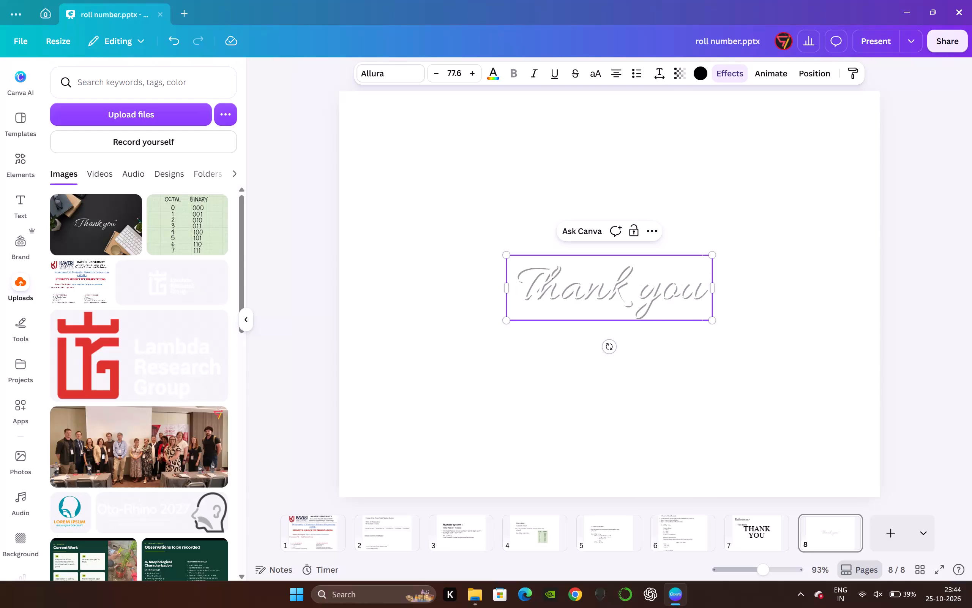
key(BackSpace)
key(u)
Recolour the whole script "Thank you" text near-black using one of the document's text colours.
click(694, 80)
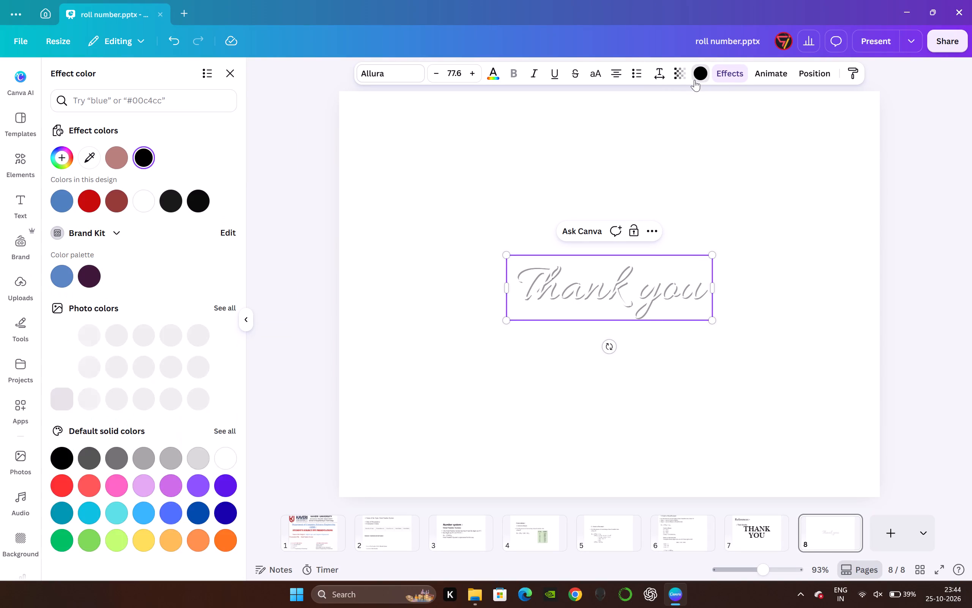
click(543, 289)
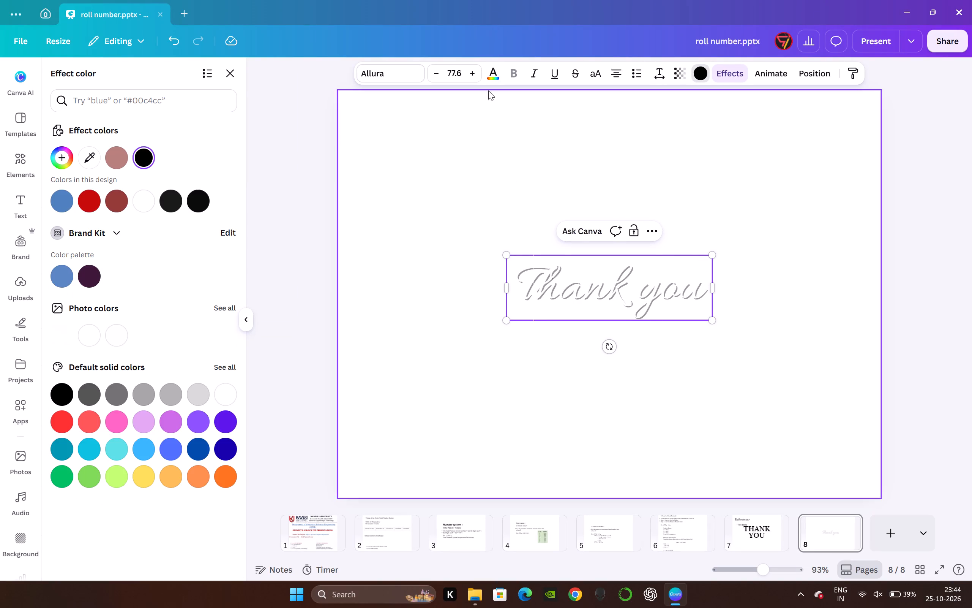
click(490, 80)
click(222, 164)
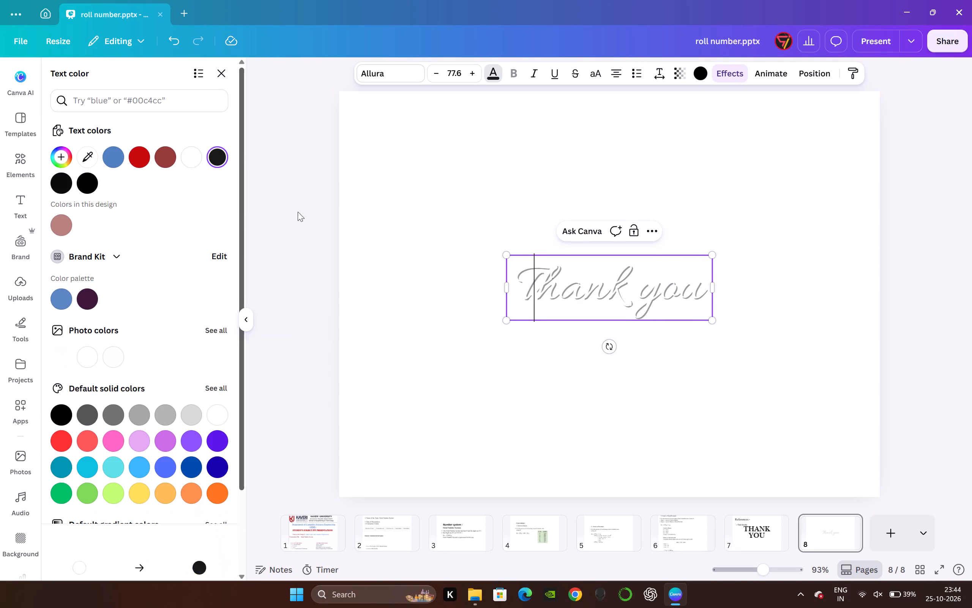
click(308, 217)
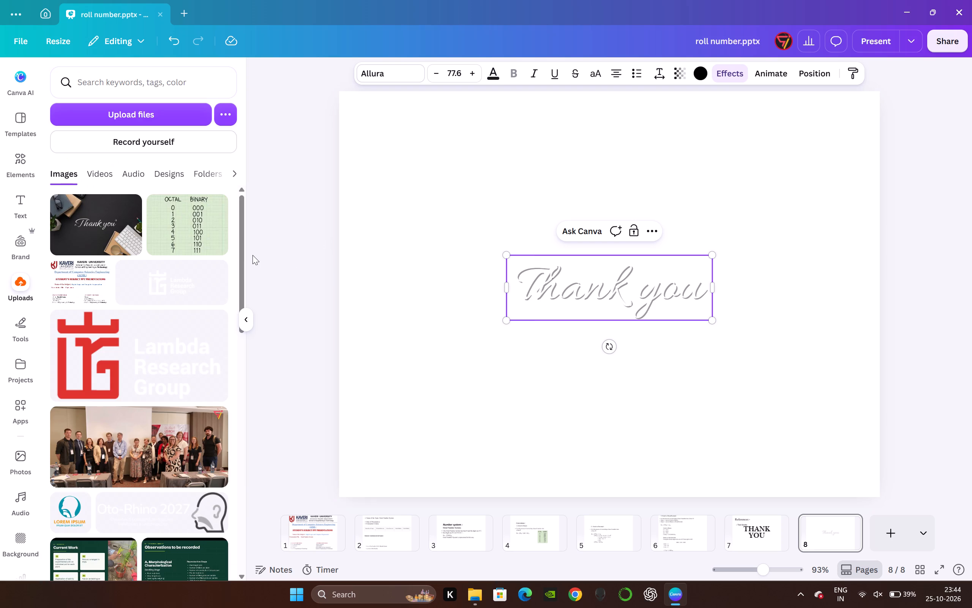
double_click(261, 255)
click(539, 310)
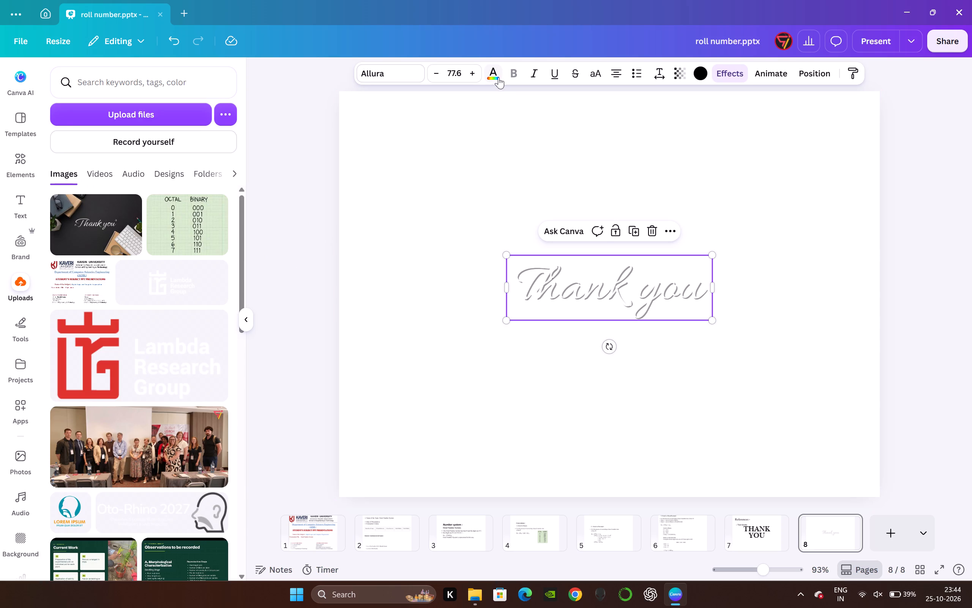
click(496, 76)
click(221, 150)
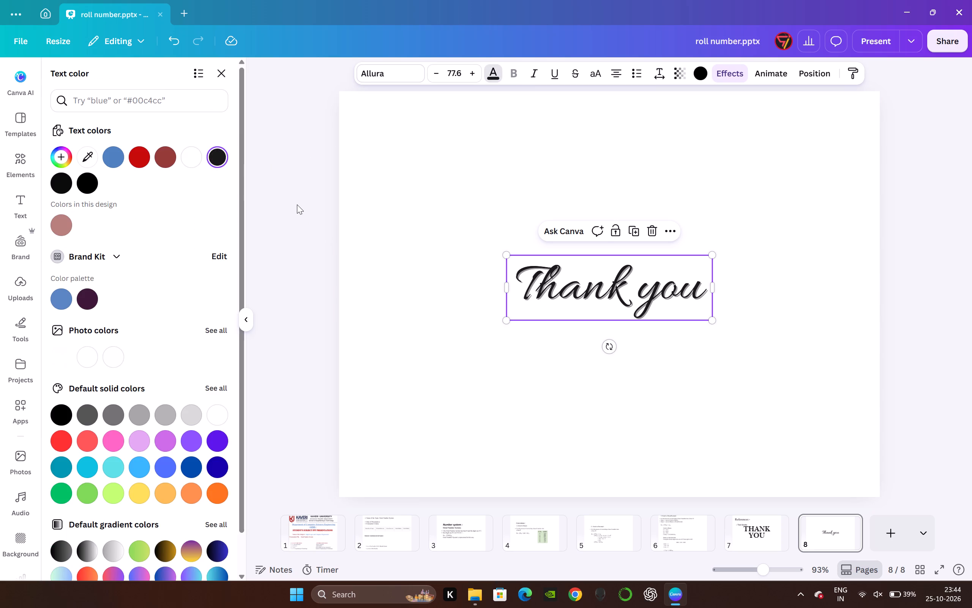
click(297, 204)
click(295, 276)
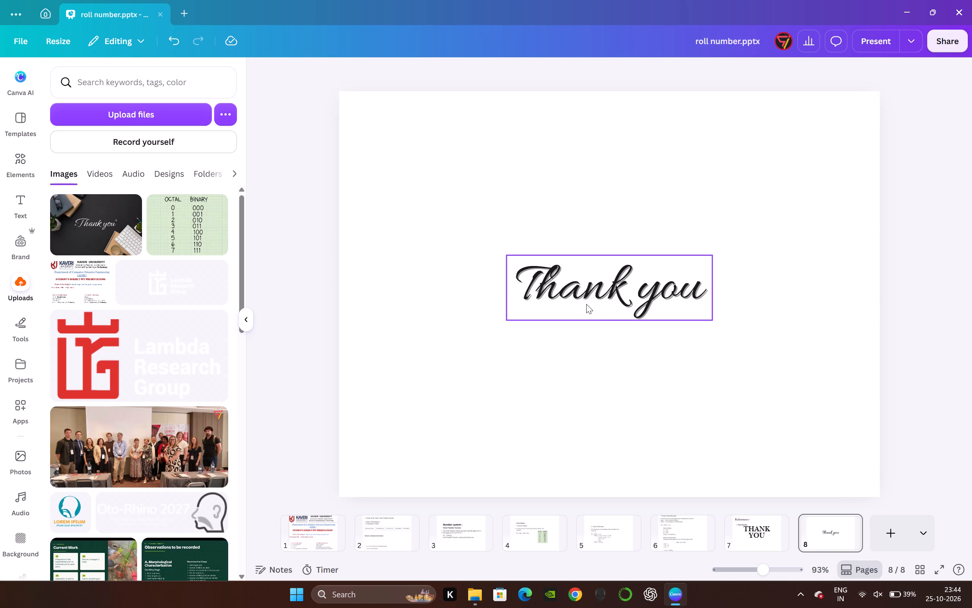
Centre the script "Thank you" text both horizontally and vertically on slide 8.
drag(598, 302, 594, 310)
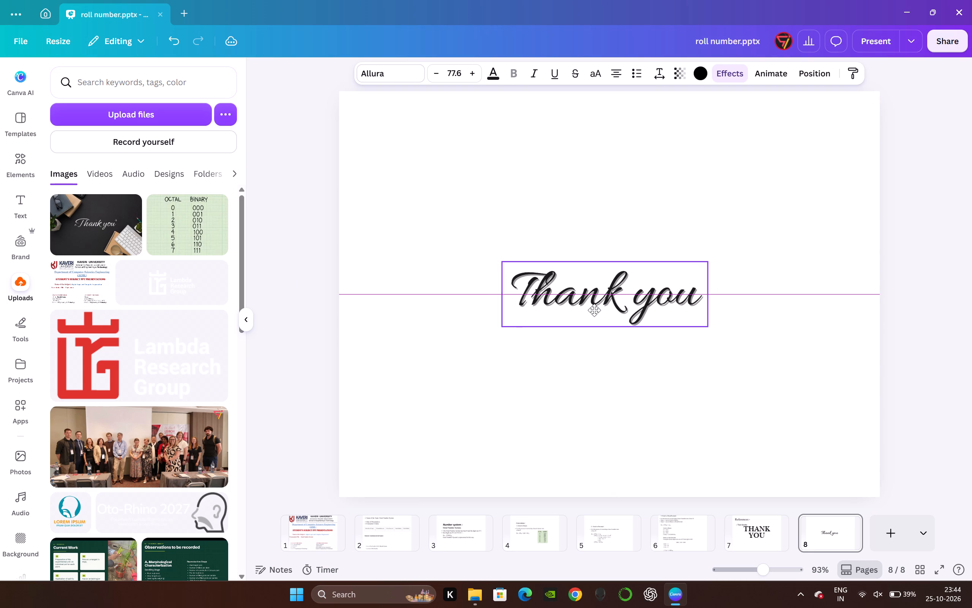
drag(594, 310, 601, 309)
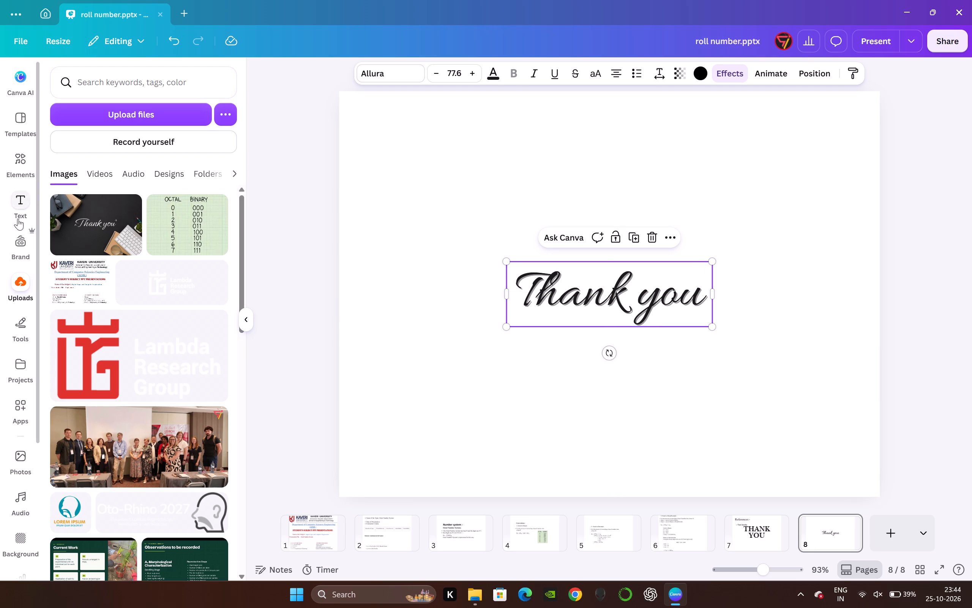
Narrow the "Thank you" text box so that "you" wraps onto a second line.
drag(715, 292, 690, 291)
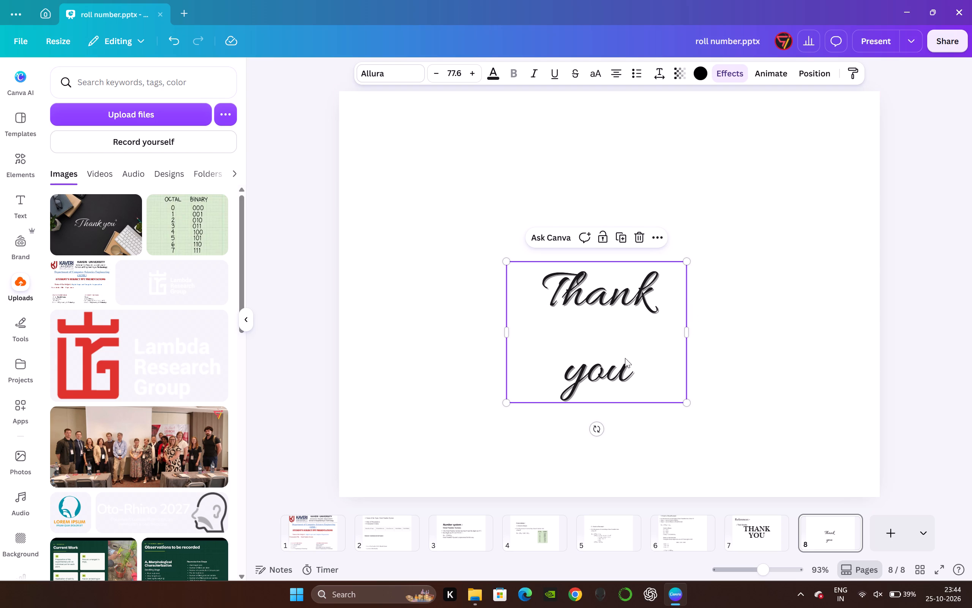
Tighten the line spacing of the script "Thank you" text on slide 8 to 0.63.
click(619, 325)
click(925, 223)
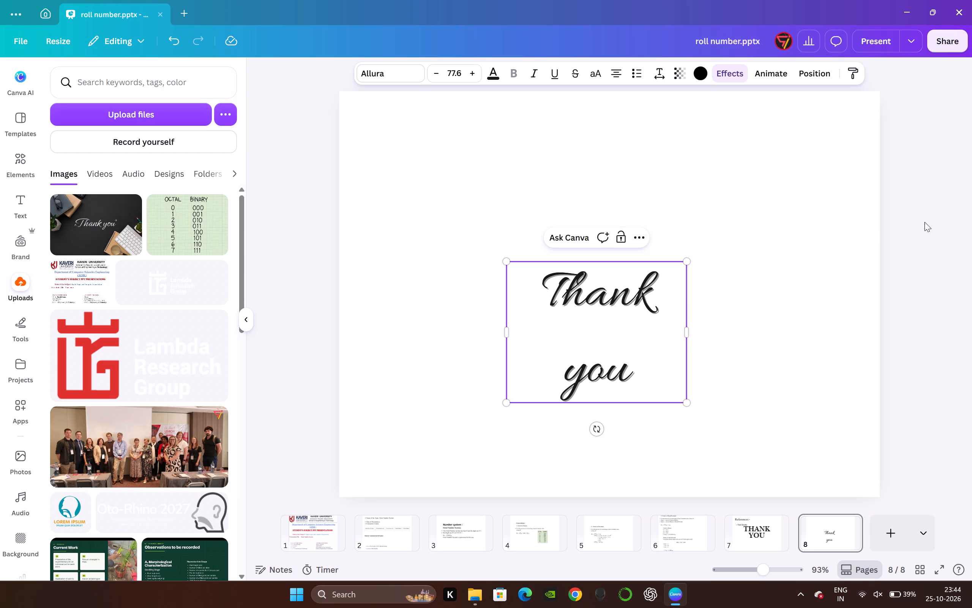
click(583, 279)
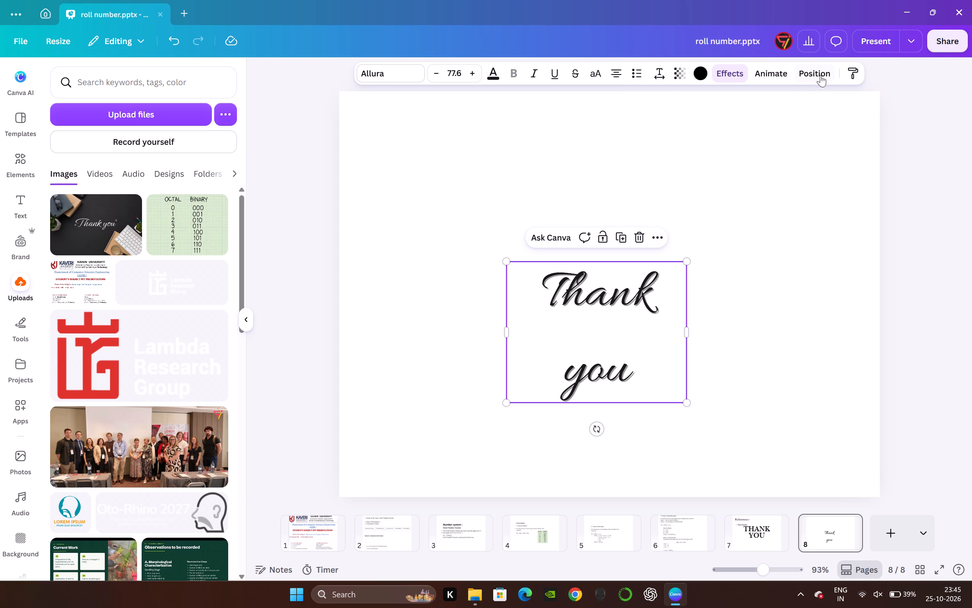
click(658, 68)
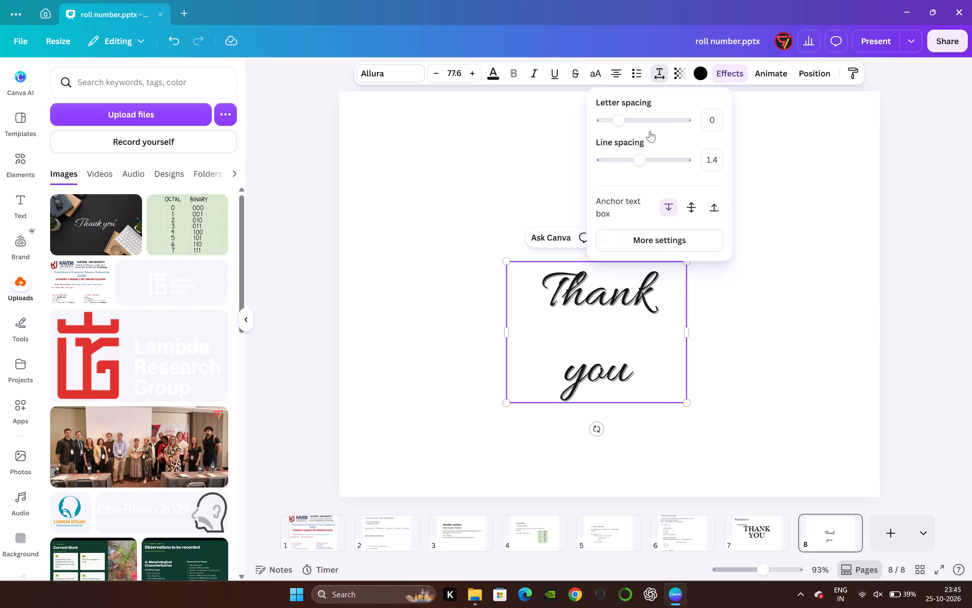
drag(636, 163, 598, 165)
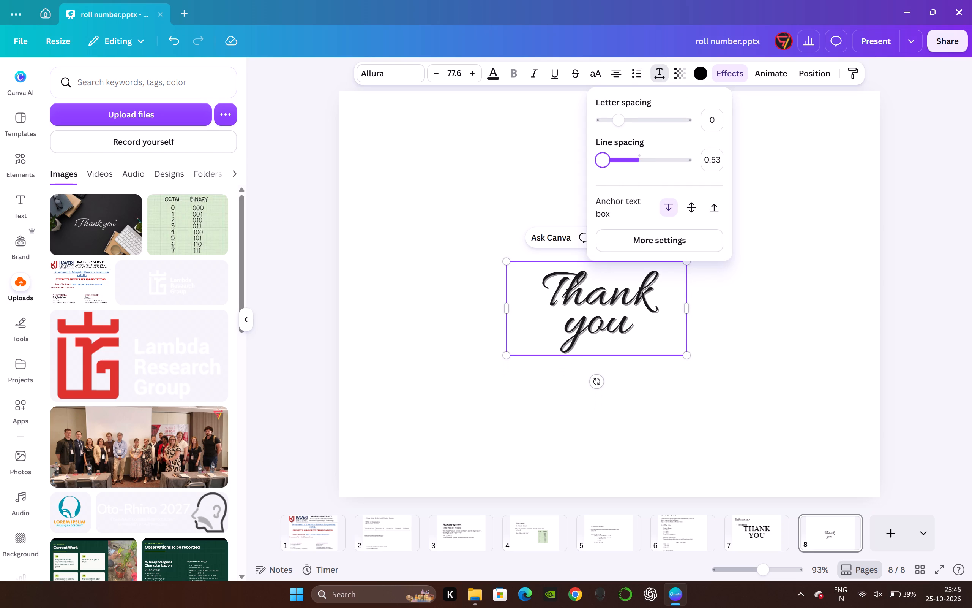
drag(598, 165, 606, 166)
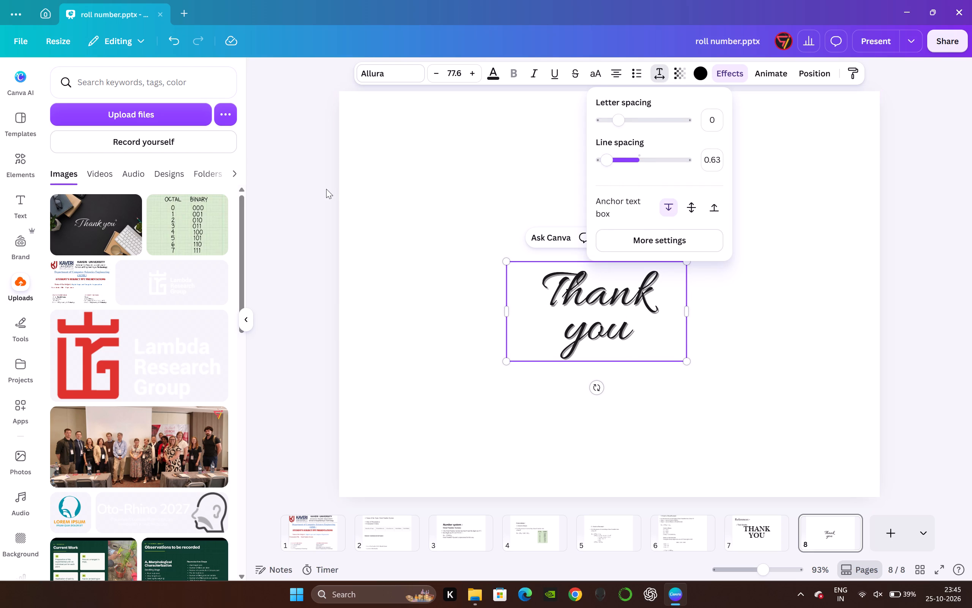
click(325, 188)
Enlarge the script "Thank you" text to a font size of about 103 and centre it on slide 8.
drag(651, 315, 596, 260)
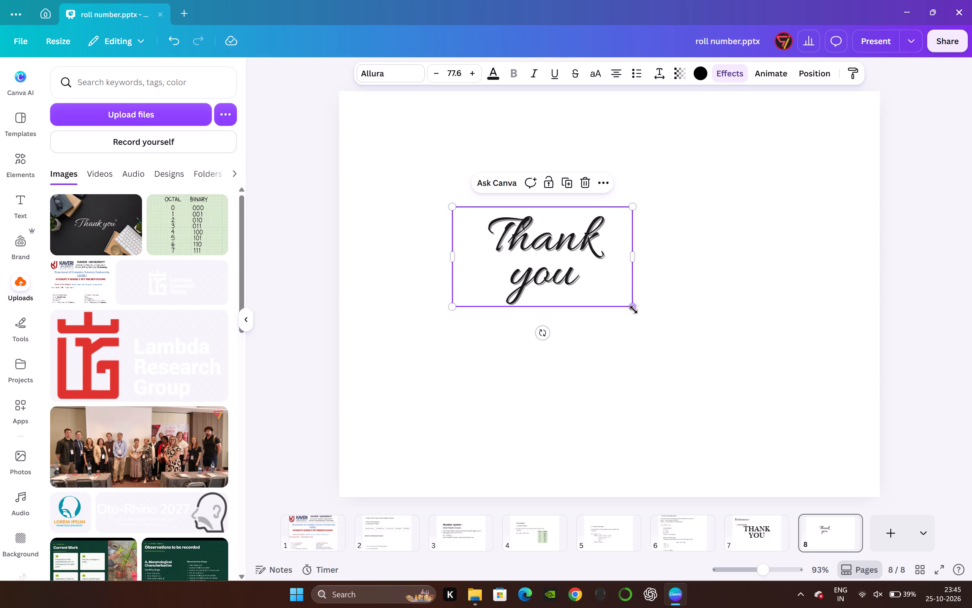
drag(634, 309, 686, 351)
drag(603, 284, 645, 307)
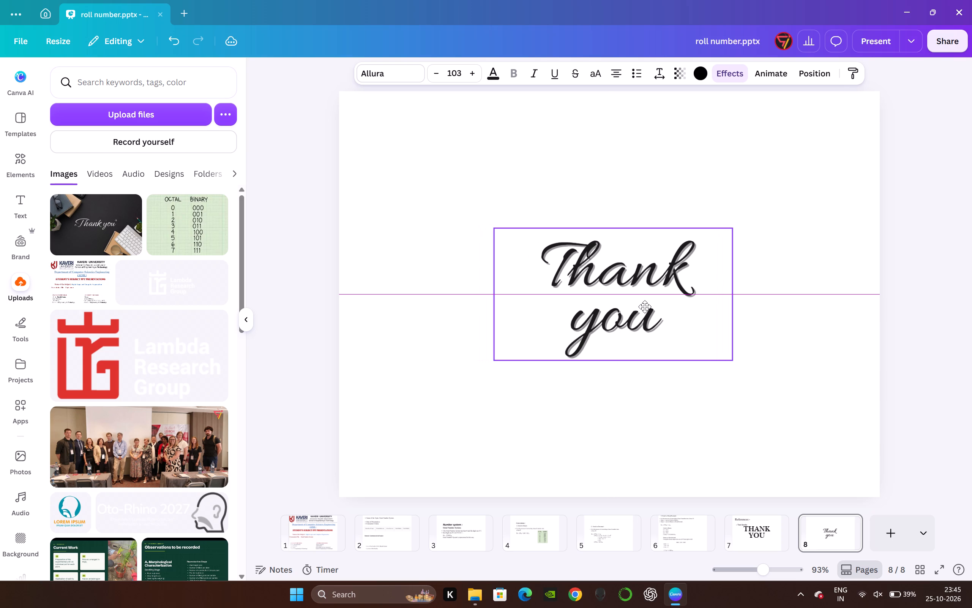
drag(645, 307, 640, 306)
click(309, 261)
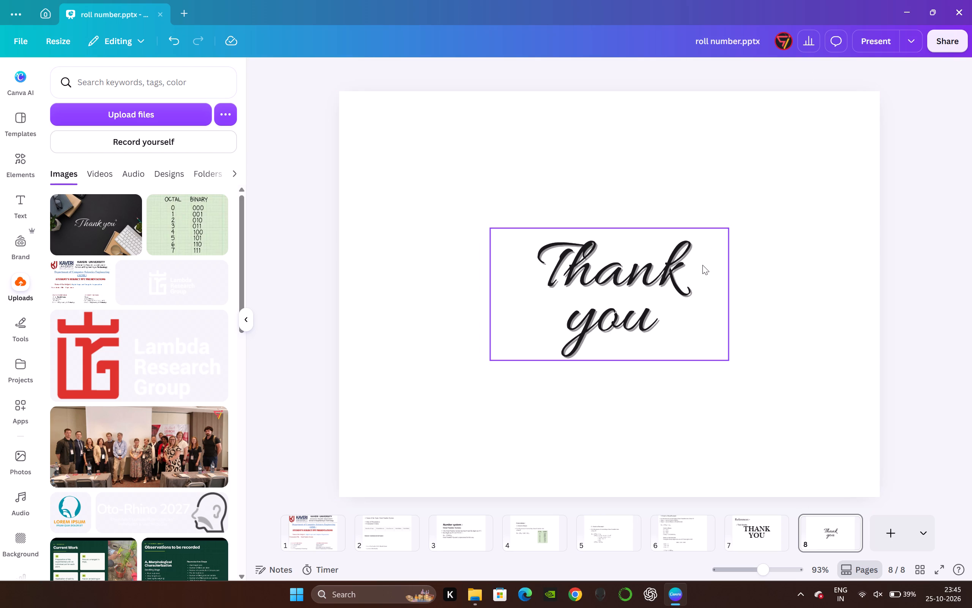
click(305, 188)
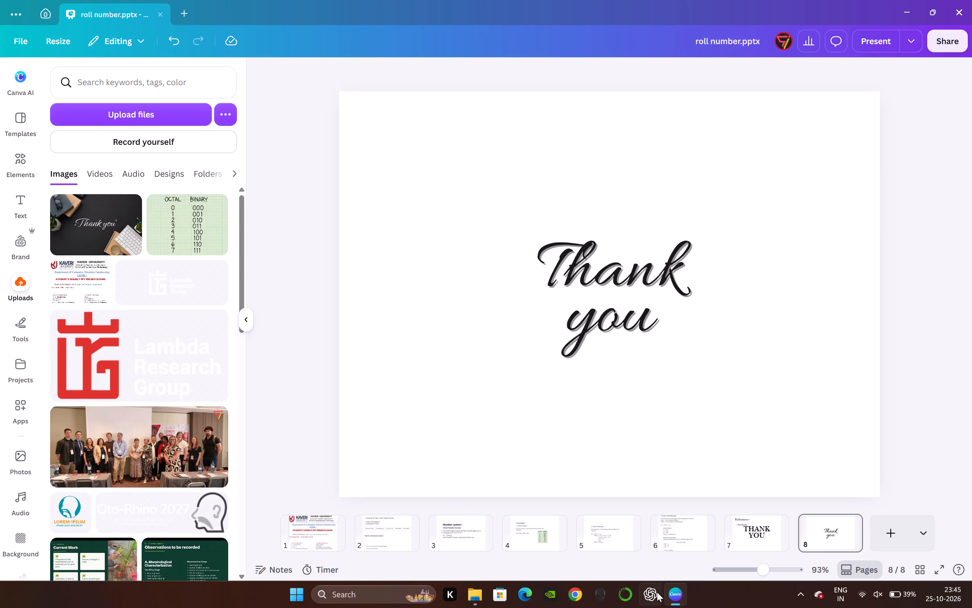
Switch to Google Chrome and search Google Images for "thank you for listening to my presentation".
click(582, 597)
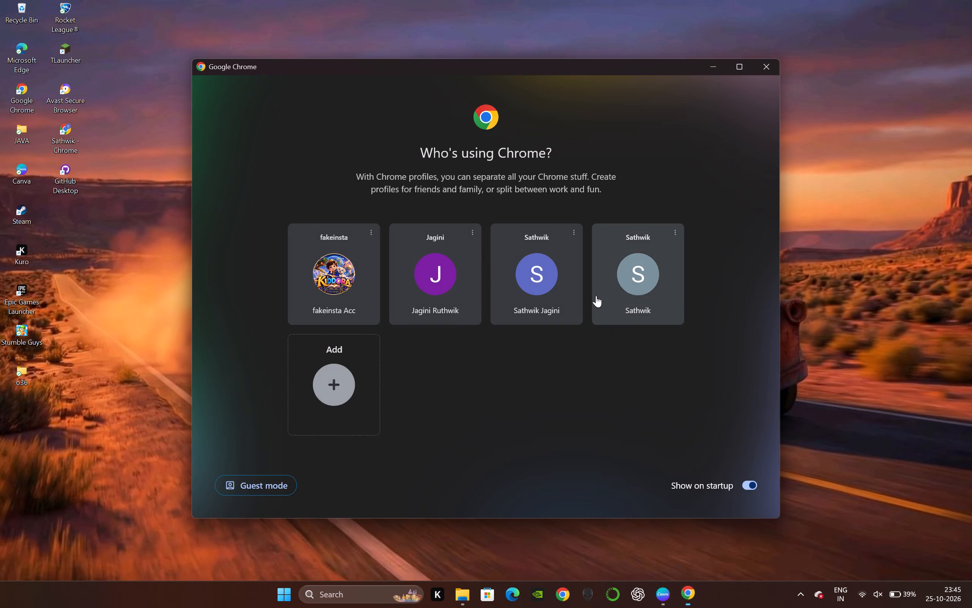
click(618, 289)
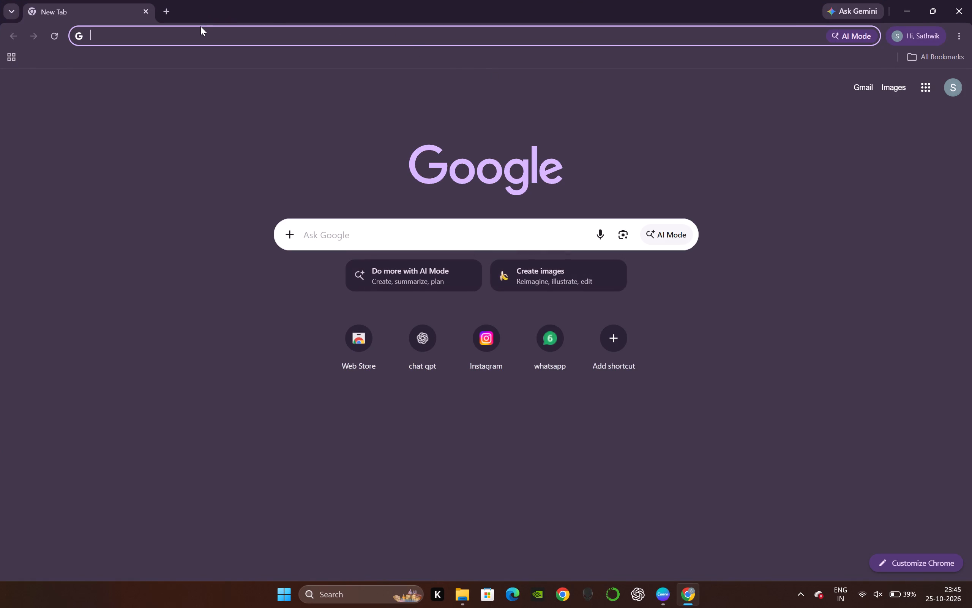
text(thank f)
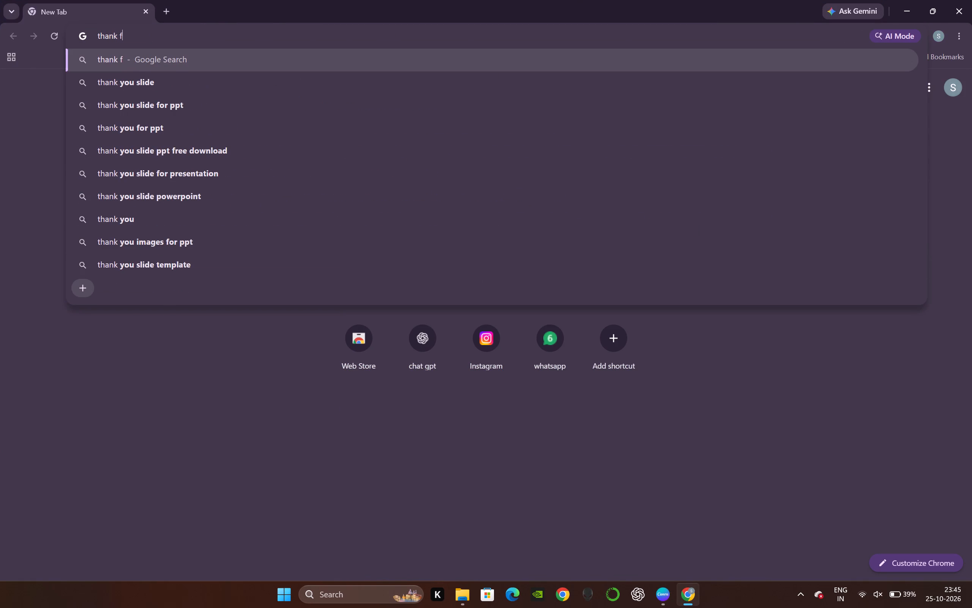
key(BackSpace)
text(you for listening the)
key(space)
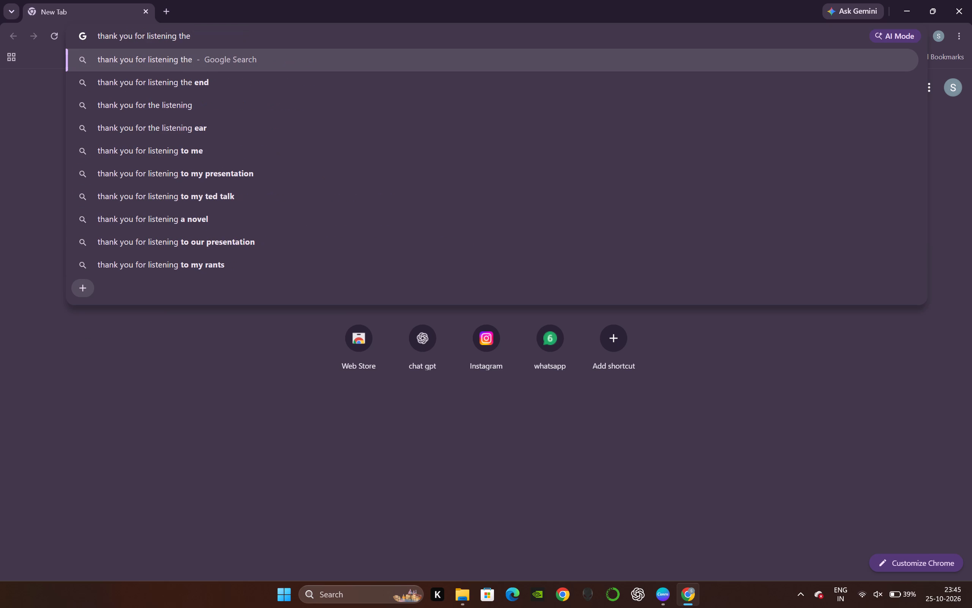
key(BackSpace)
key(BackSpace)
key(BackSpace)
key(BackSpace)
key(Down)
key(Down)
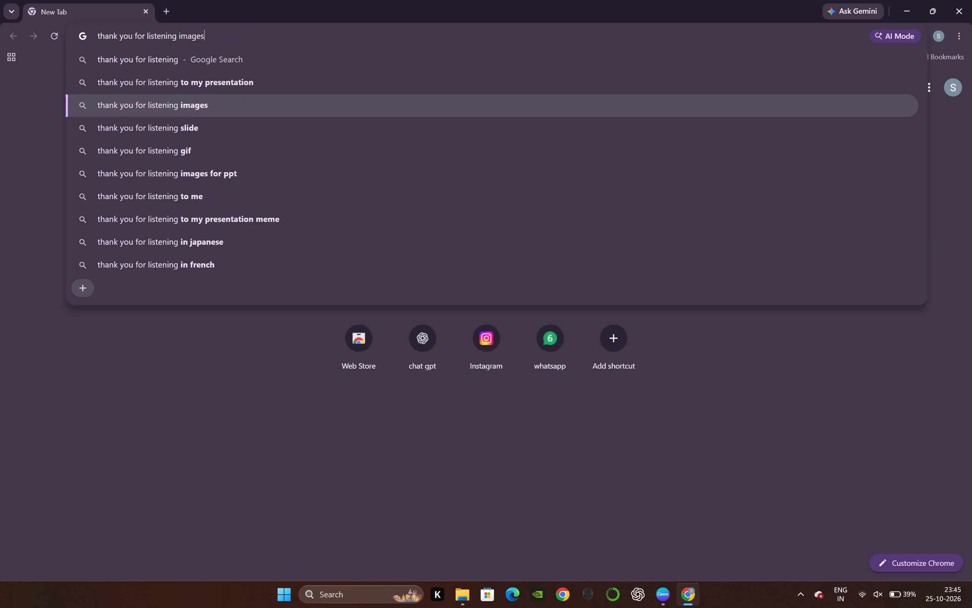
key(Up)
key(Return)
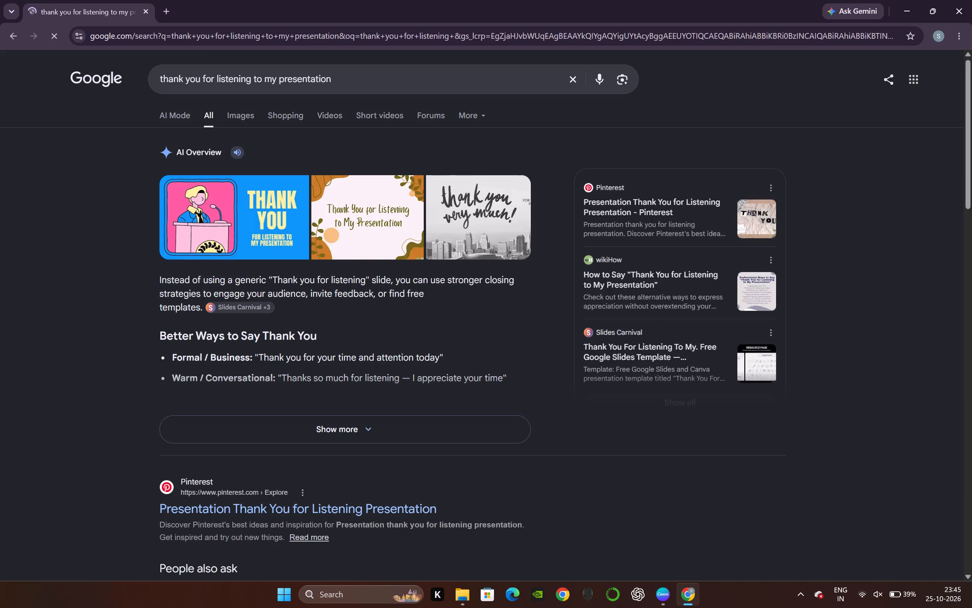
click(248, 109)
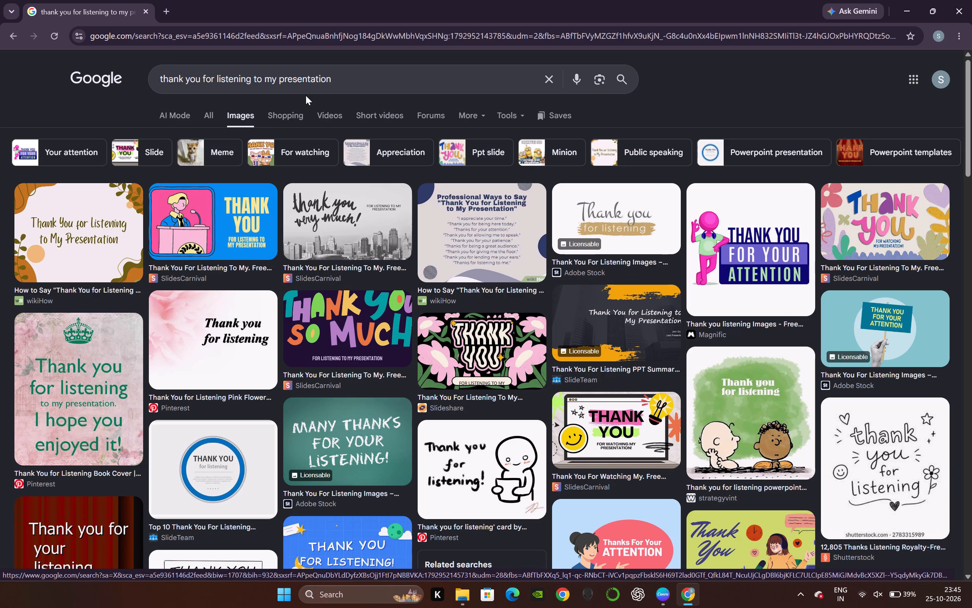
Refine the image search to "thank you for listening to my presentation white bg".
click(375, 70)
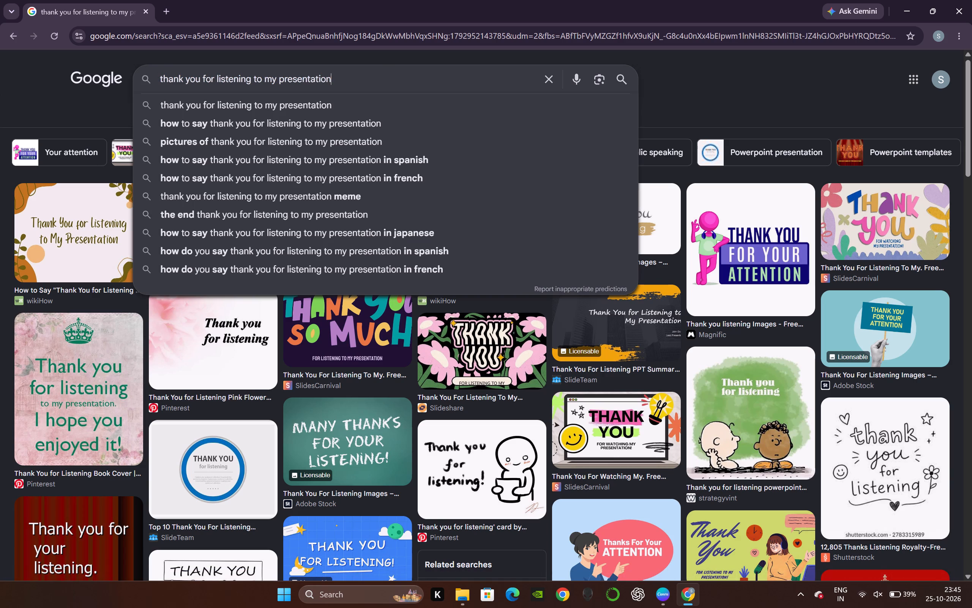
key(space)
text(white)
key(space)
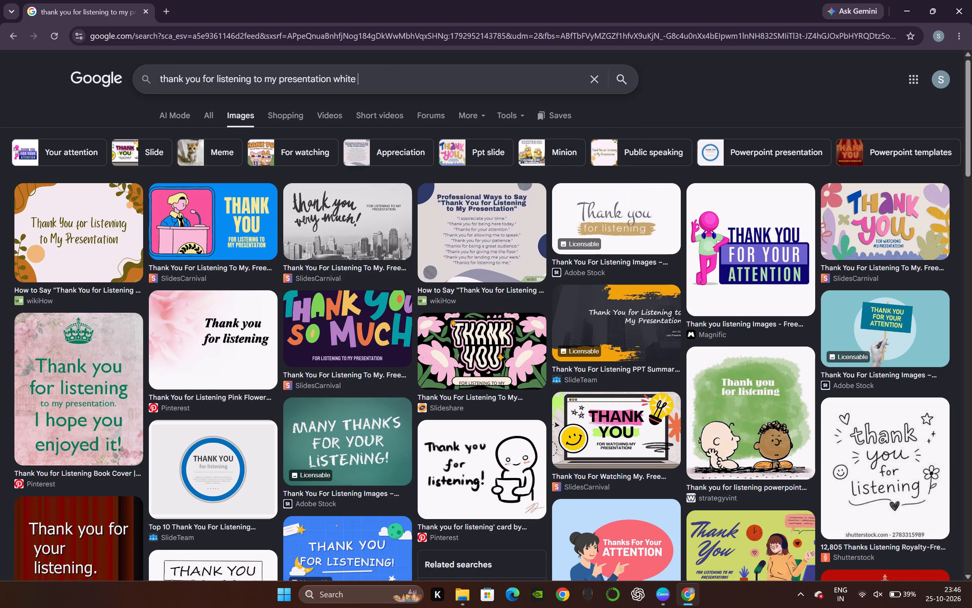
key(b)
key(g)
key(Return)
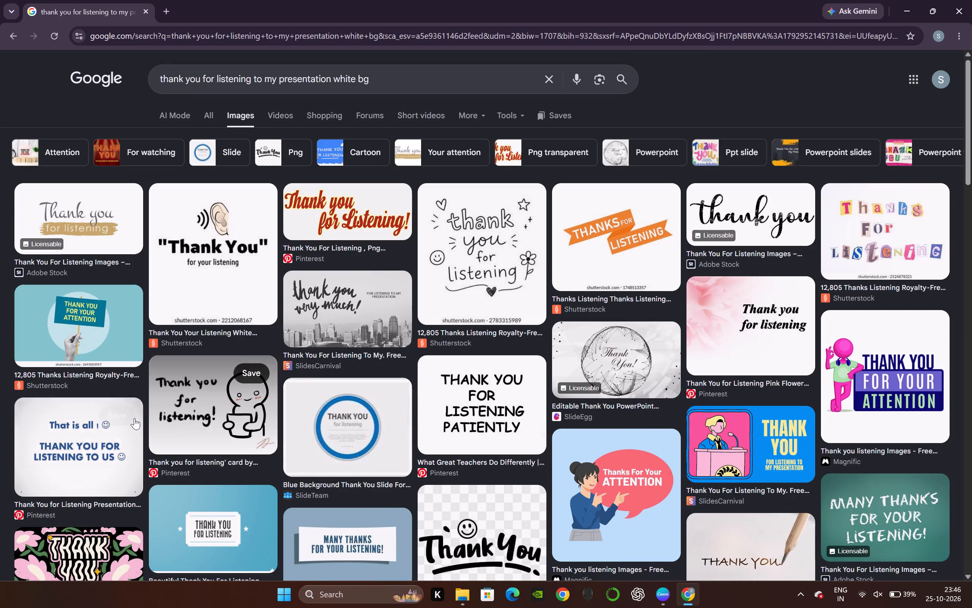
Examine the white-background image results for a suitable closing picture and return to the previous image results.
scroll(160, 428, down, 2)
scroll(372, 399, down, 2)
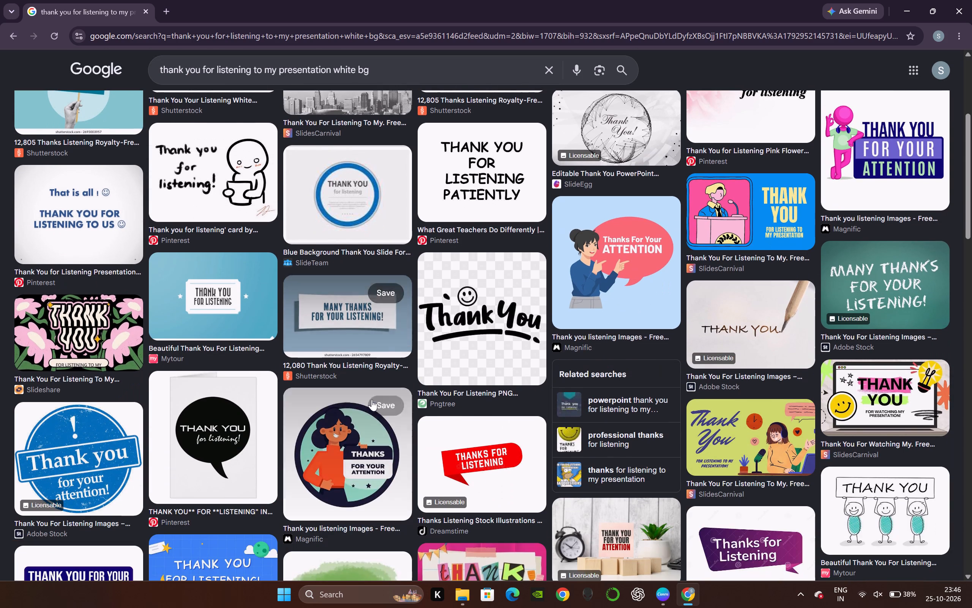
scroll(358, 503, down, 4)
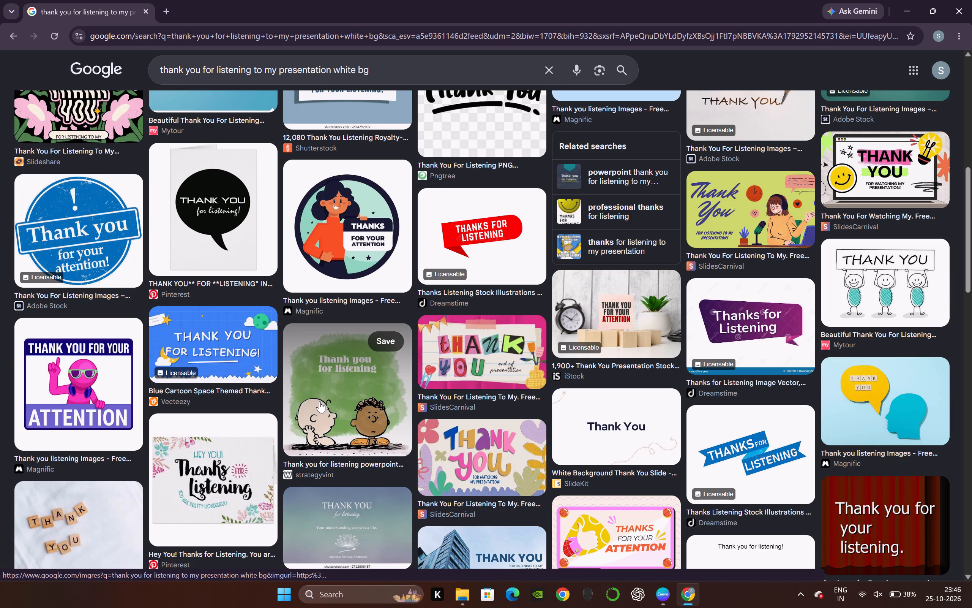
scroll(196, 203, up, 12)
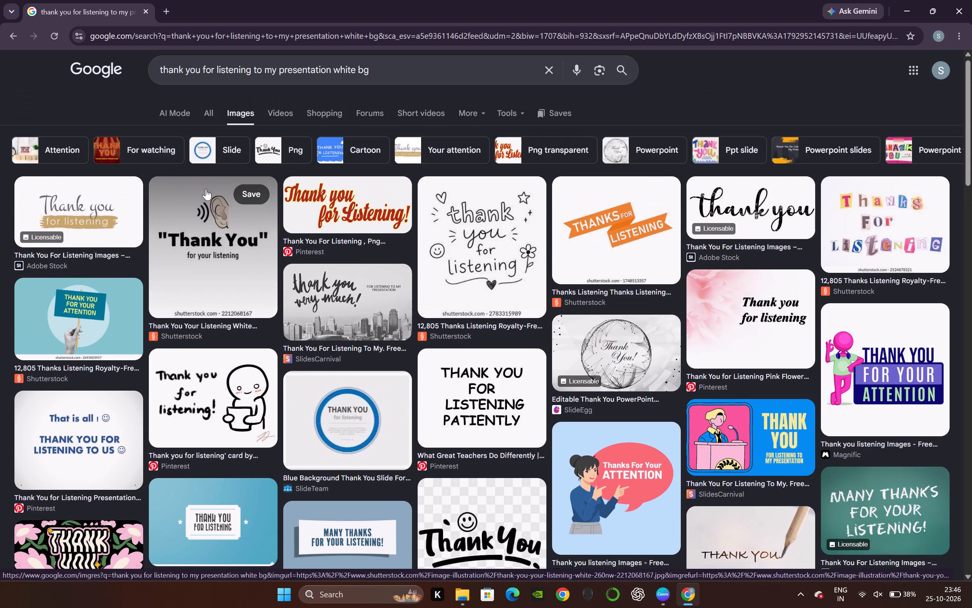
scroll(206, 189, up, 3)
click(18, 41)
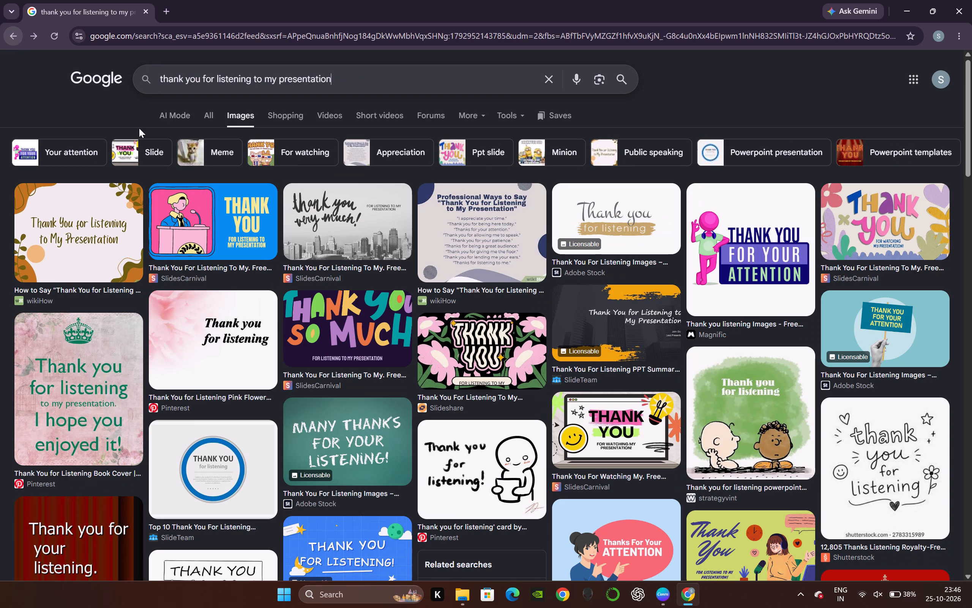
Save the green watercolour cartoon "Thank you for listening" image to Downloads as t, and close the browser.
right_click(750, 399)
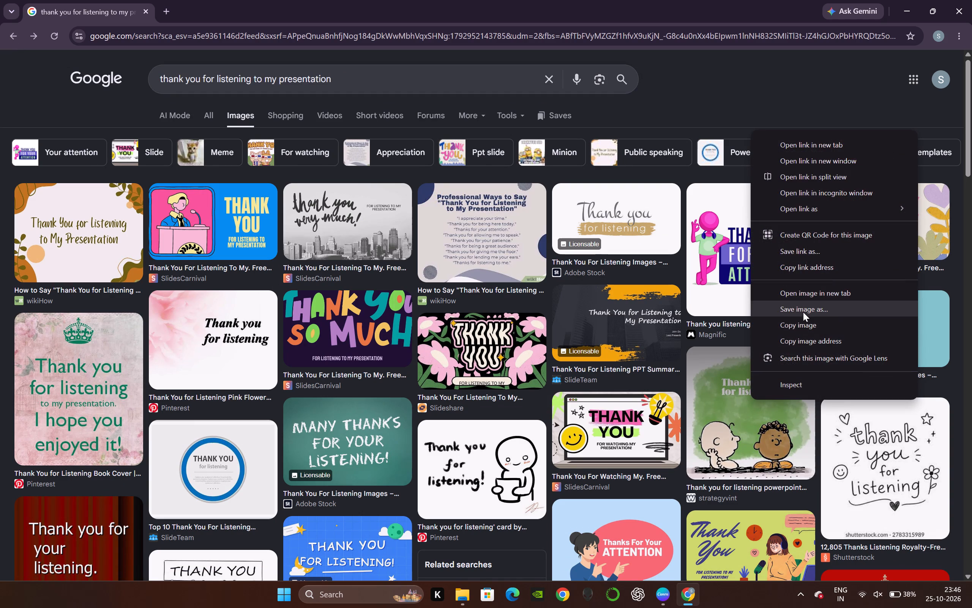
click(803, 311)
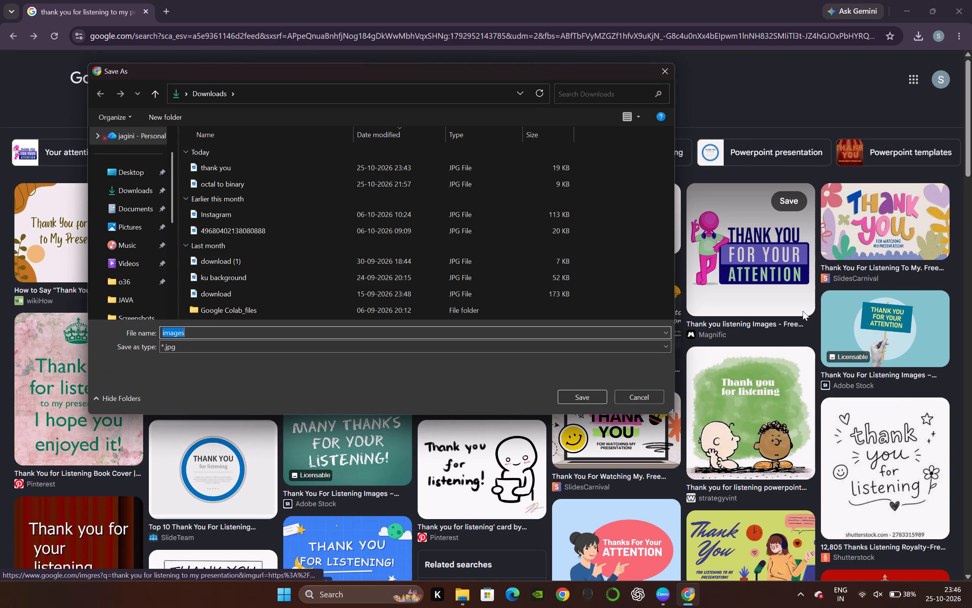
key(t)
key(Return)
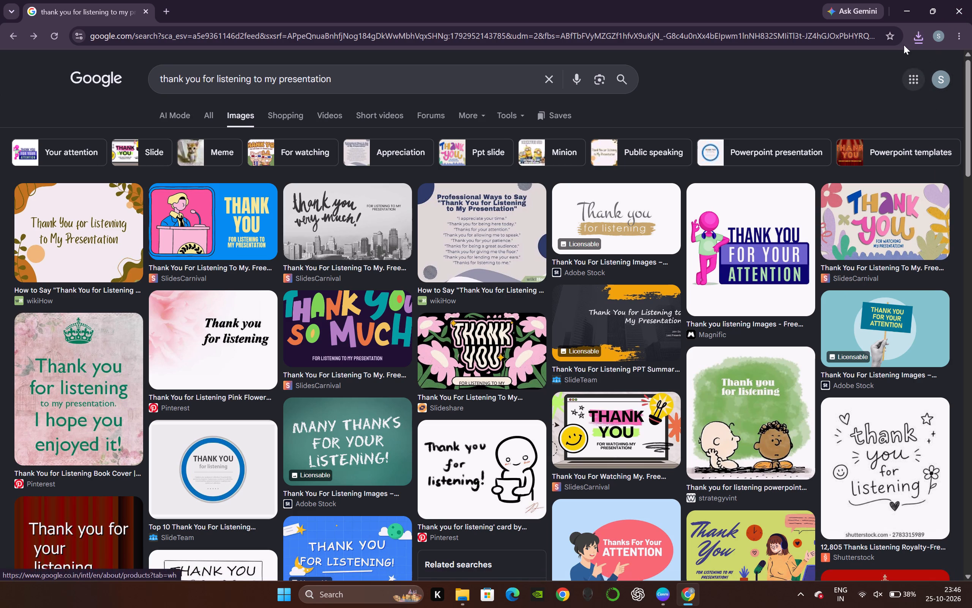
click(971, 0)
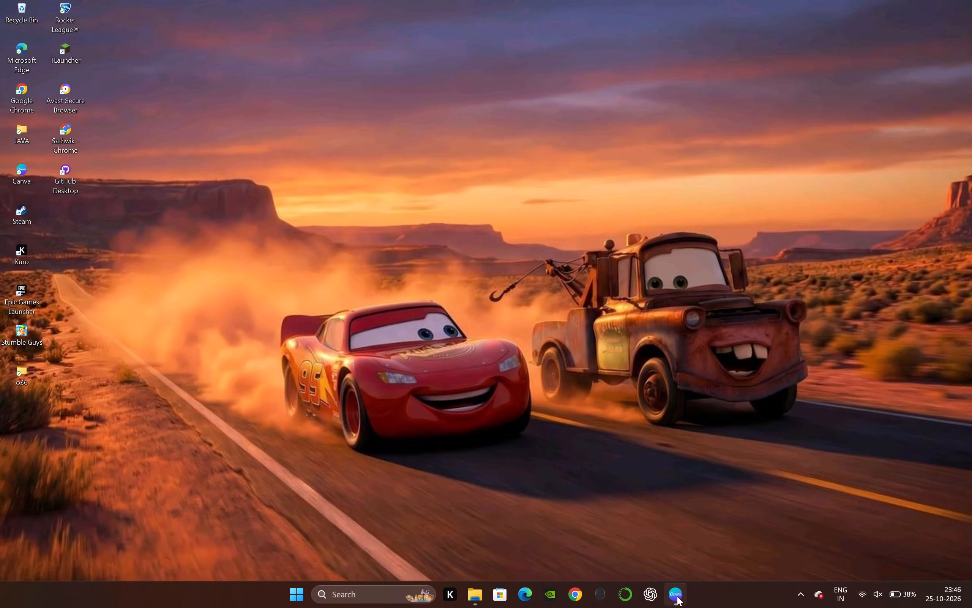
Switch to Canva and move the dark "Thank you" desk image from the uploads to Trash.
click(677, 595)
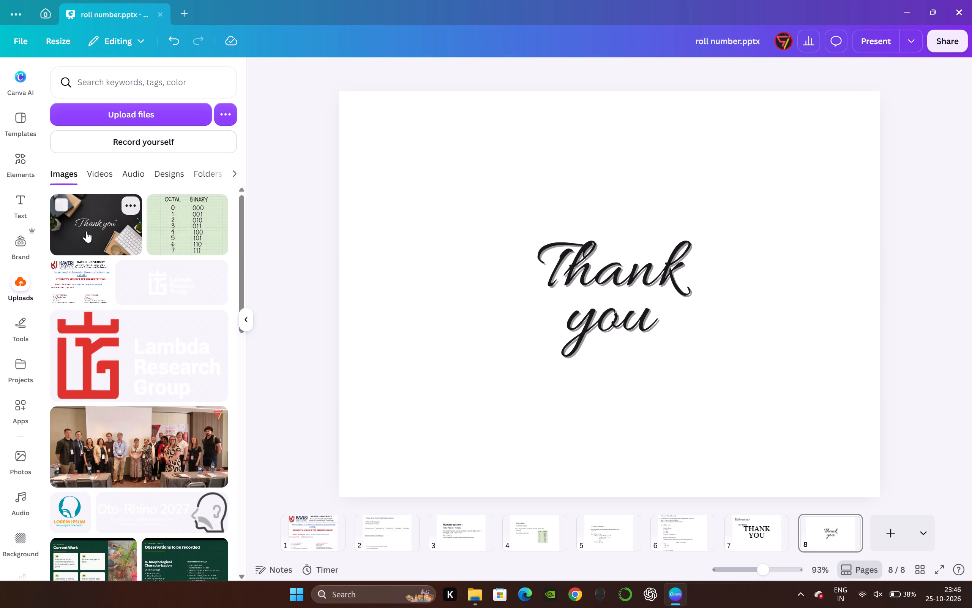
click(68, 211)
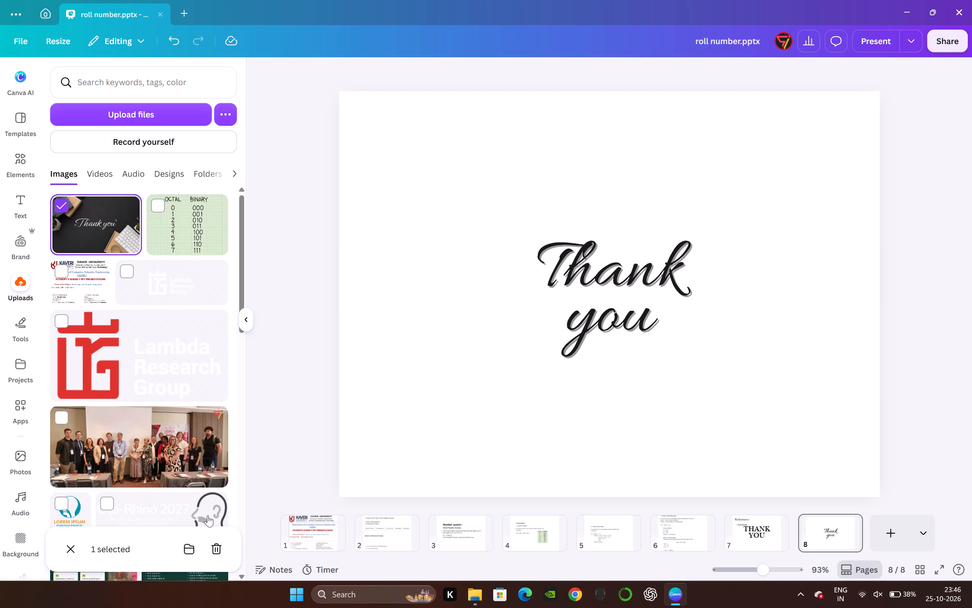
click(219, 546)
click(575, 330)
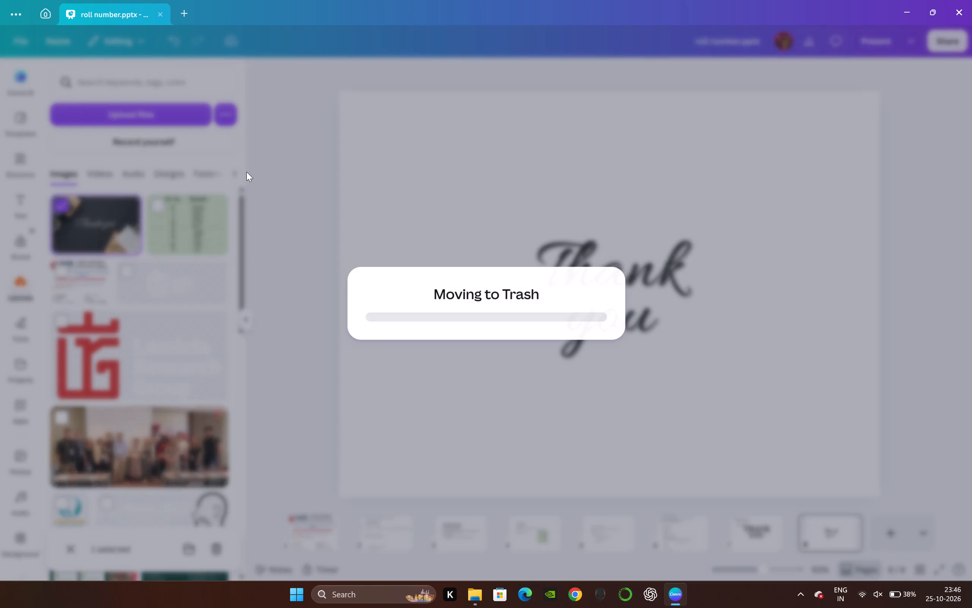
Upload the image t from Downloads to the Canva uploads.
click(176, 118)
click(177, 118)
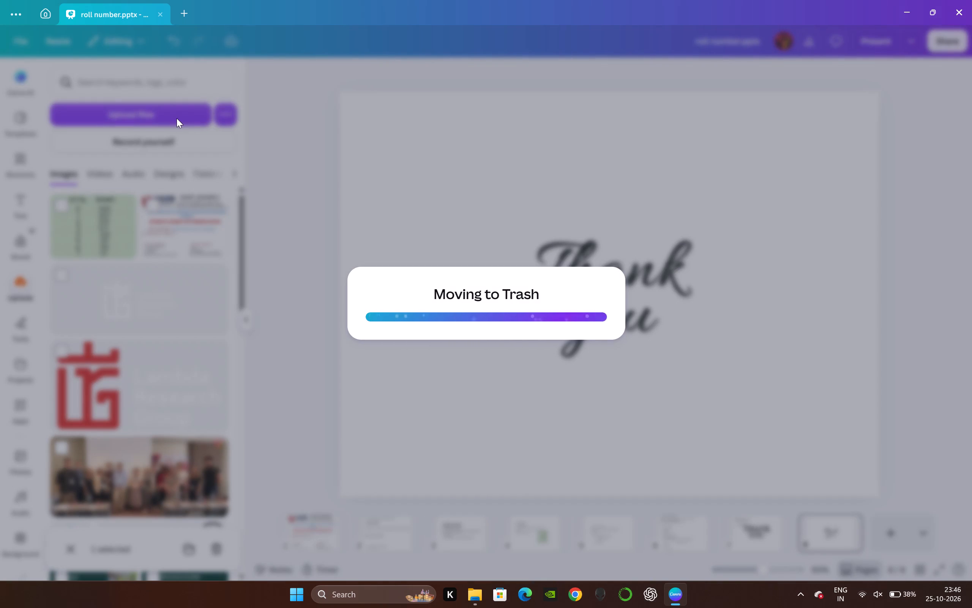
click(177, 118)
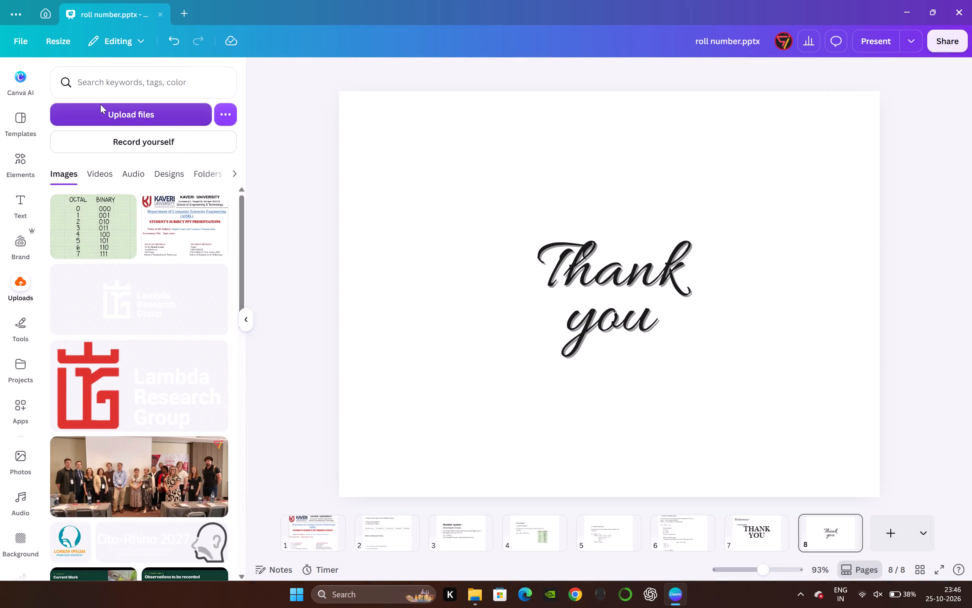
click(122, 114)
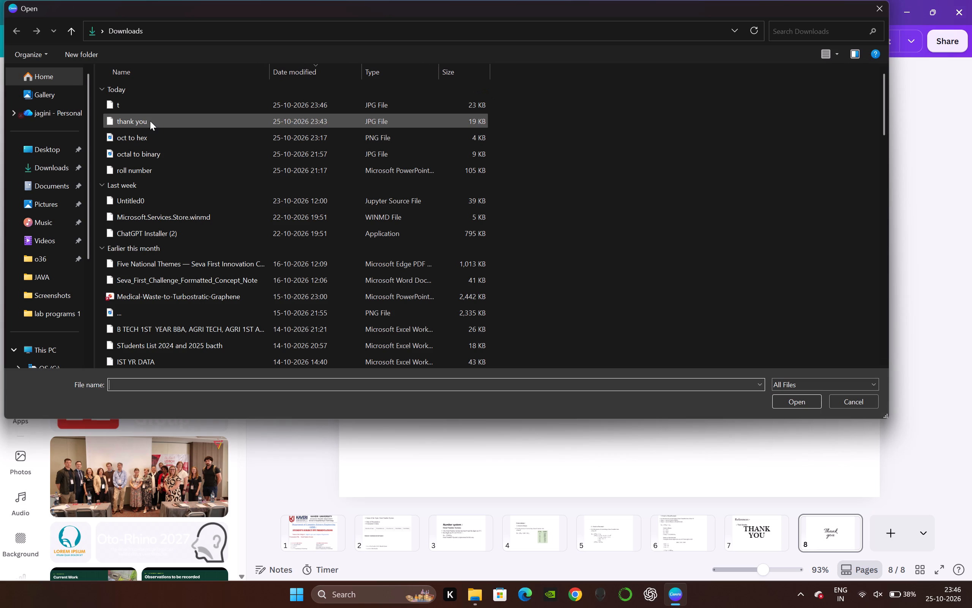
click(158, 104)
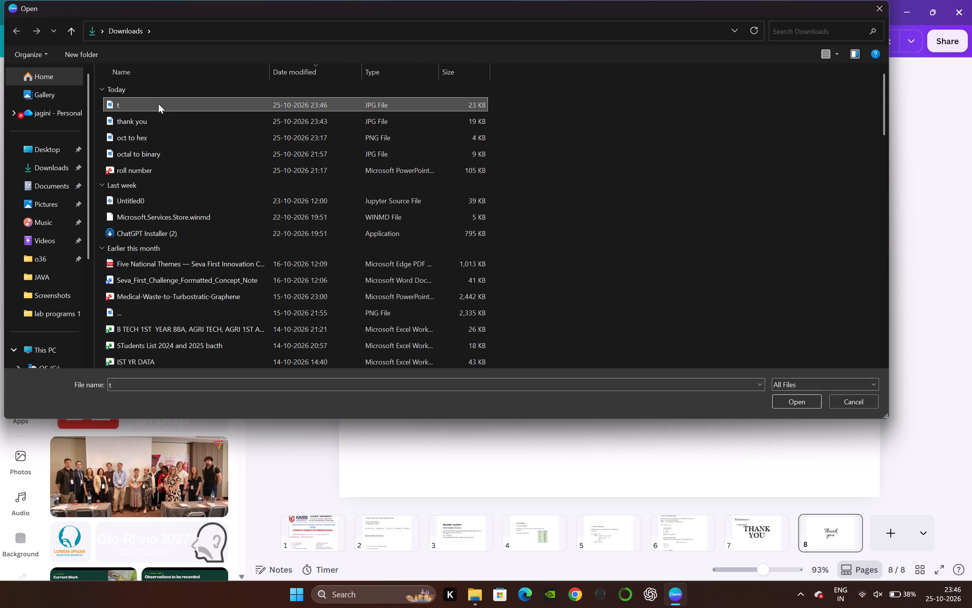
click(158, 104)
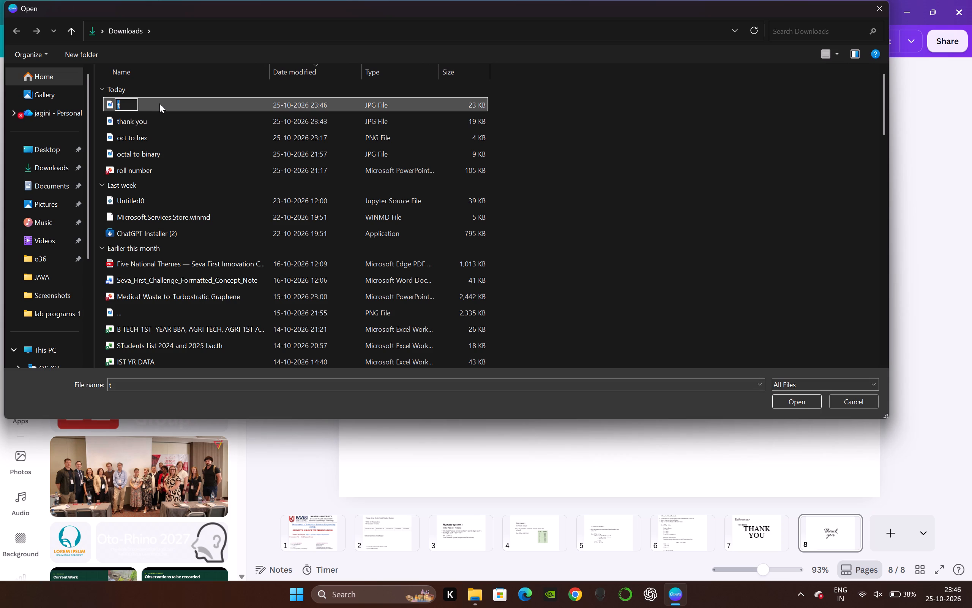
click(459, 98)
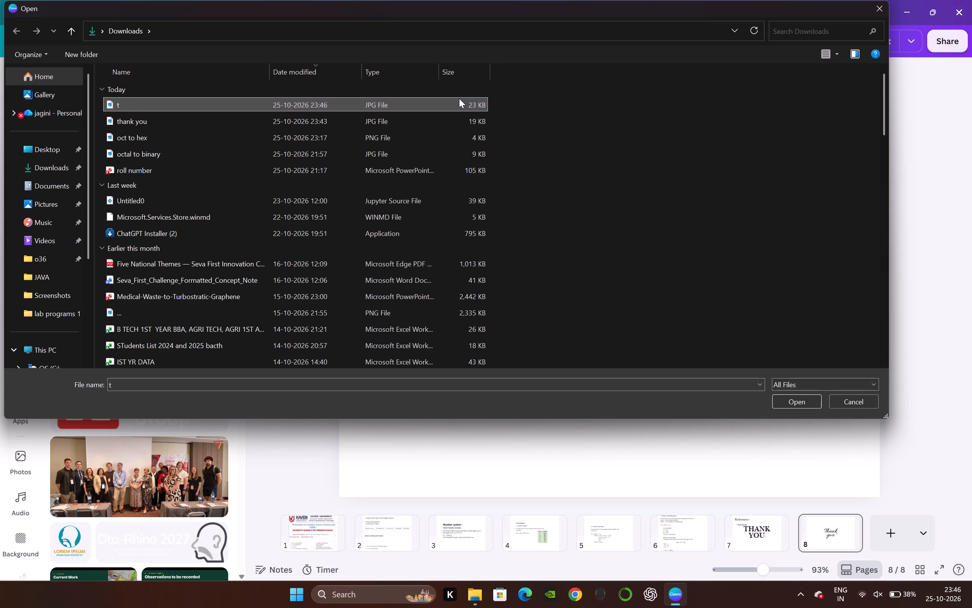
click(459, 98)
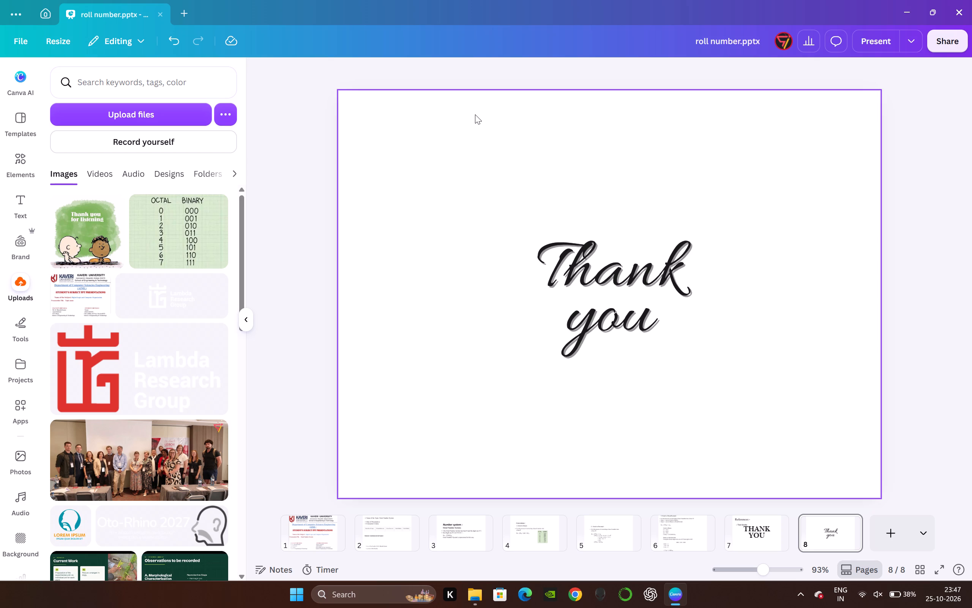
Replace the script "Thank you" text on slide 8 with the uploaded green "Thank you for listening" image, centred on the slide.
click(107, 232)
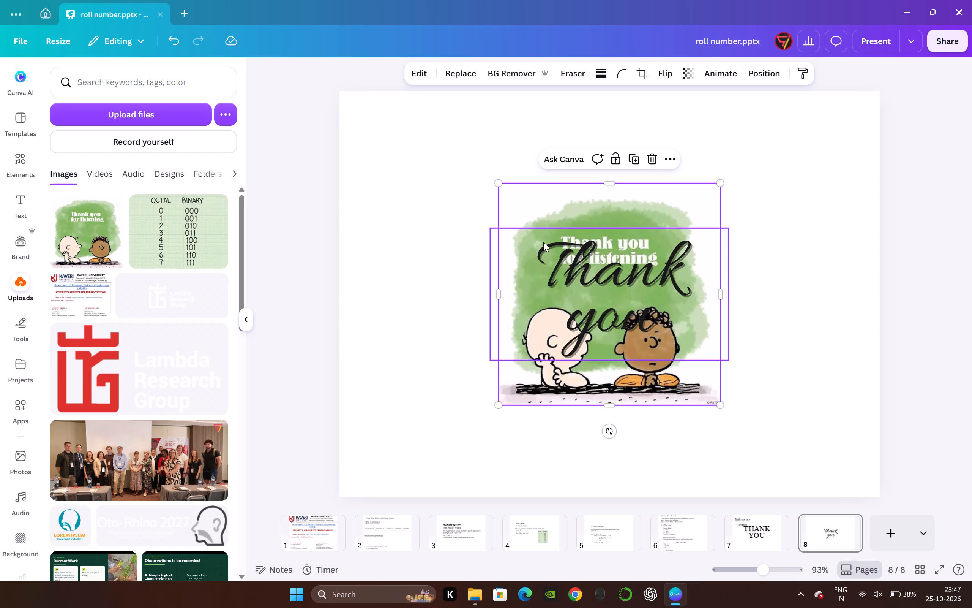
click(554, 289)
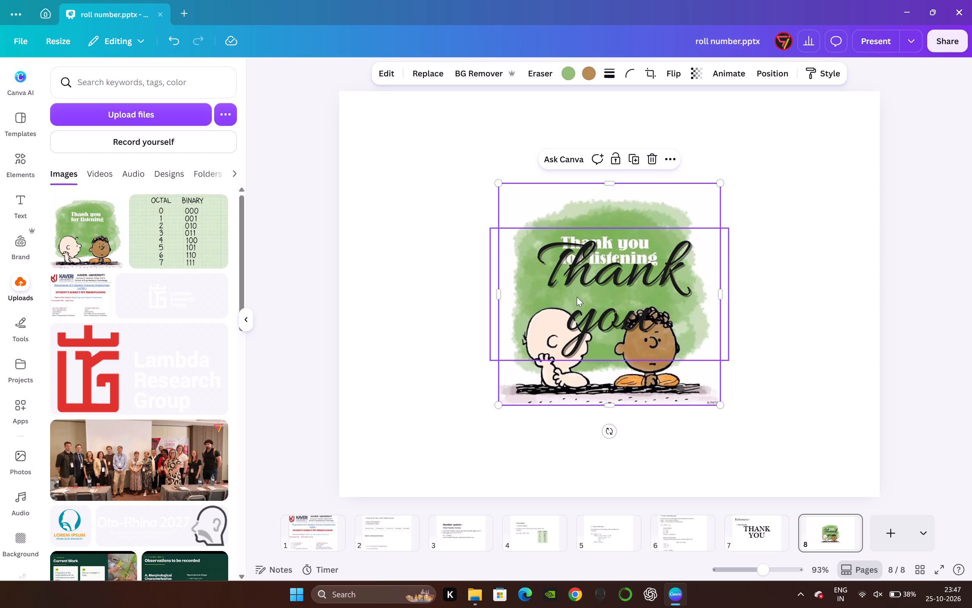
drag(577, 297, 686, 296)
click(601, 279)
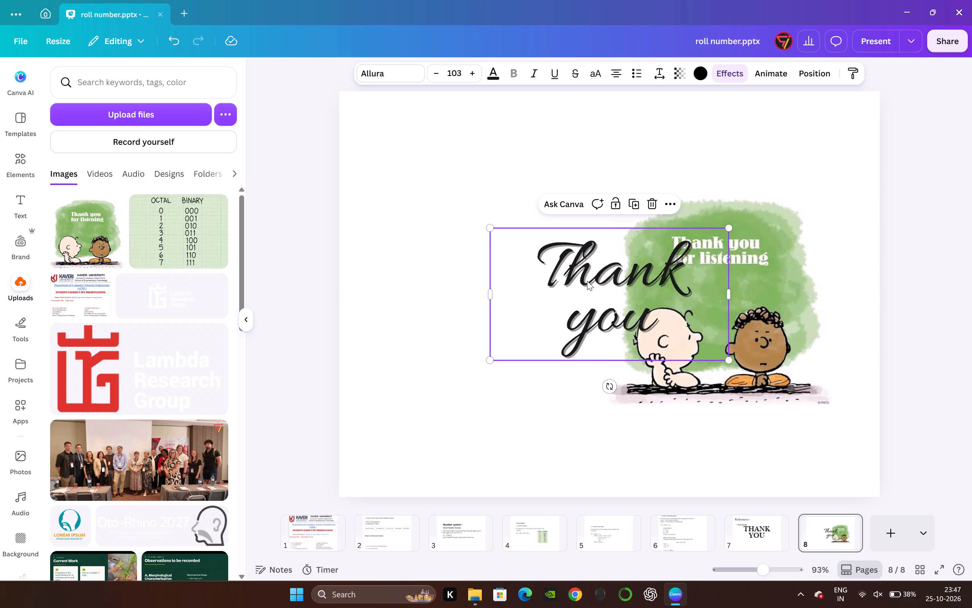
key(BackSpace)
drag(716, 284, 587, 276)
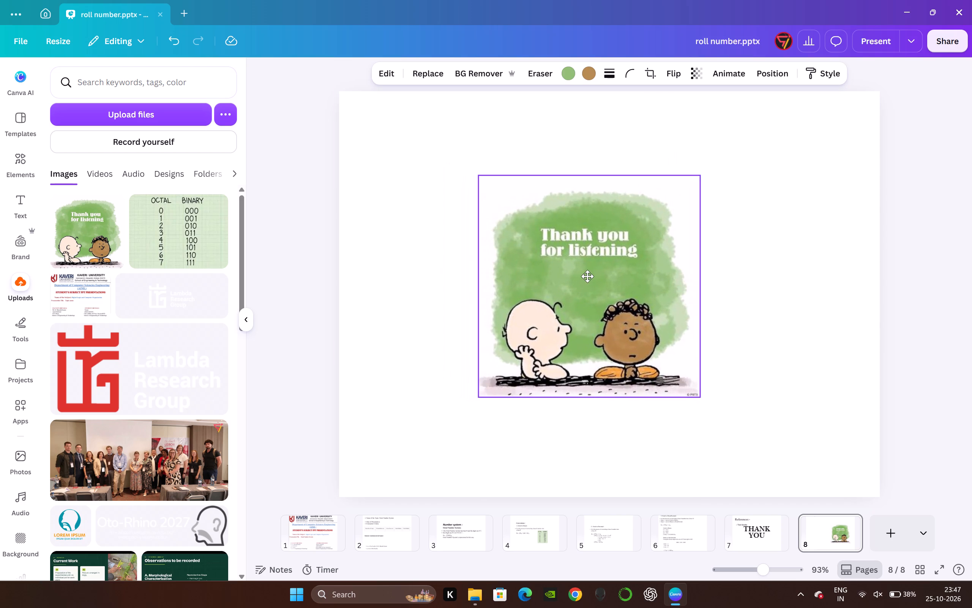
drag(587, 276, 595, 285)
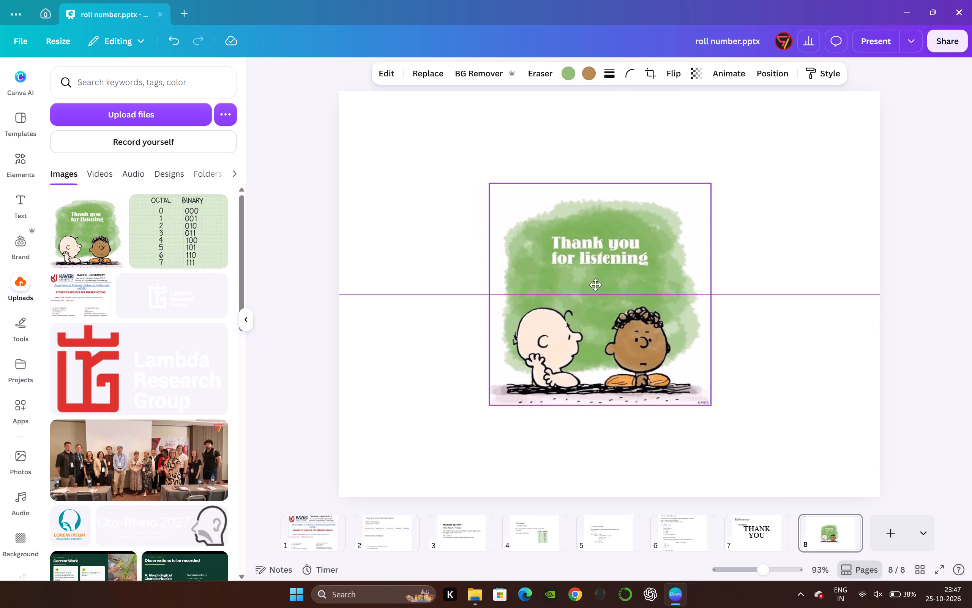
drag(595, 285, 602, 286)
click(293, 215)
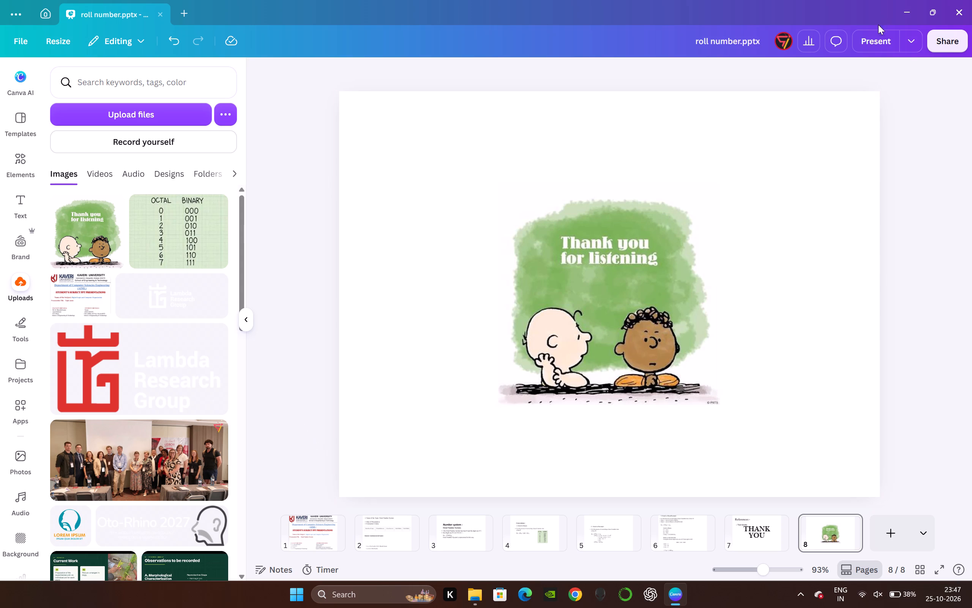
Present the slides full screen and review them back to the first slide and forward to the closing one, then exit.
click(871, 41)
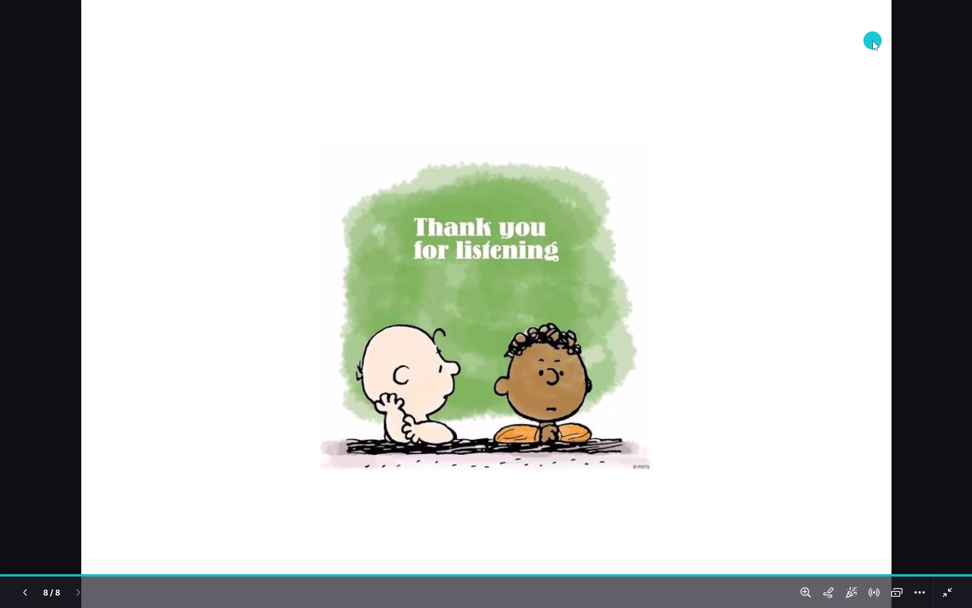
key(Left)
key(Left)
key(Left)
key(Left)
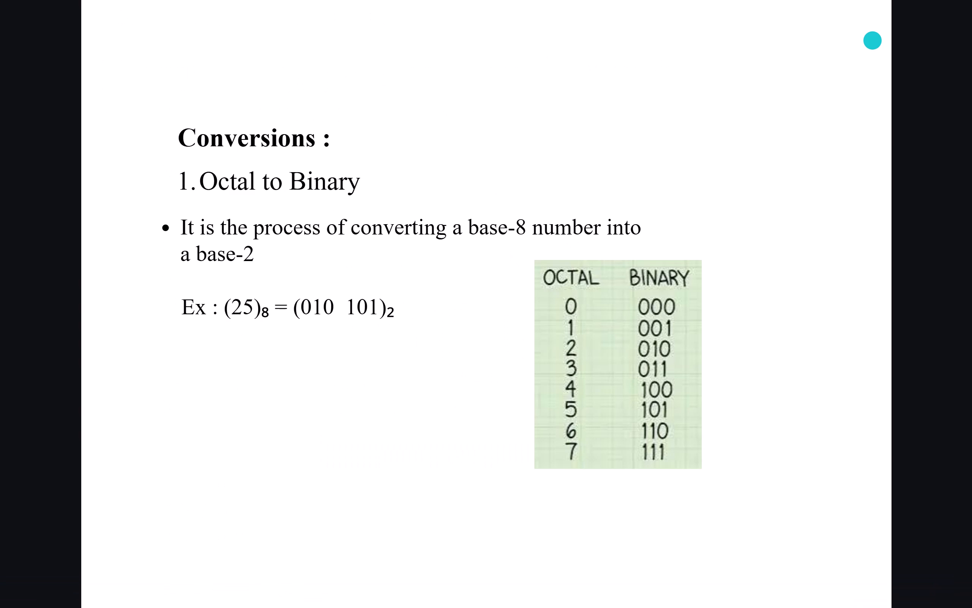
key(Left)
key(Left)
key(Left)
key(Left)
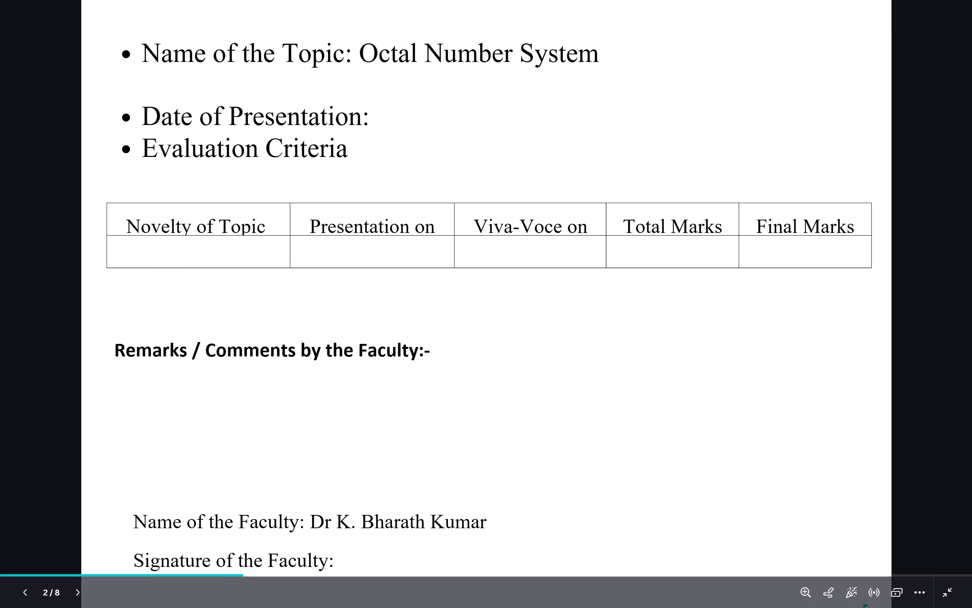
key(Right)
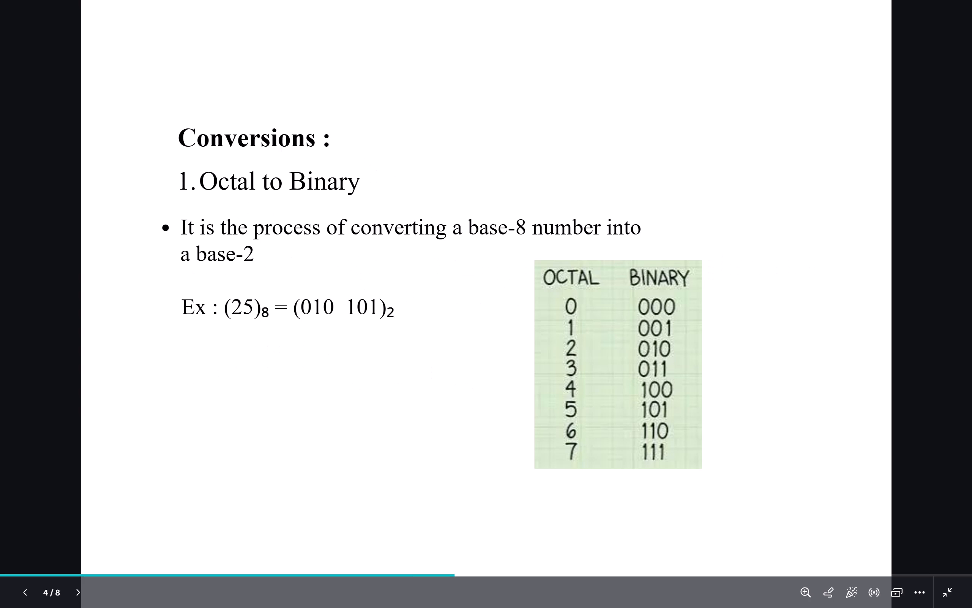
key(Right)
key(Right)
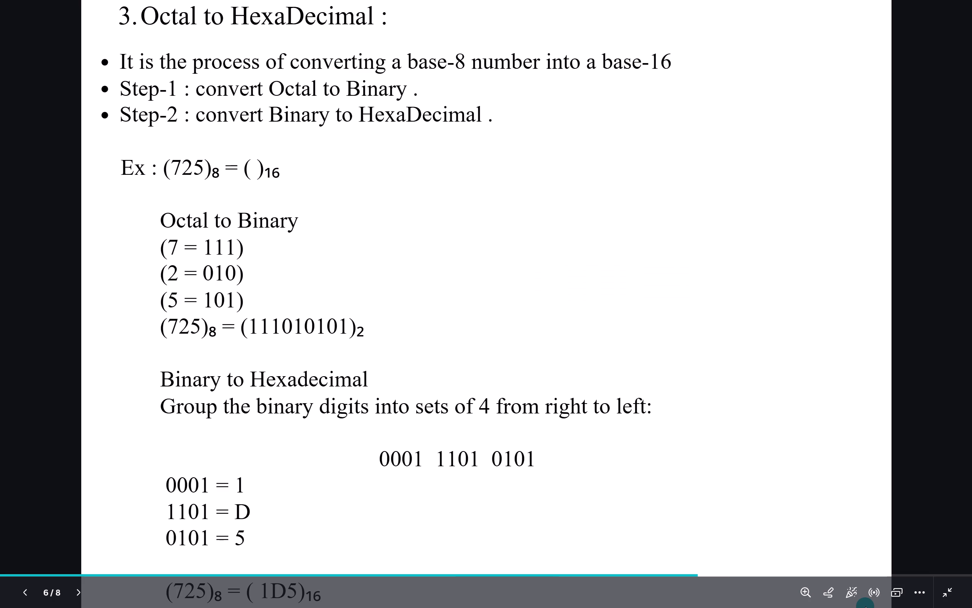
key(Right)
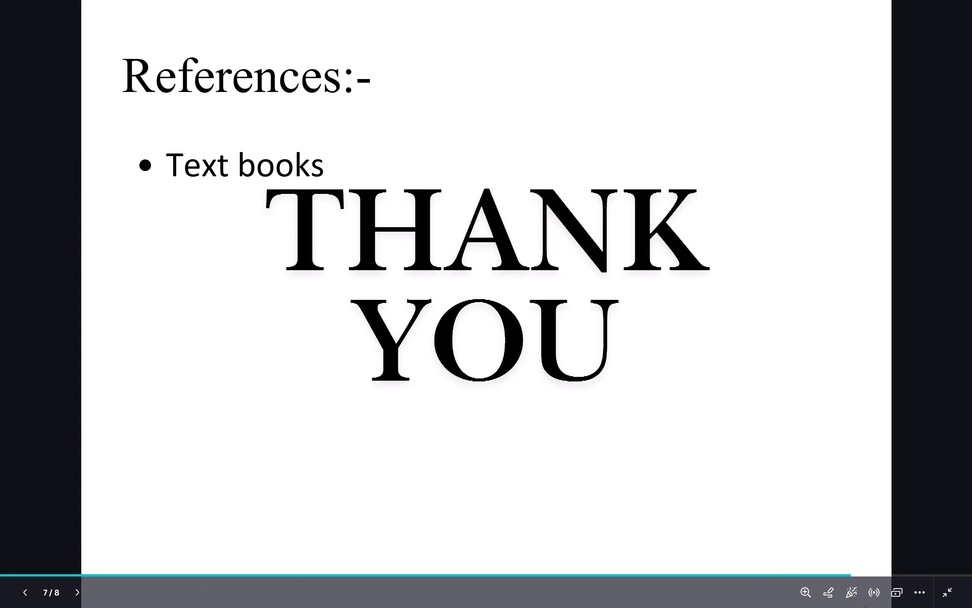
key(Left)
key(Right)
key(Left)
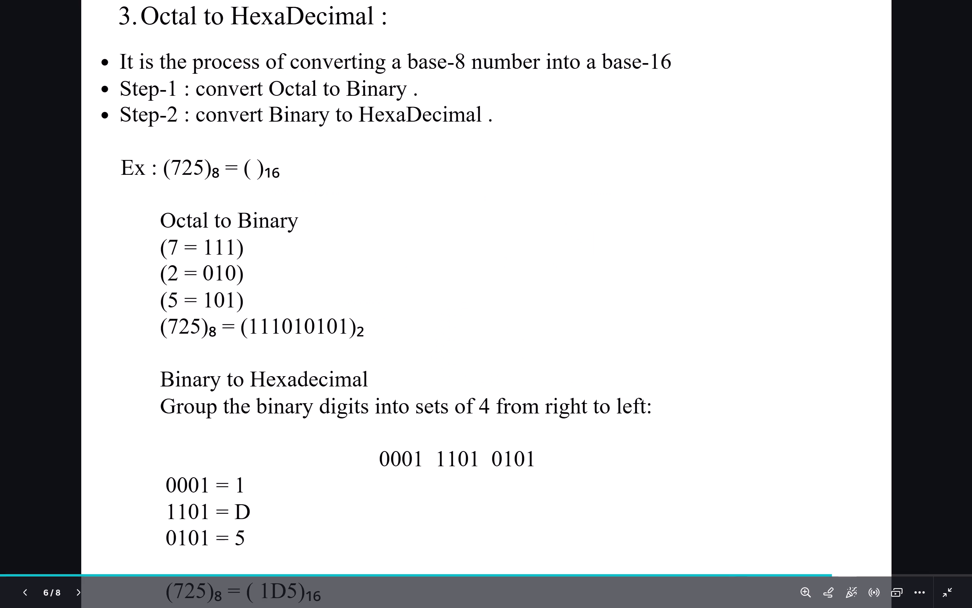
key(Left)
key(Right)
key(Right)
key(Right)
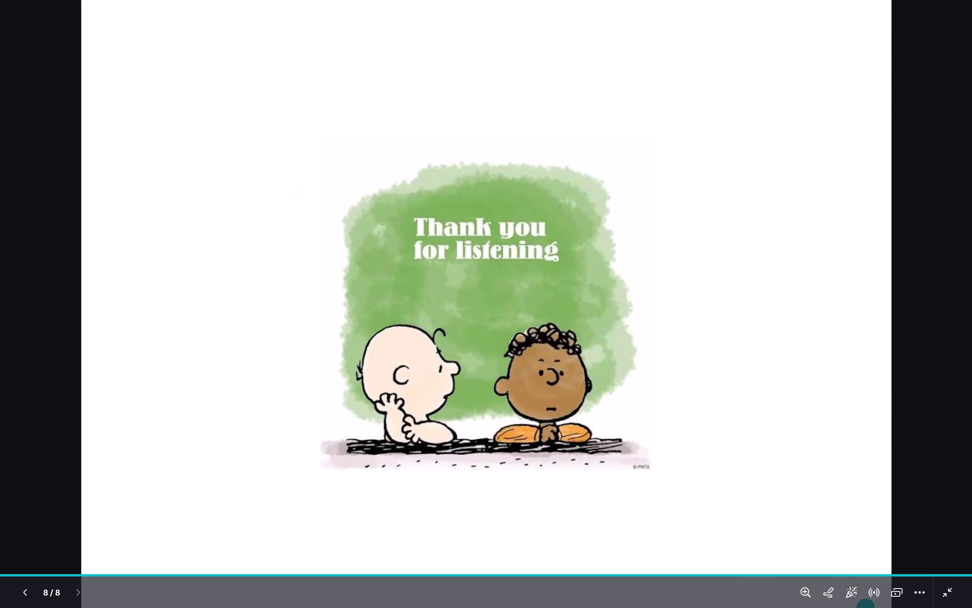
key(Escape)
Delete the large "THANK YOU" text from the References slide, slide 7.
click(773, 529)
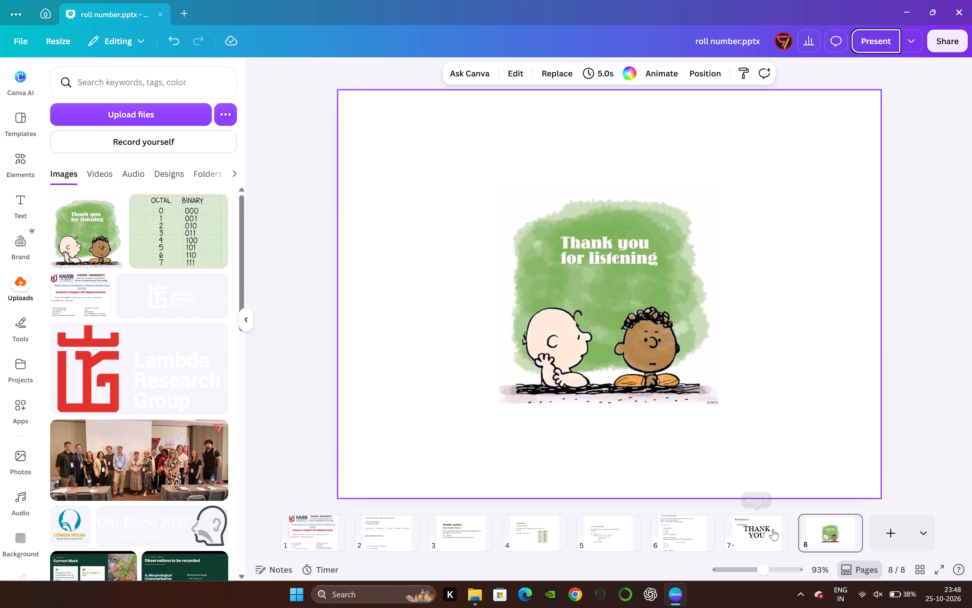
click(773, 544)
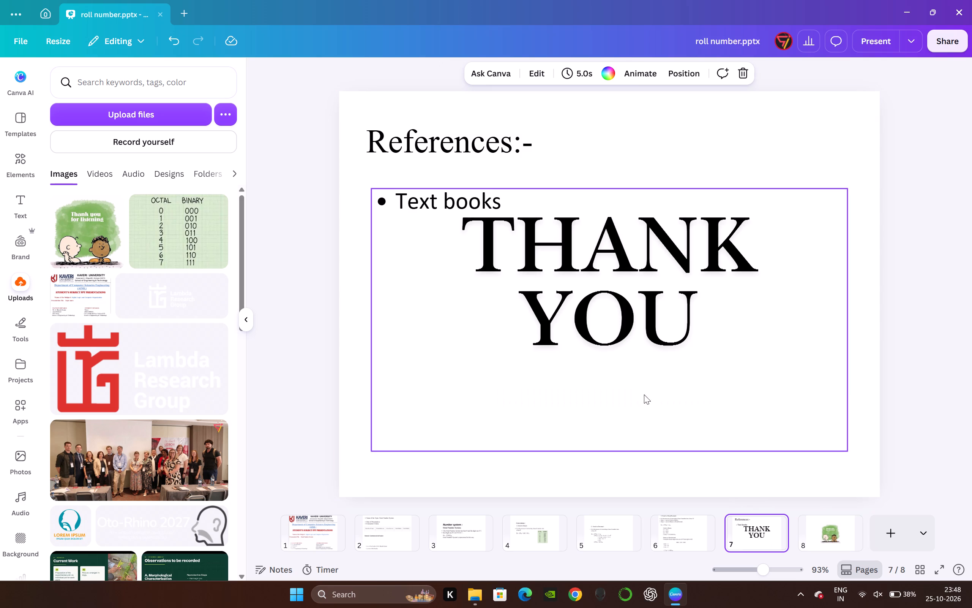
click(648, 359)
key(BackSpace)
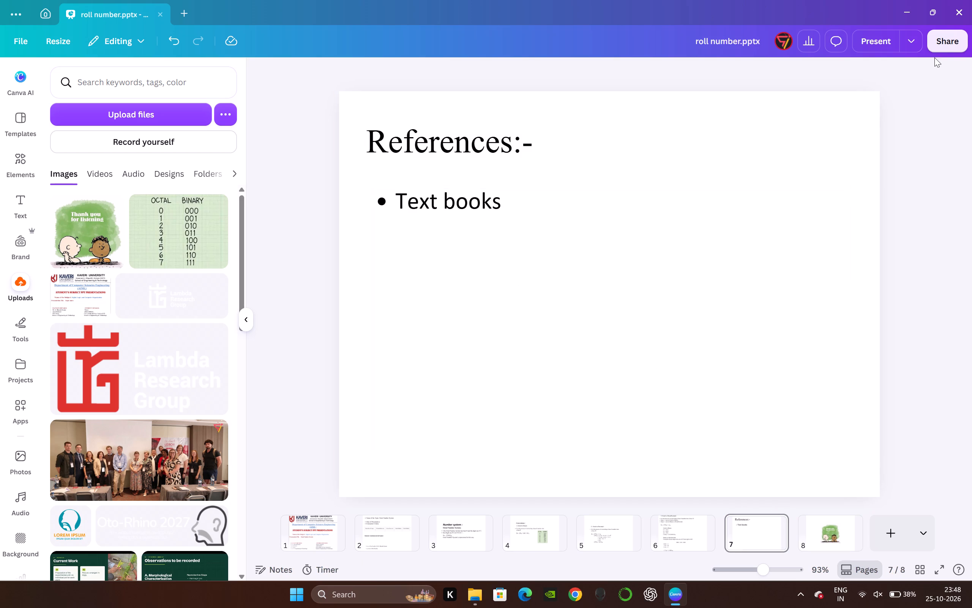
Present the slides full screen again, check slides 6 back to 1 and forward to the Number system slide, and exit.
click(880, 45)
key(Left)
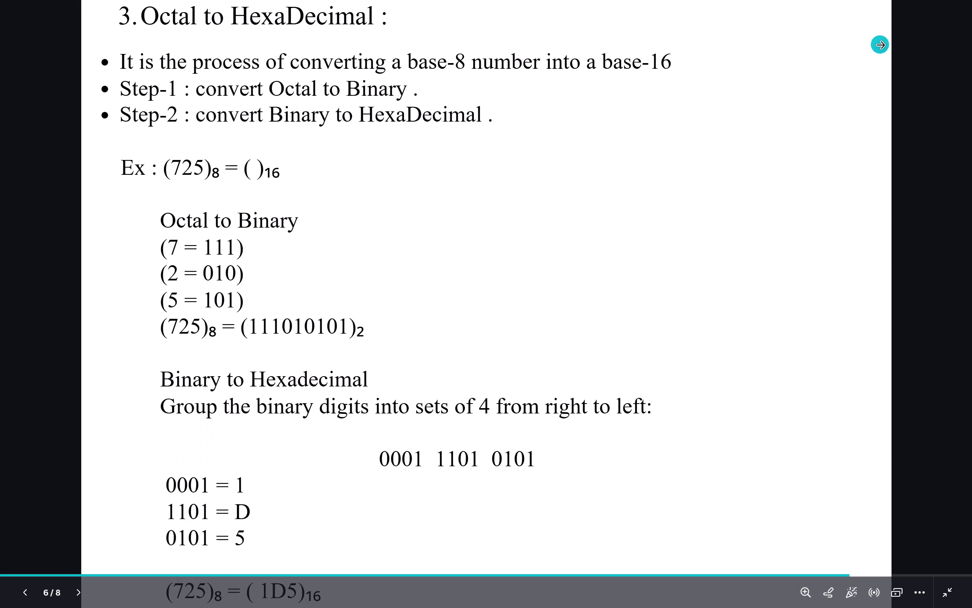
key(Left)
key(Left)
key(Left)
key(Left)
key(Left)
key(Right)
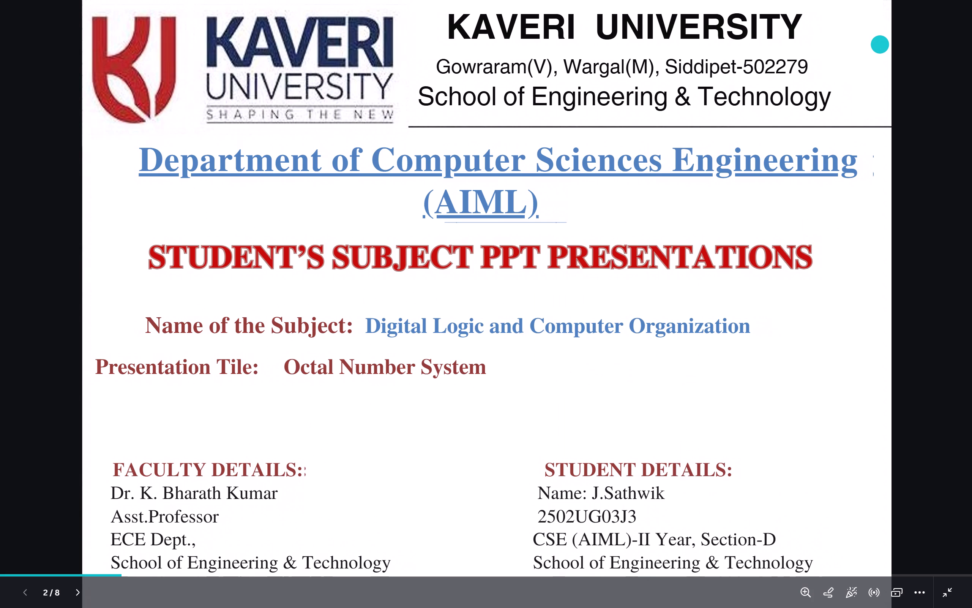
key(Right)
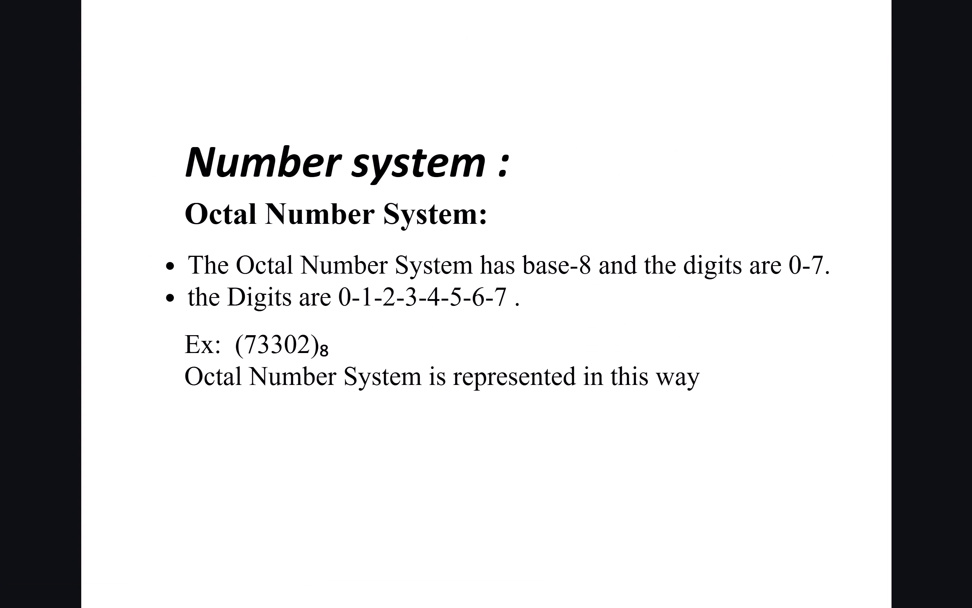
key(Escape)
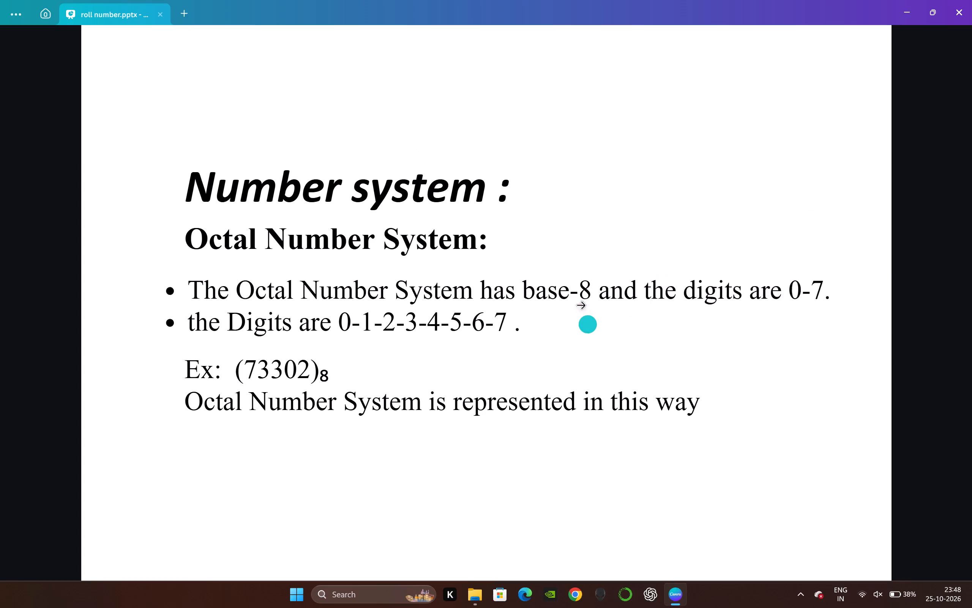
Replace the hyphens between the digits in slide 3's second bullet with commas, giving "0,1,2,3,4,5,6,7".
click(507, 282)
click(530, 285)
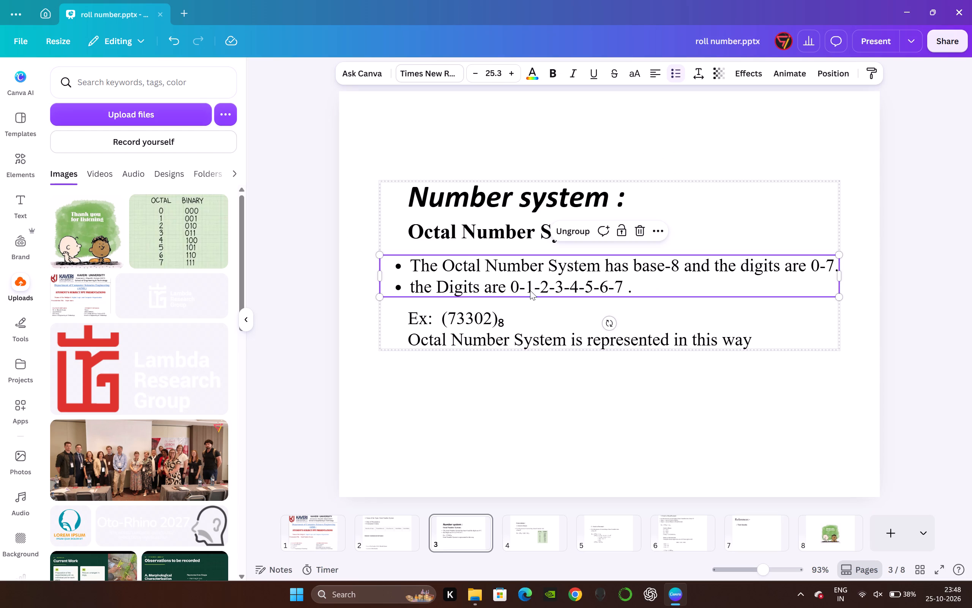
click(617, 286)
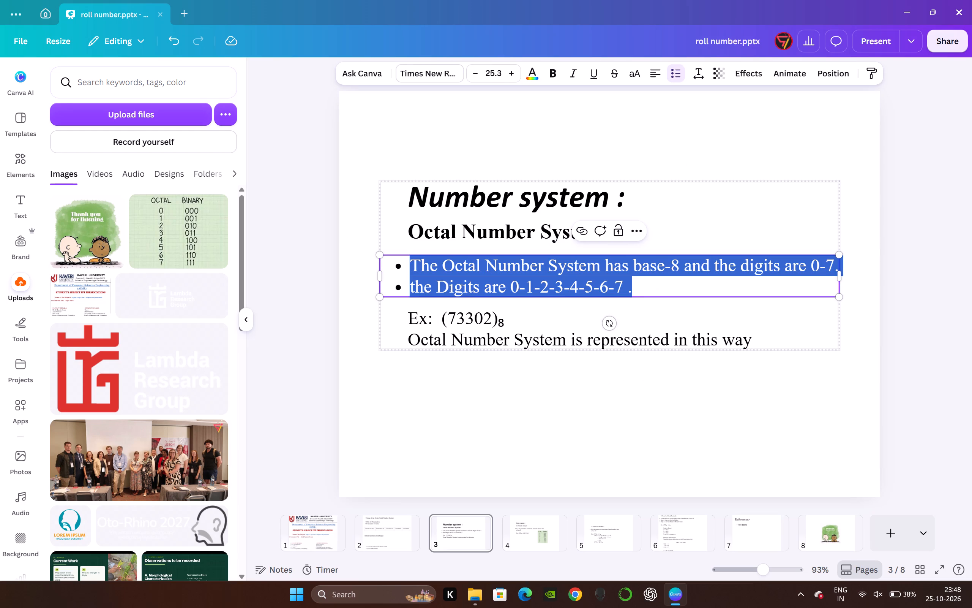
click(618, 288)
key(BackSpace)
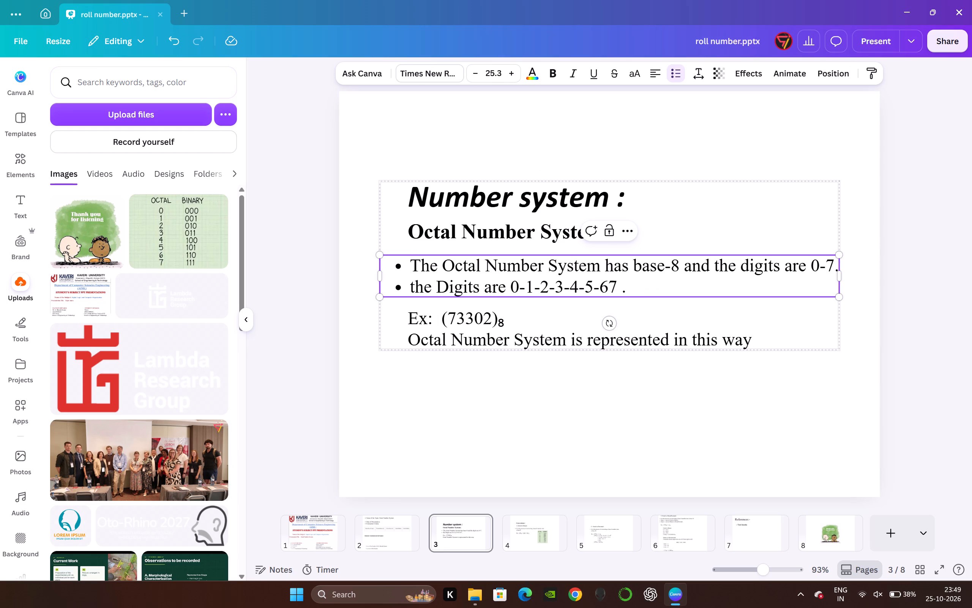
key(comma)
key(Left)
key(Left)
key(BackSpace)
key(comma)
key(Left)
key(Left)
key(BackSpace)
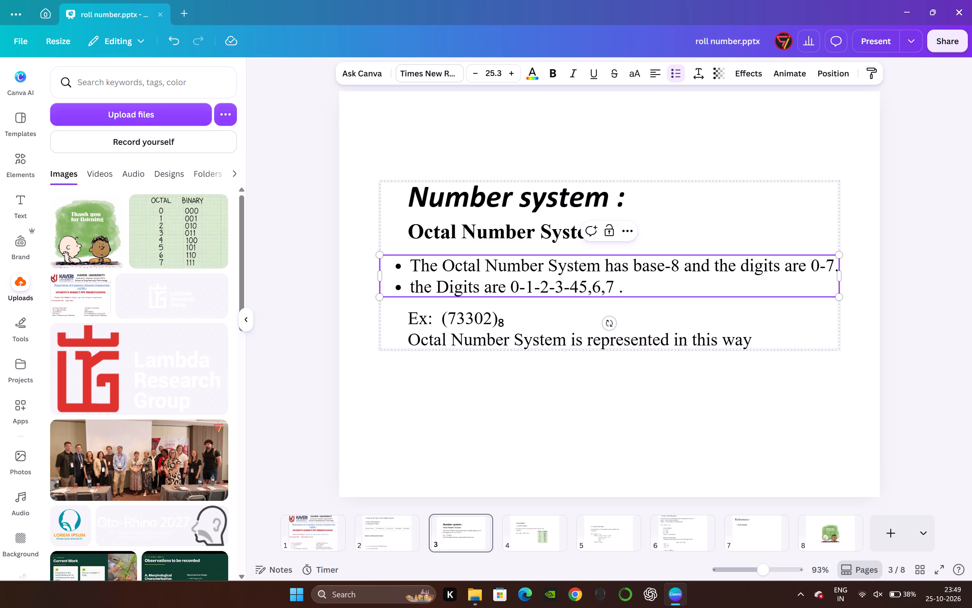
key(comma)
key(Left)
key(Left)
key(BackSpace)
key(comma)
key(Left)
key(Left)
key(BackSpace)
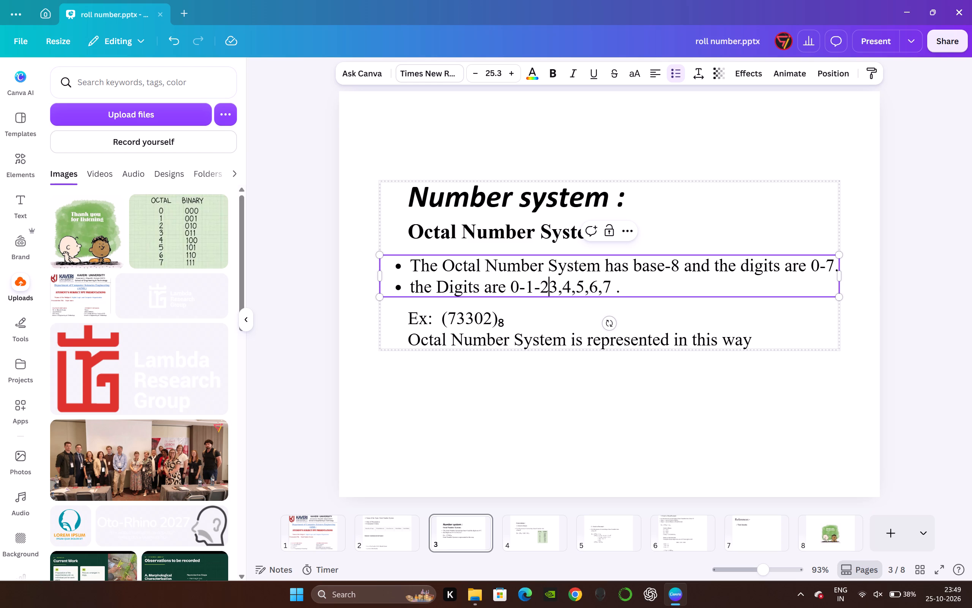
key(comma)
key(Left)
key(Left)
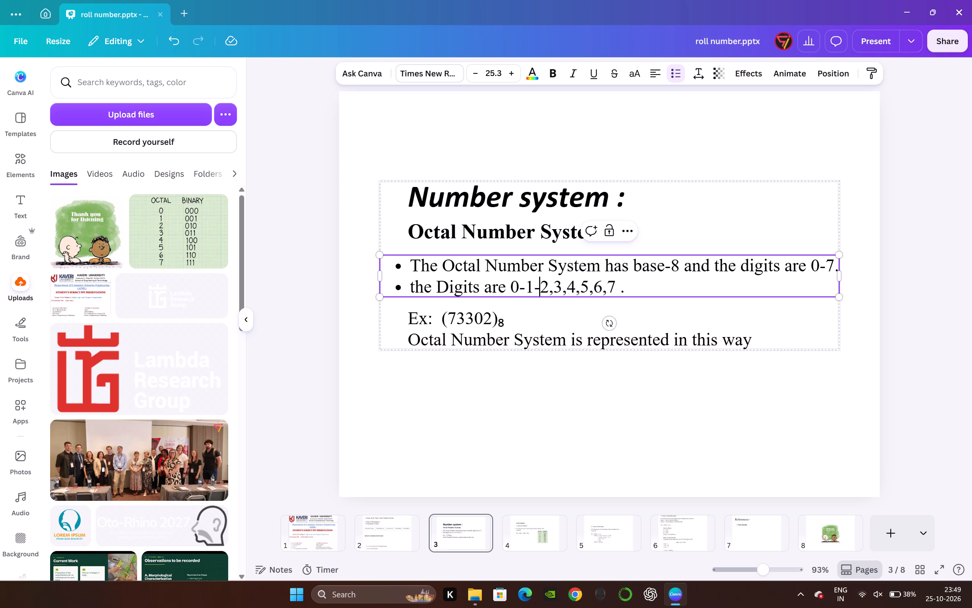
key(BackSpace)
key(comma)
key(Left)
key(Left)
key(BackSpace)
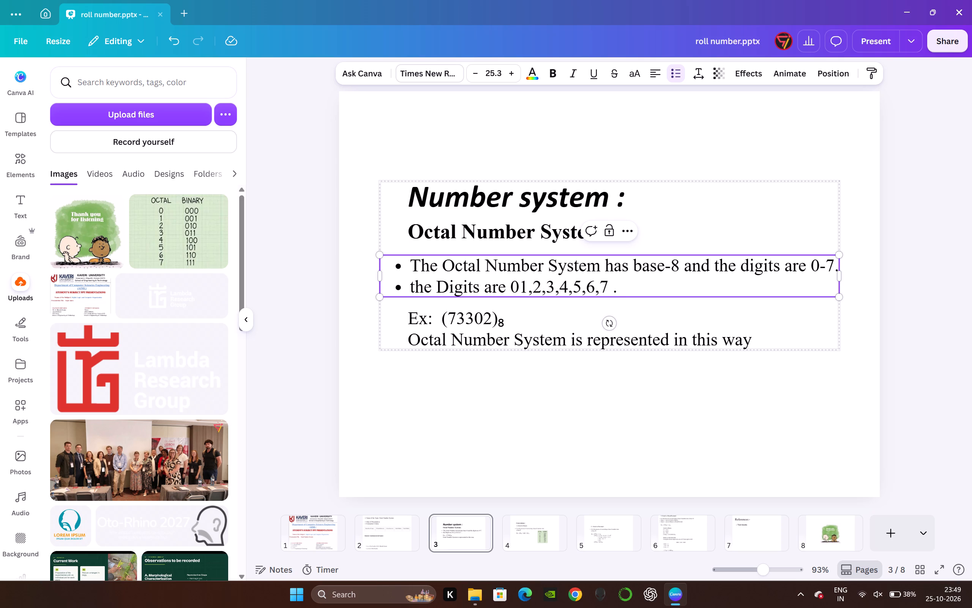
key(comma)
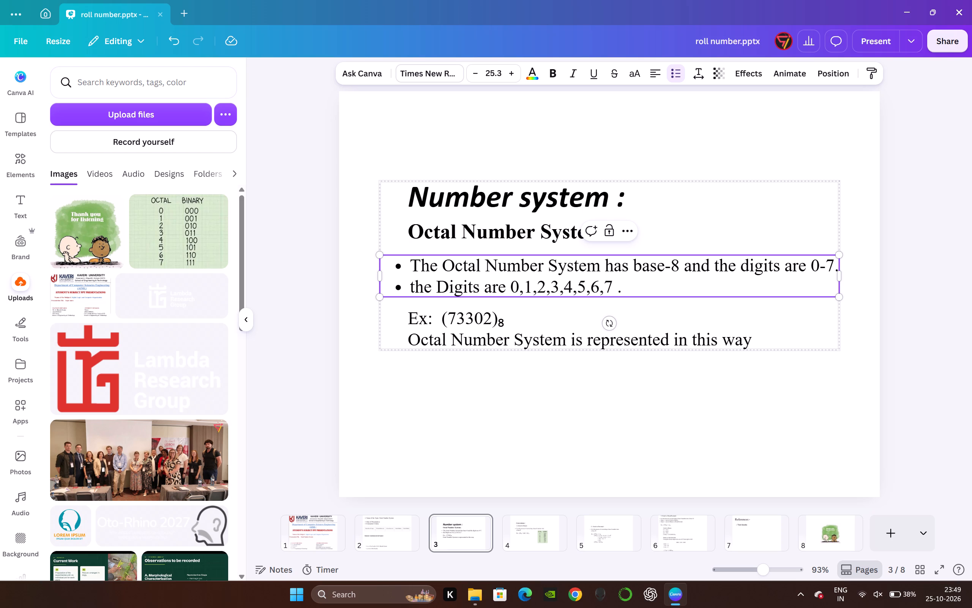
key(Escape)
click(909, 261)
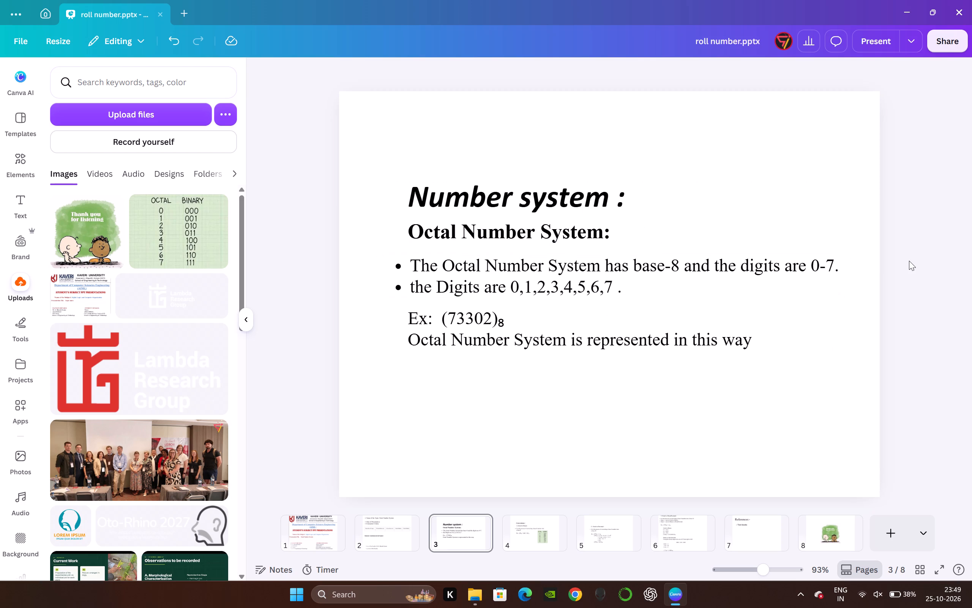
click(745, 389)
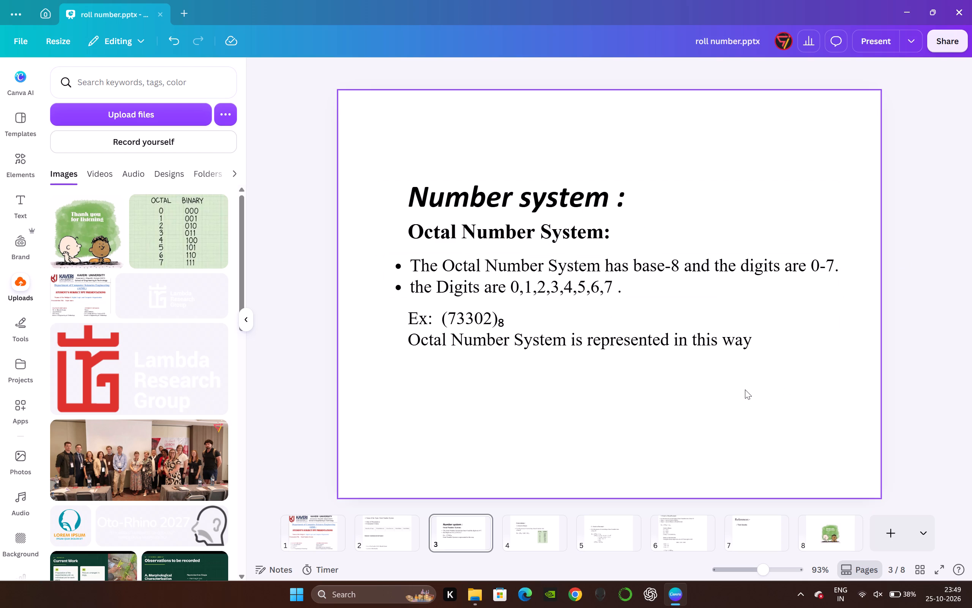
Enlarge the grouped Octal to Decimal text block on slide 5 and centre it on the slide.
key(Right)
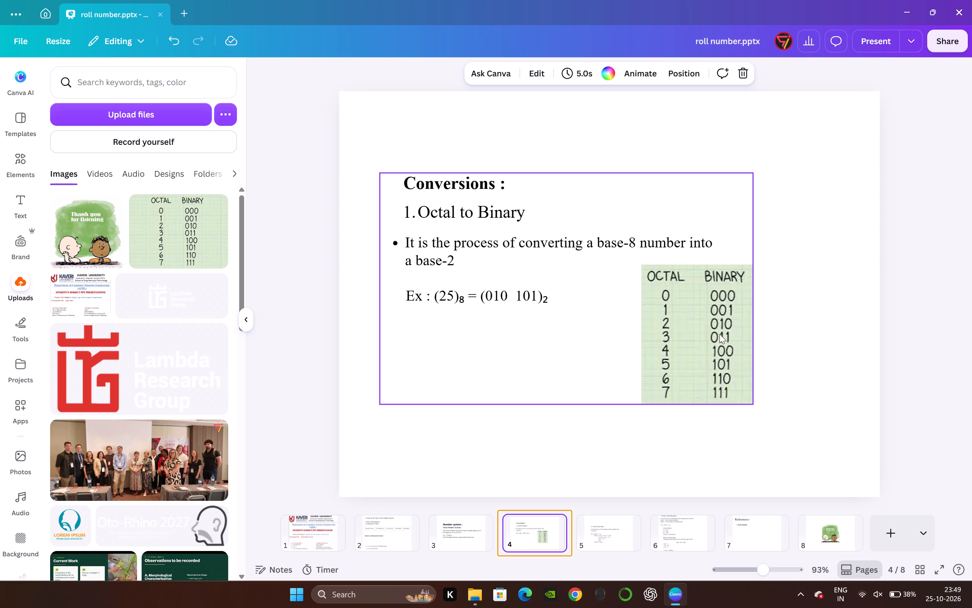
key(Right)
drag(534, 285, 533, 241)
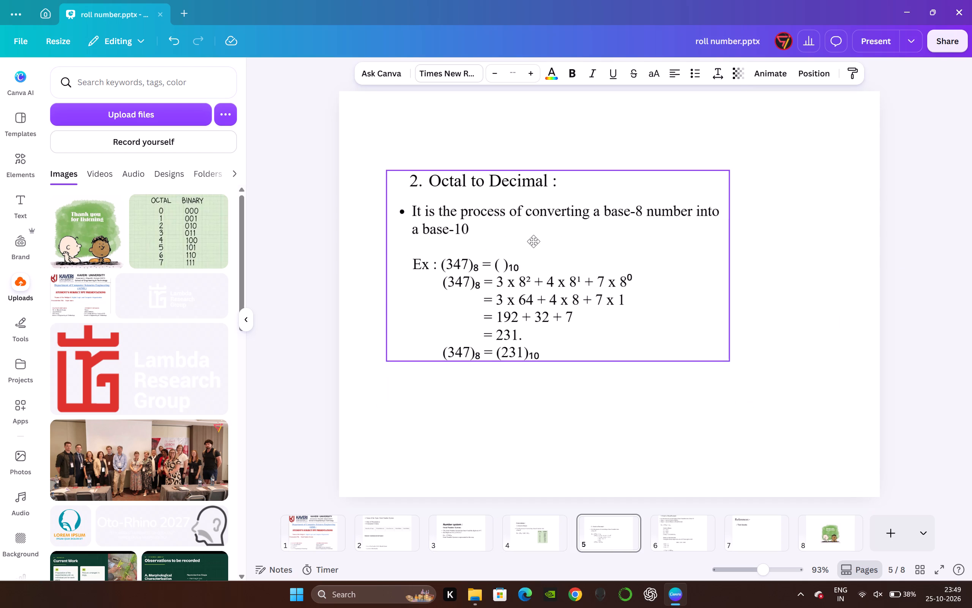
drag(533, 241, 579, 275)
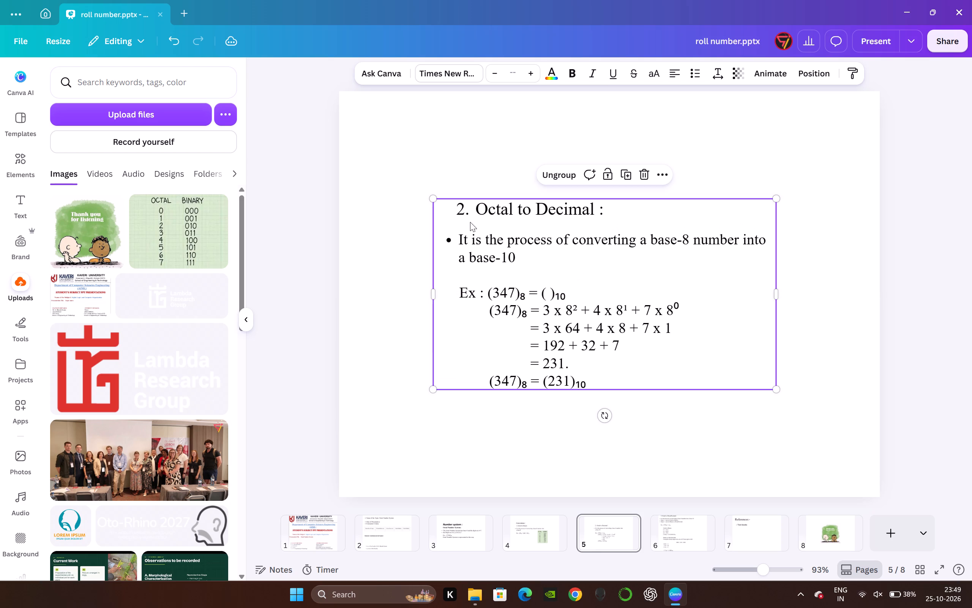
drag(434, 197, 409, 157)
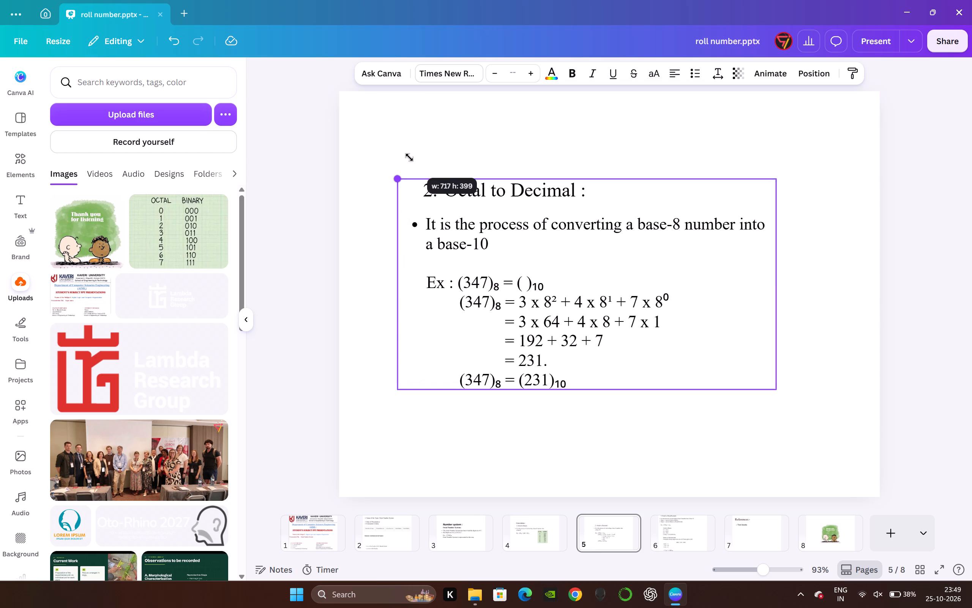
drag(409, 157, 395, 144)
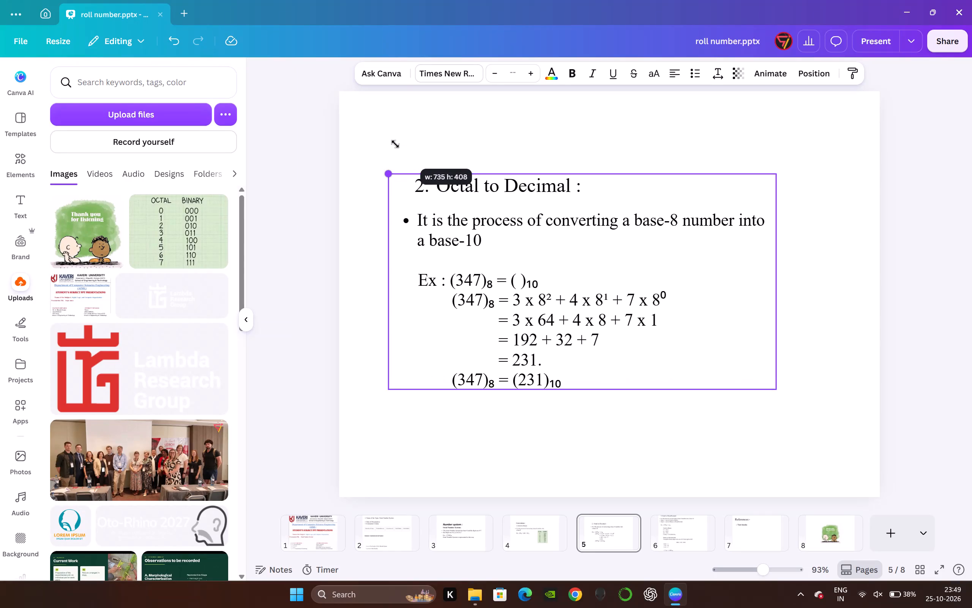
drag(395, 144, 396, 144)
drag(493, 235, 491, 203)
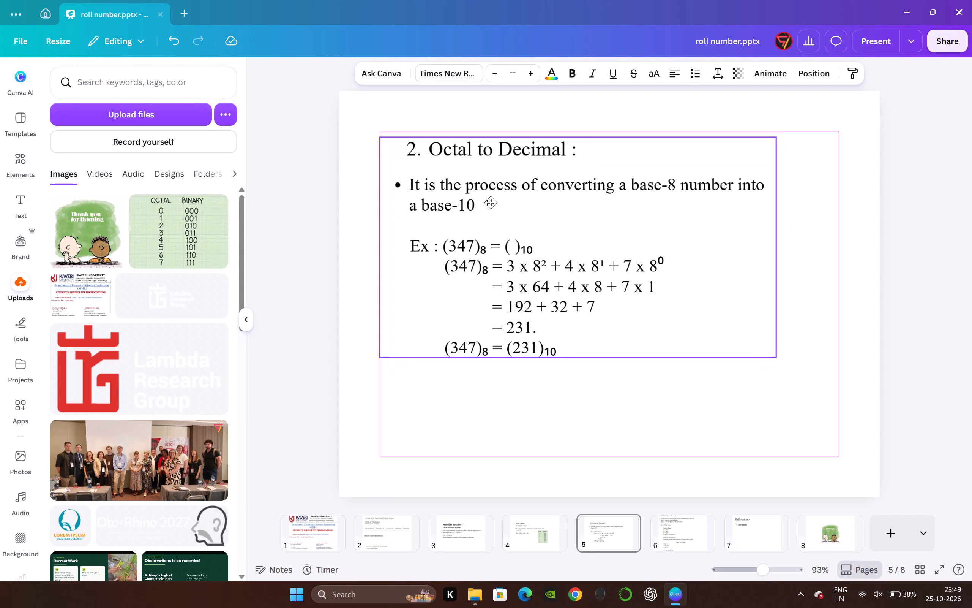
drag(491, 203, 491, 201)
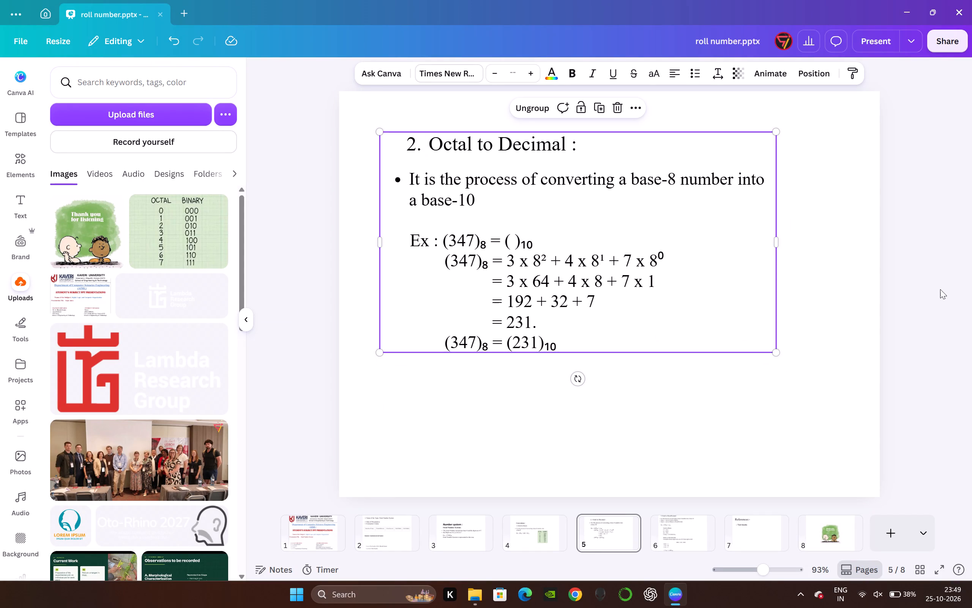
drag(673, 299, 672, 337)
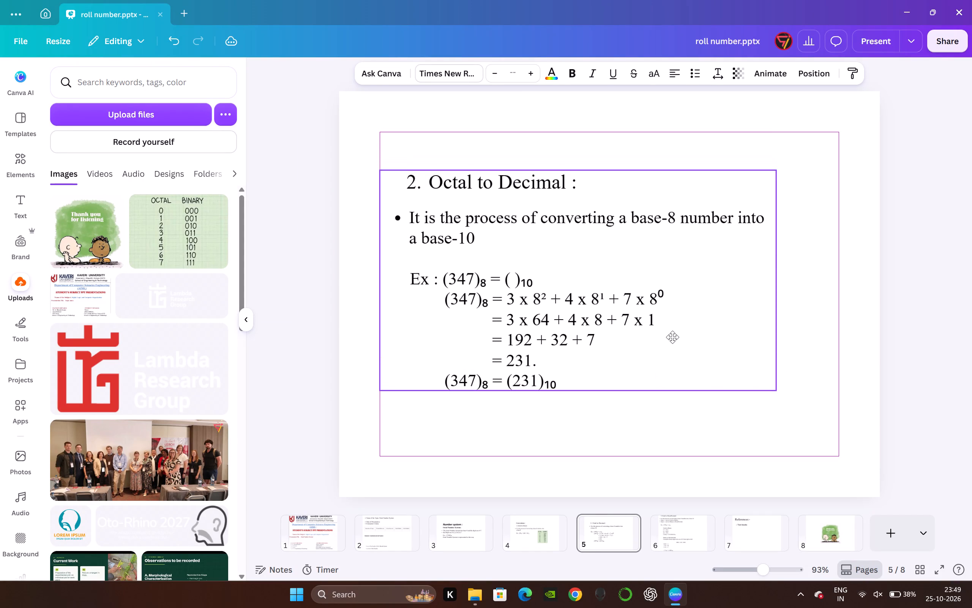
drag(672, 337, 704, 350)
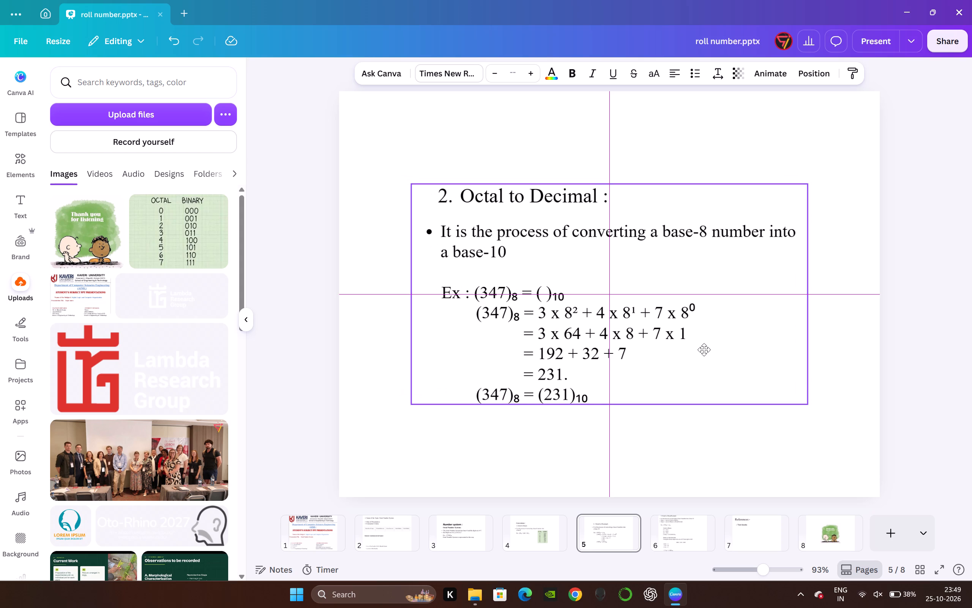
drag(704, 350, 704, 350)
click(891, 282)
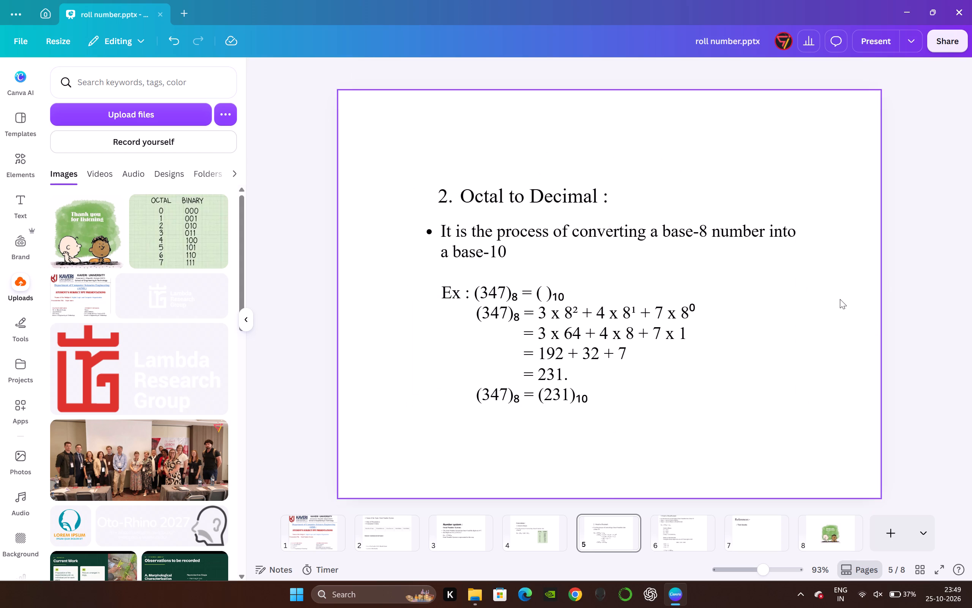
Present full screen from slide 5, check the neighbouring slides and go through to the closing slide, then exit.
click(874, 40)
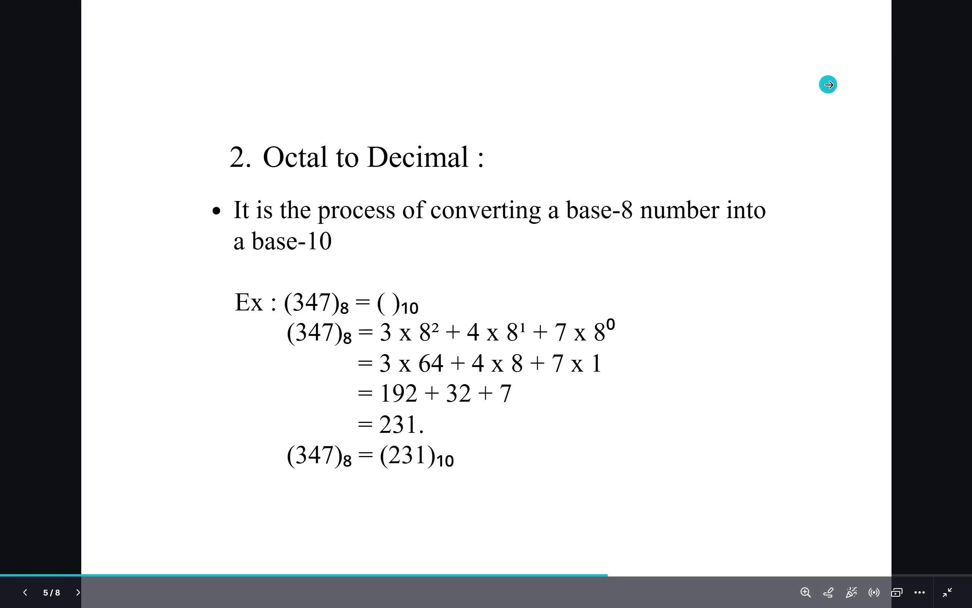
key(Left)
key(Right)
key(Right)
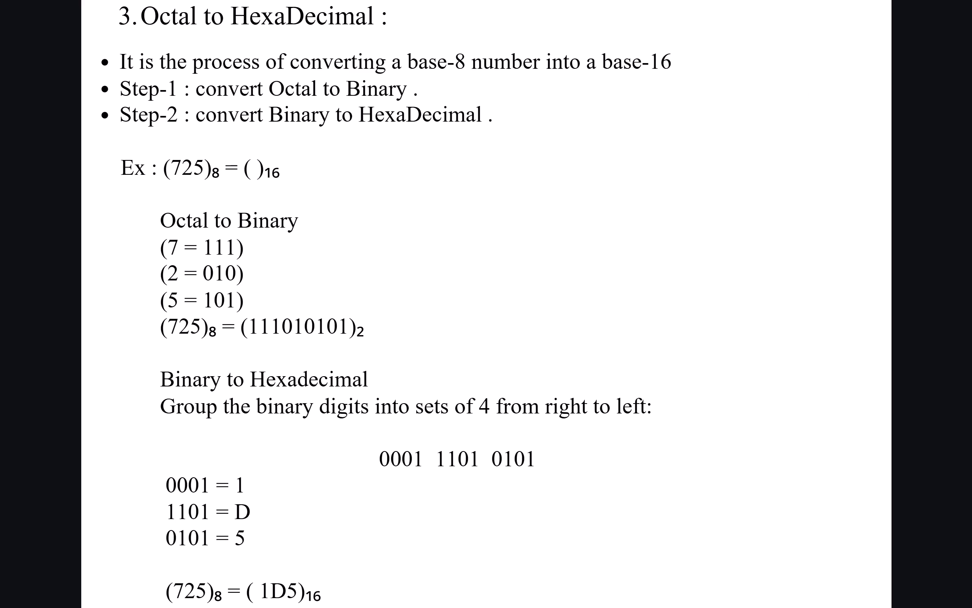
key(Right)
key(Right)
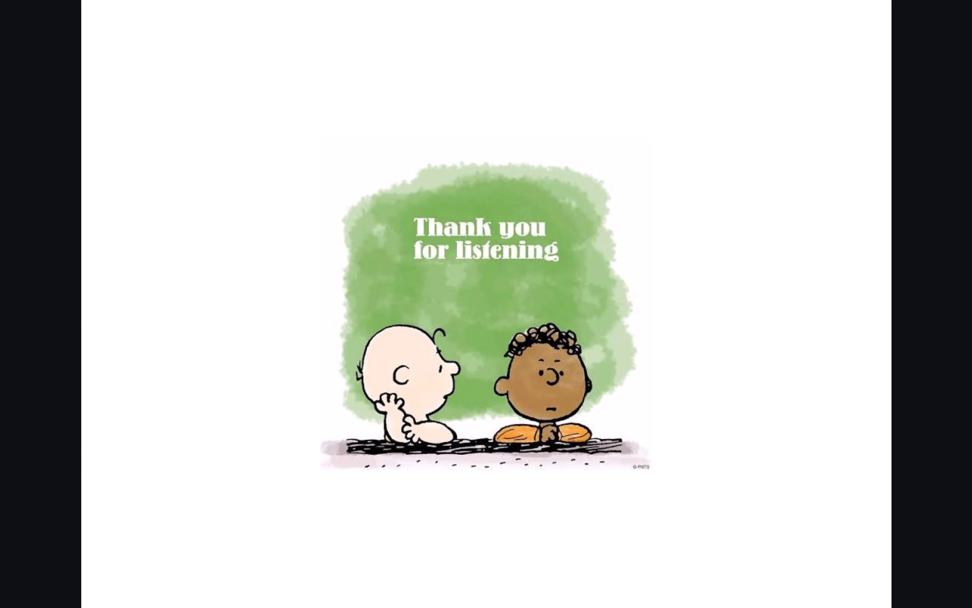
key(Escape)
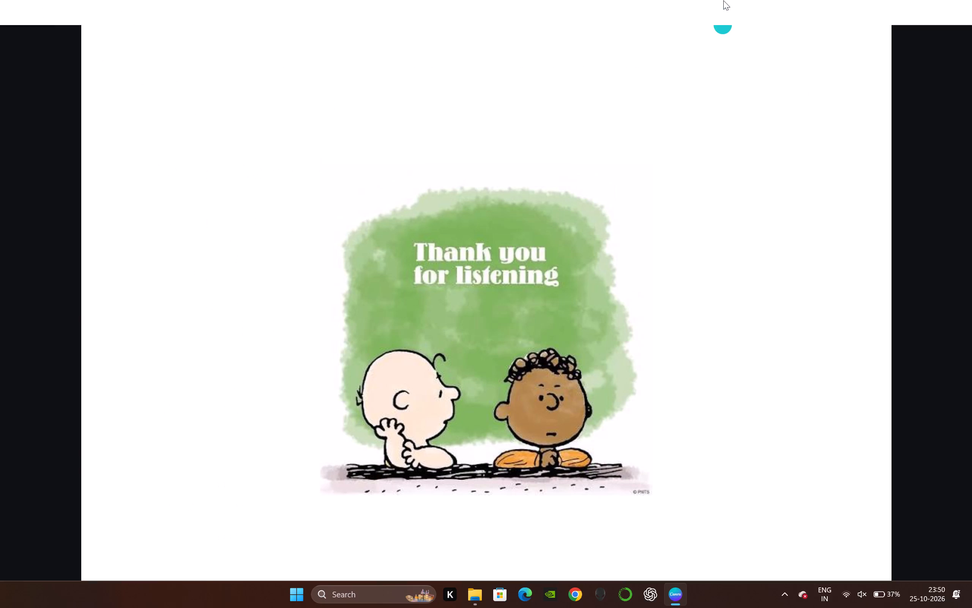
click(942, 126)
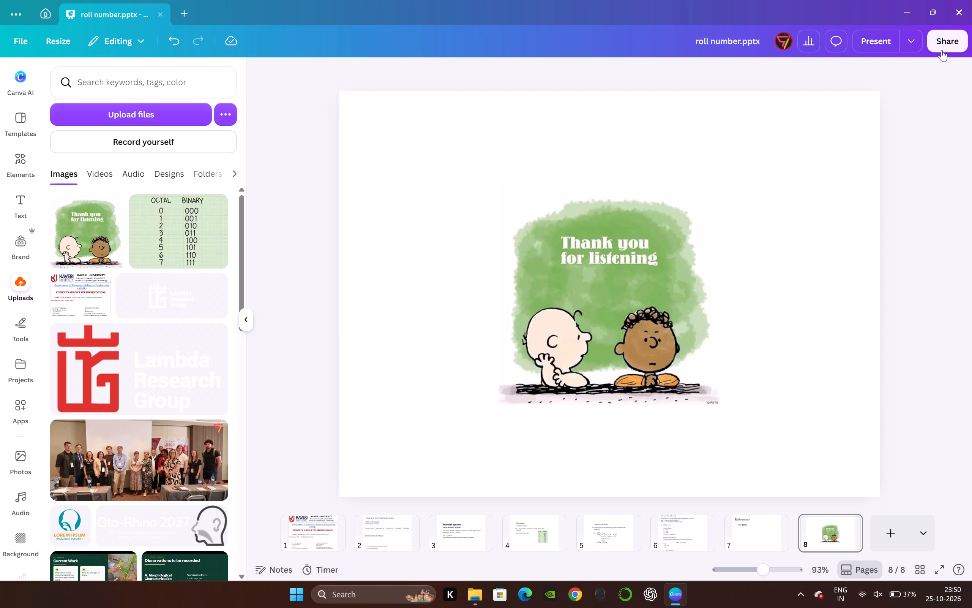
Download all pages of the presentation as a PPTX file.
click(942, 48)
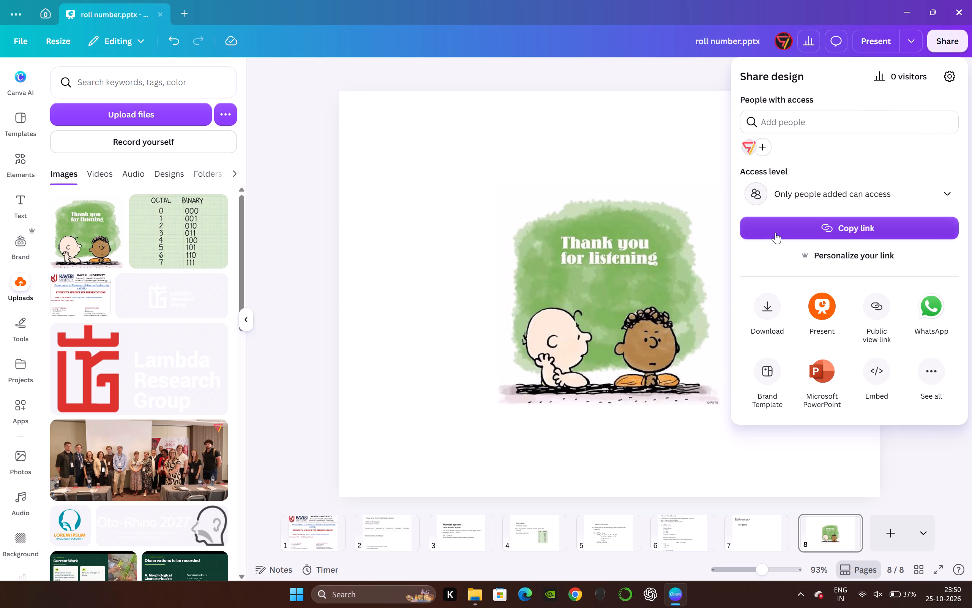
click(767, 299)
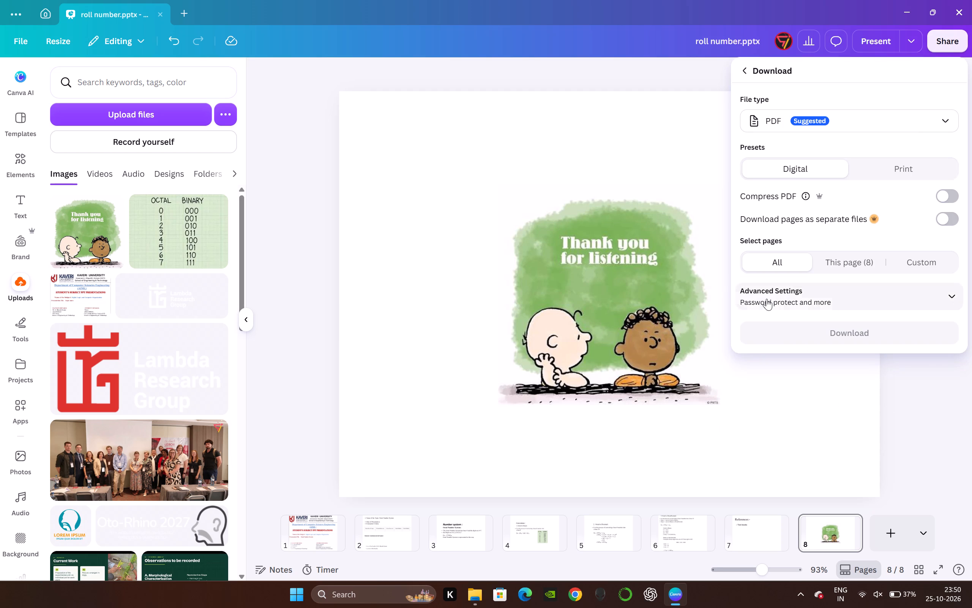
click(828, 121)
click(824, 189)
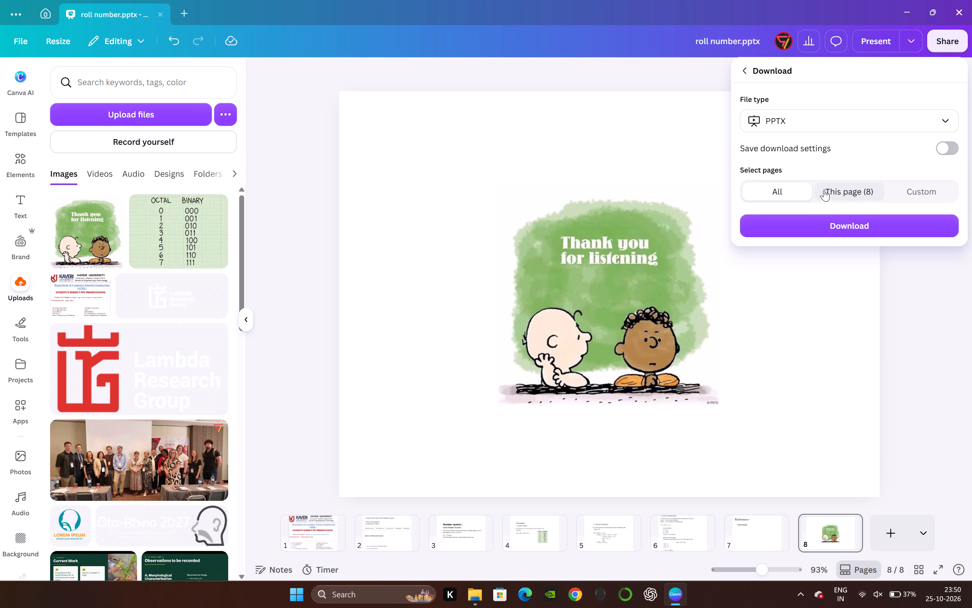
click(811, 217)
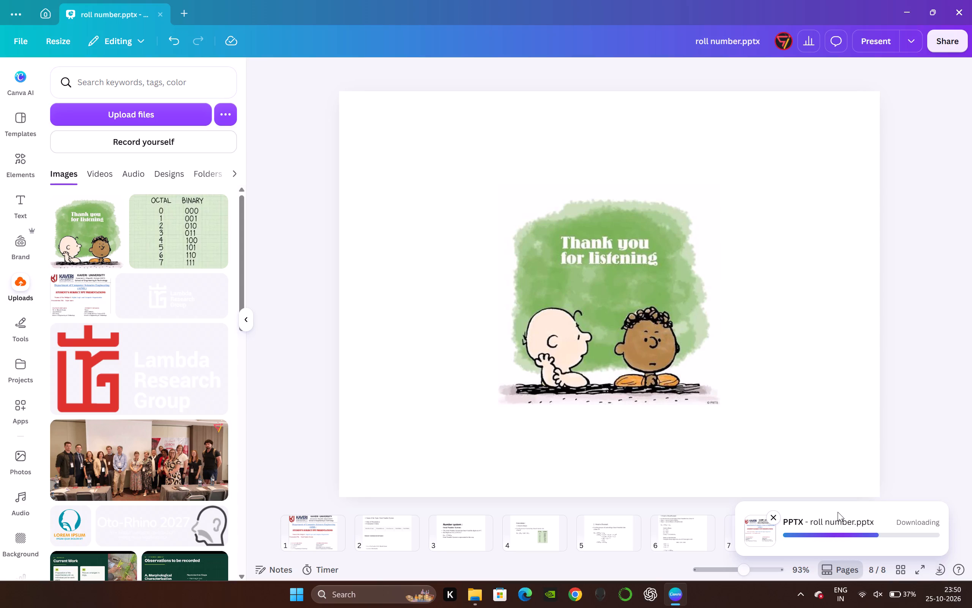
scroll(841, 511, up, 2)
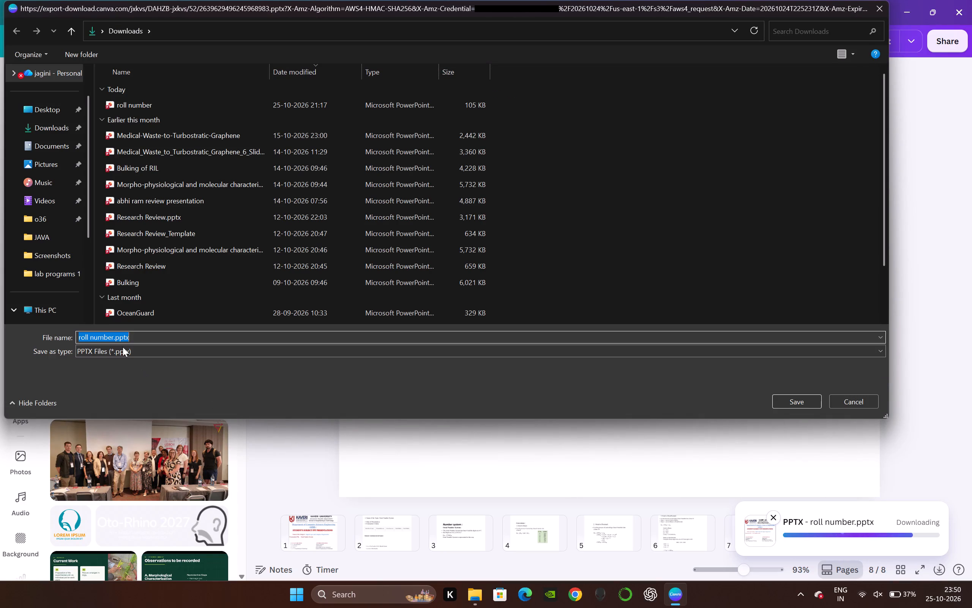
Rename the PPTX download as "DL & CO (J3) .pptx" and save it in the Downloads folder.
click(112, 334)
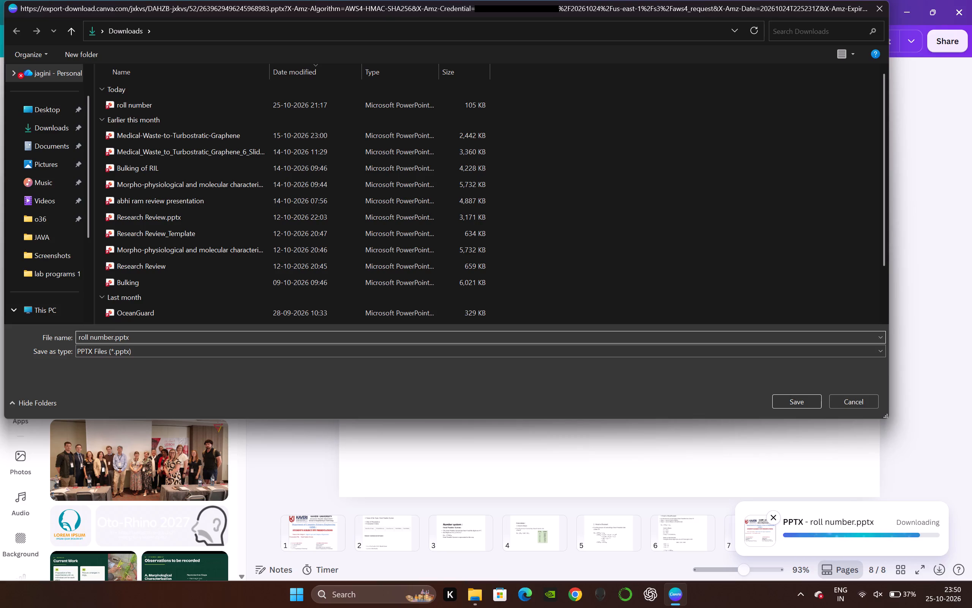
click(115, 338)
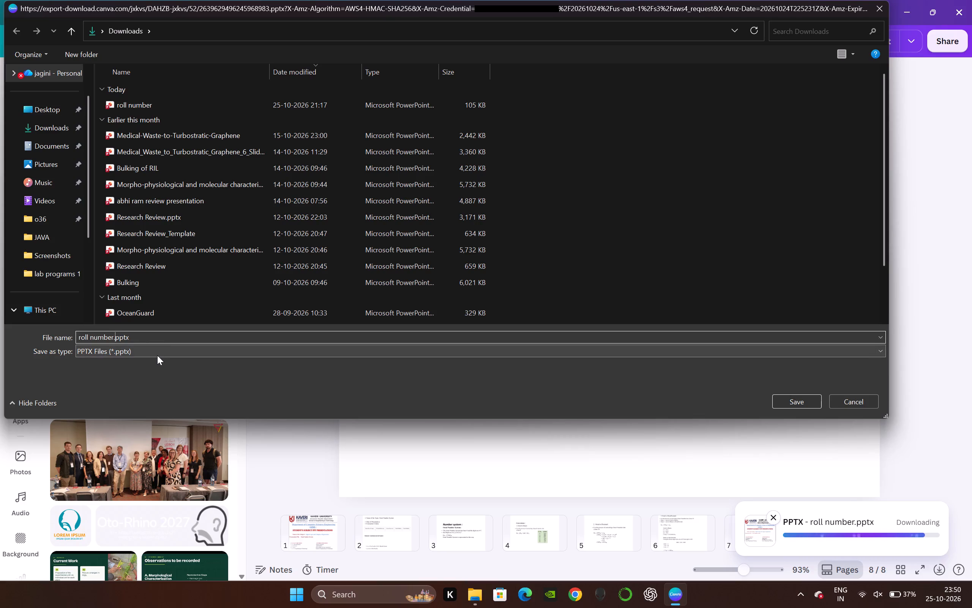
key(BackSpace)
key(BackSpace)
key(BackSpace)
key(BackSpace)
key(BackSpace)
key(BackSpace)
key(BackSpace)
key(BackSpace)
key(BackSpace)
key(BackSpace)
key(BackSpace)
key(BackSpace)
key(BackSpace)
key(BackSpace)
key(BackSpace)
key(BackSpace)
key(BackSpace)
key(BackSpace)
key(BackSpace)
key(BackSpace)
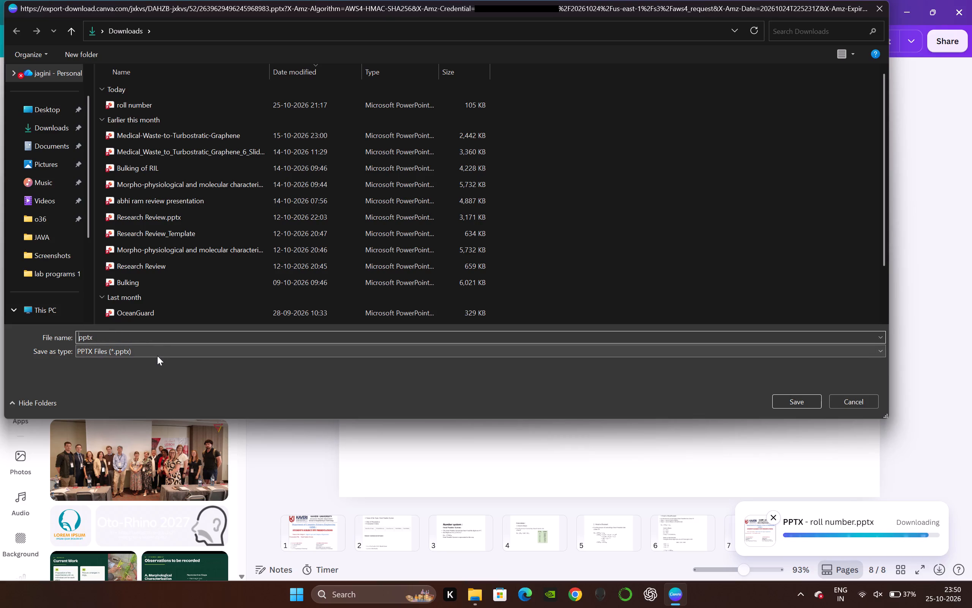
key(period)
key(Left)
key(shift+d)
key(shift+l)
key(space)
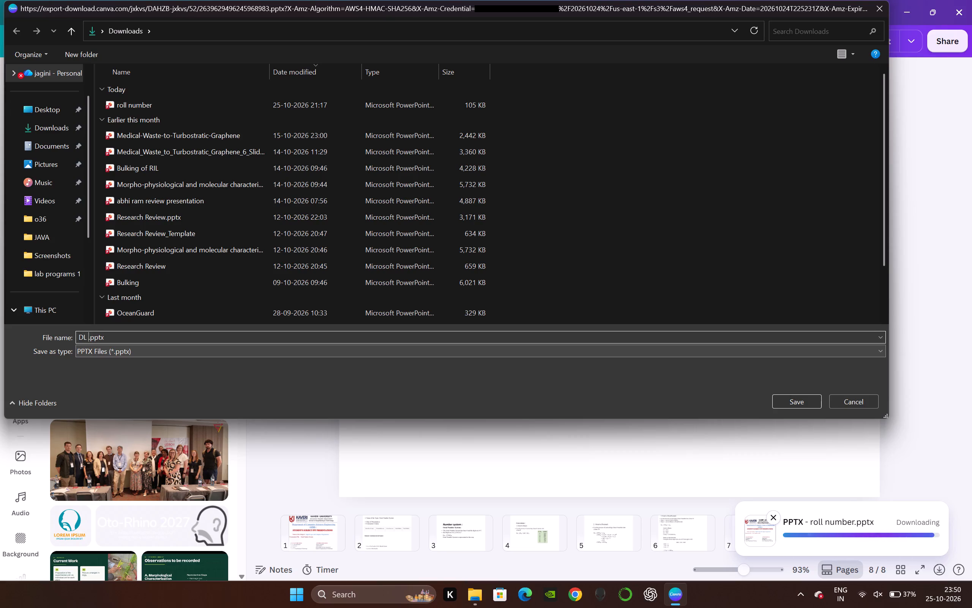
key(shift+ampersand)
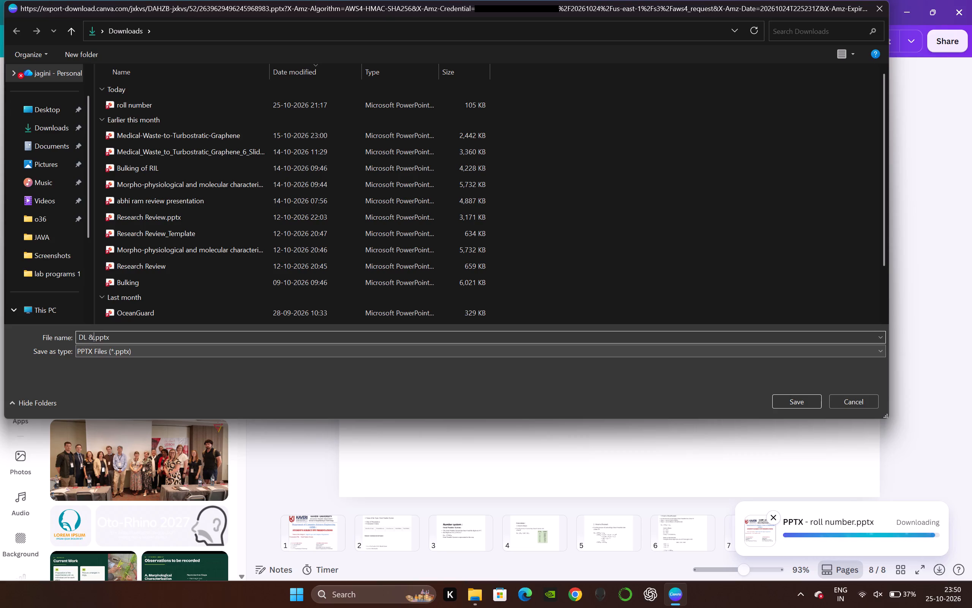
key(space)
text(CO)
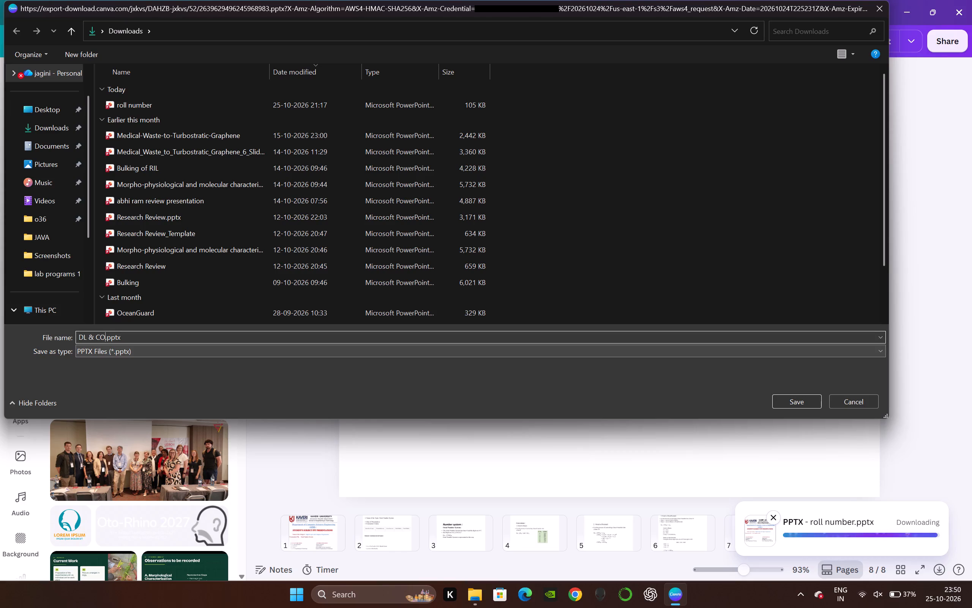
key(shift+parenleft)
key(shift+j)
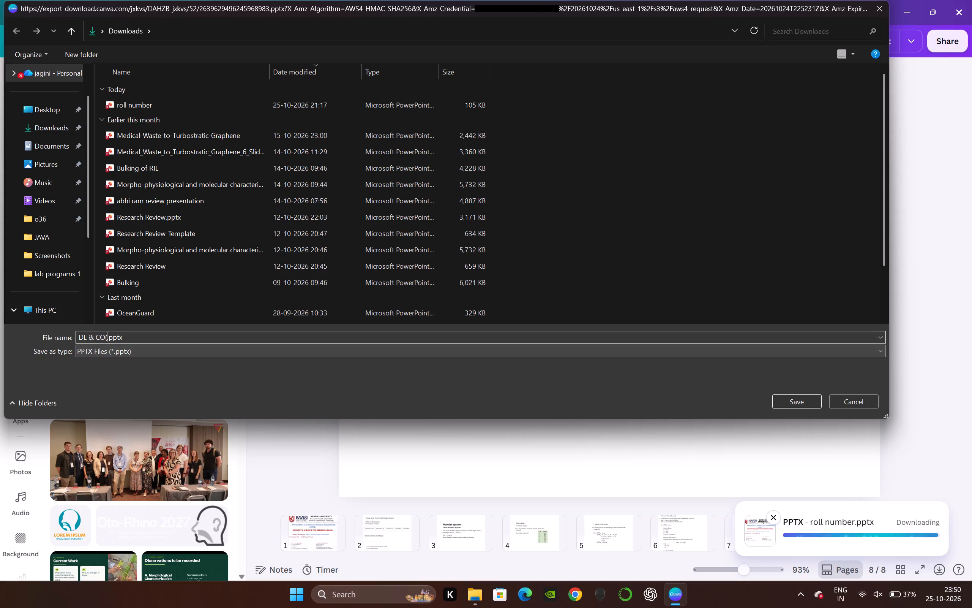
key(shift+parenright)
key(Left)
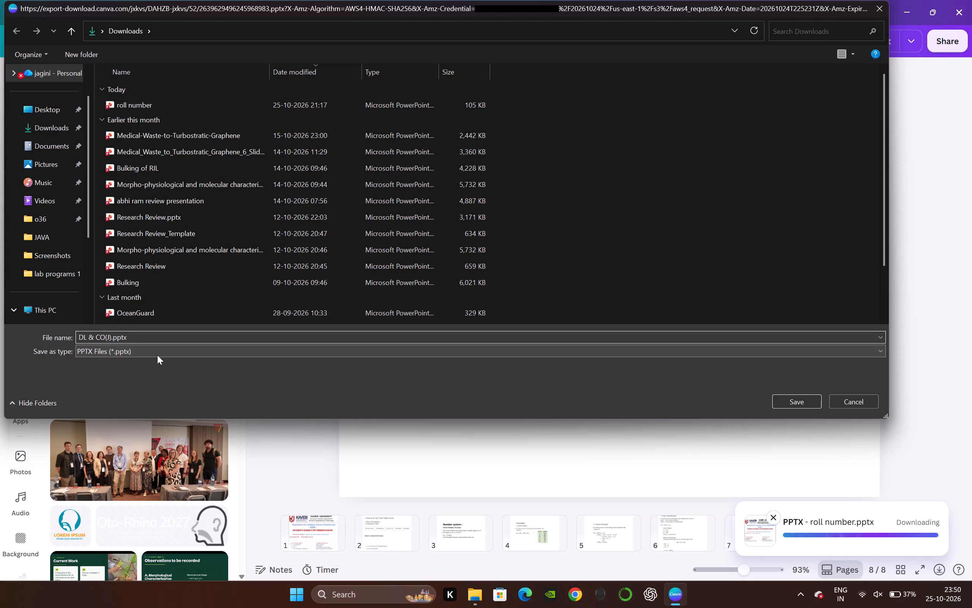
key(3)
key(Left)
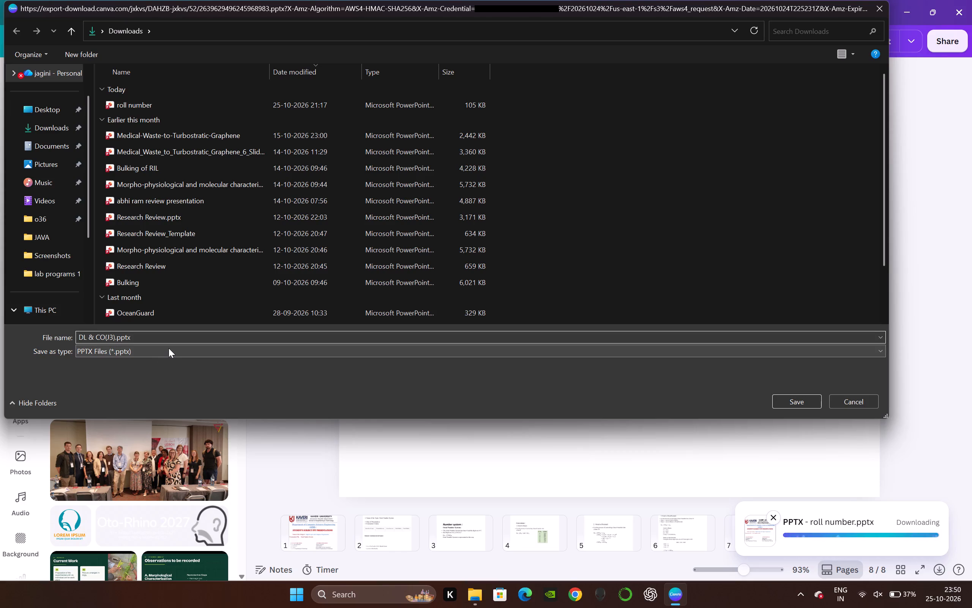
key(space)
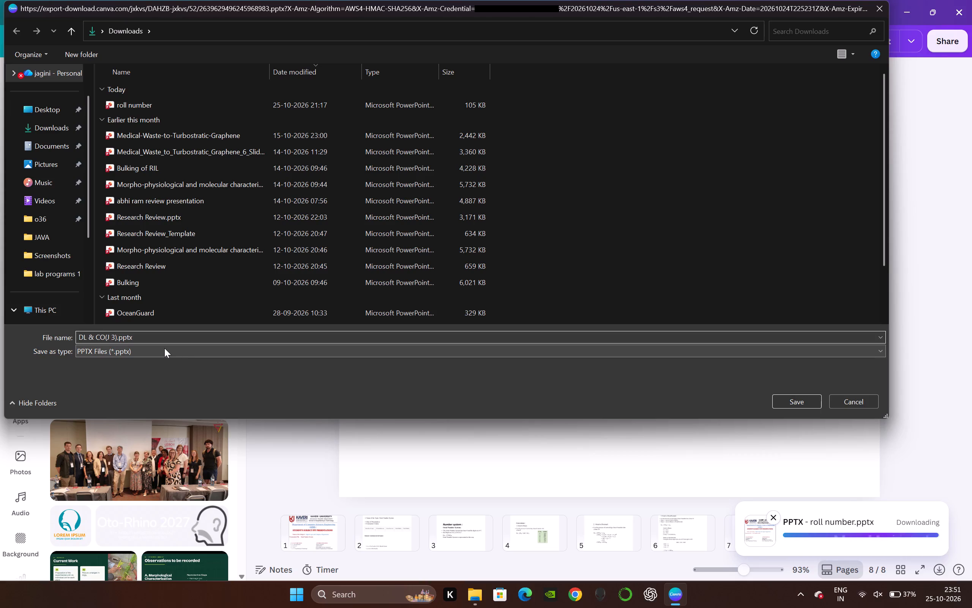
key(BackSpace)
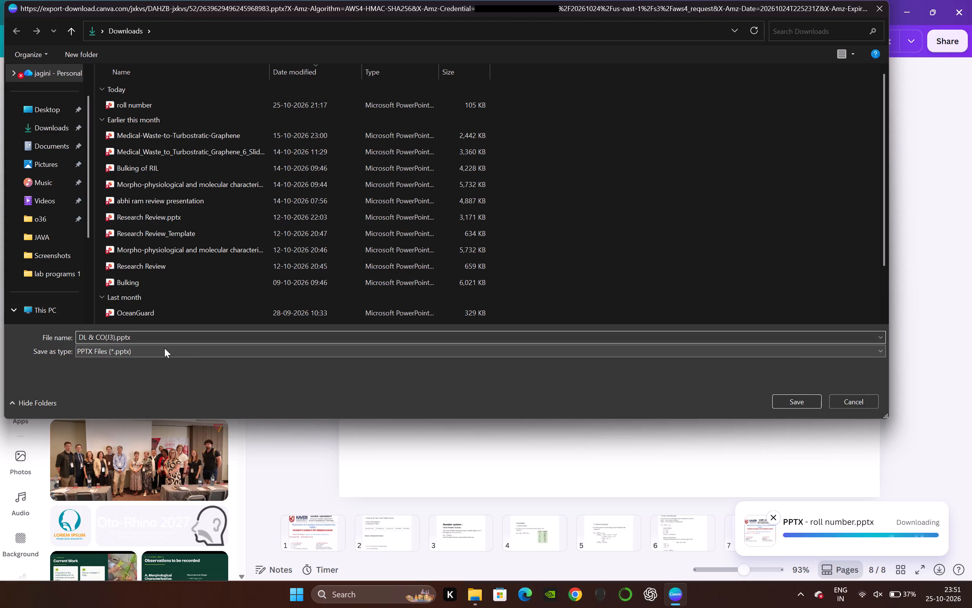
key(Left)
key(space)
key(BackSpace)
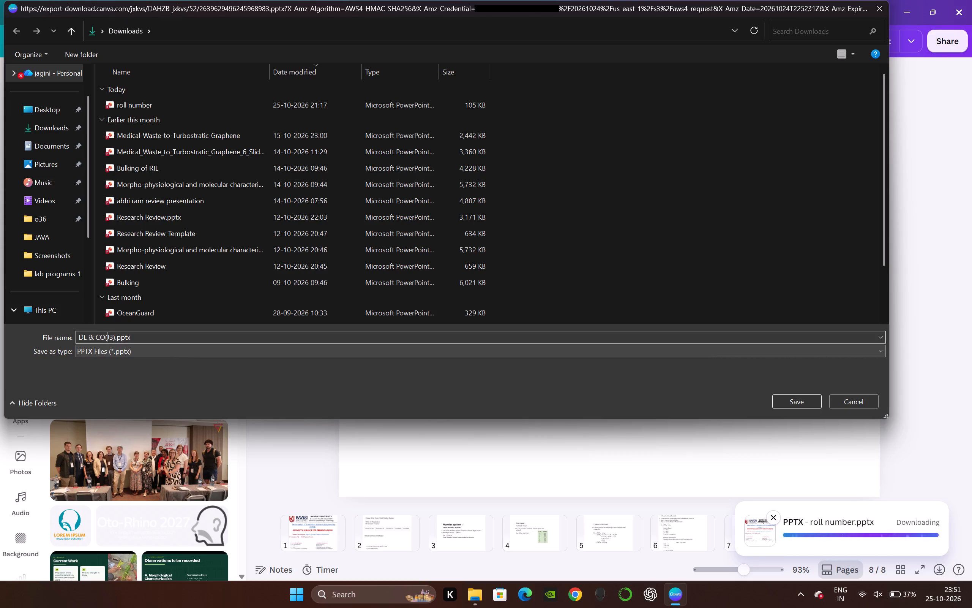
key(Left)
key(space)
key(Right)
key(Right)
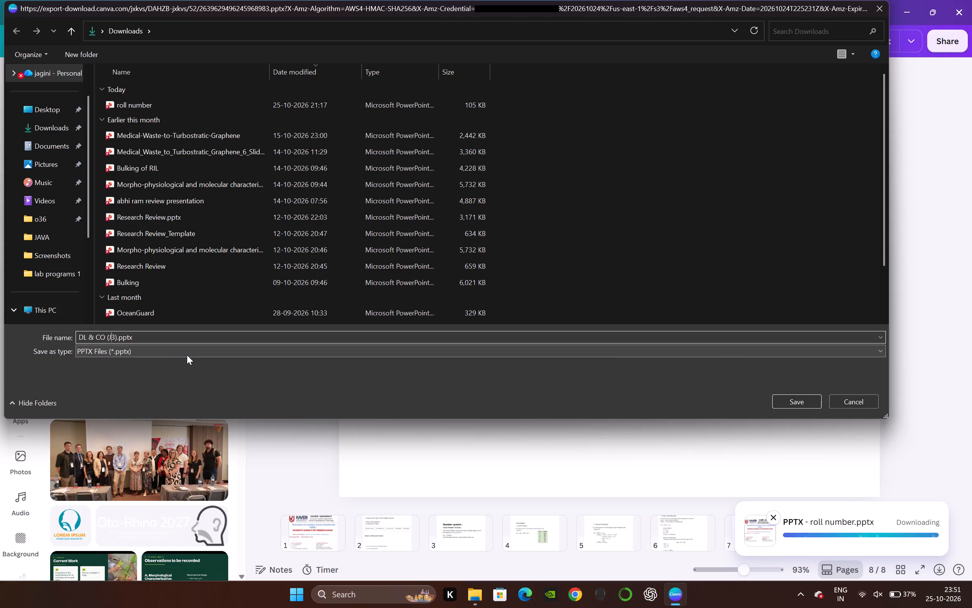
key(Right)
key(Right)
key(space)
key(Left)
key(Left)
key(Left)
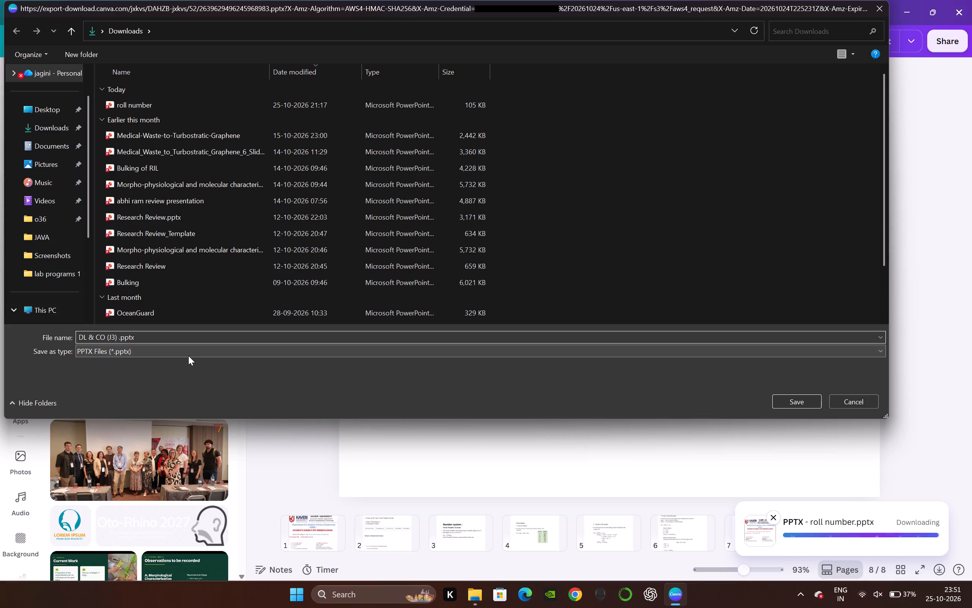
key(BackSpace)
key(shift+j)
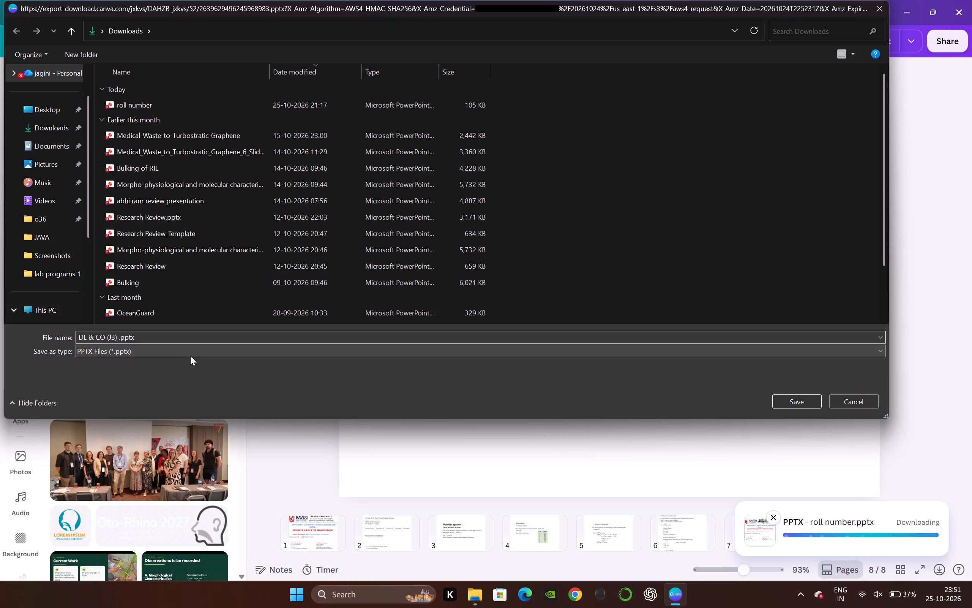
key(Left)
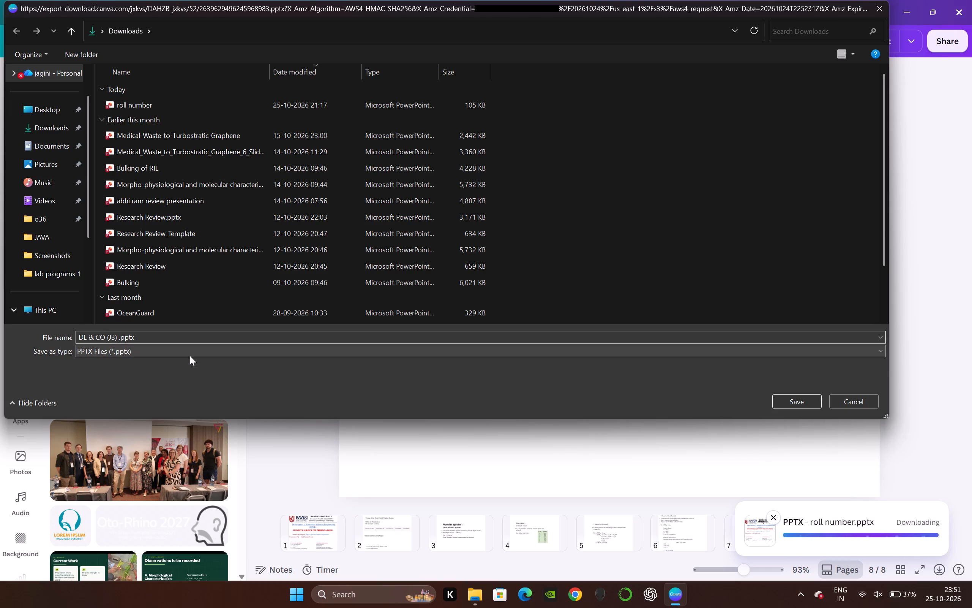
key(0)
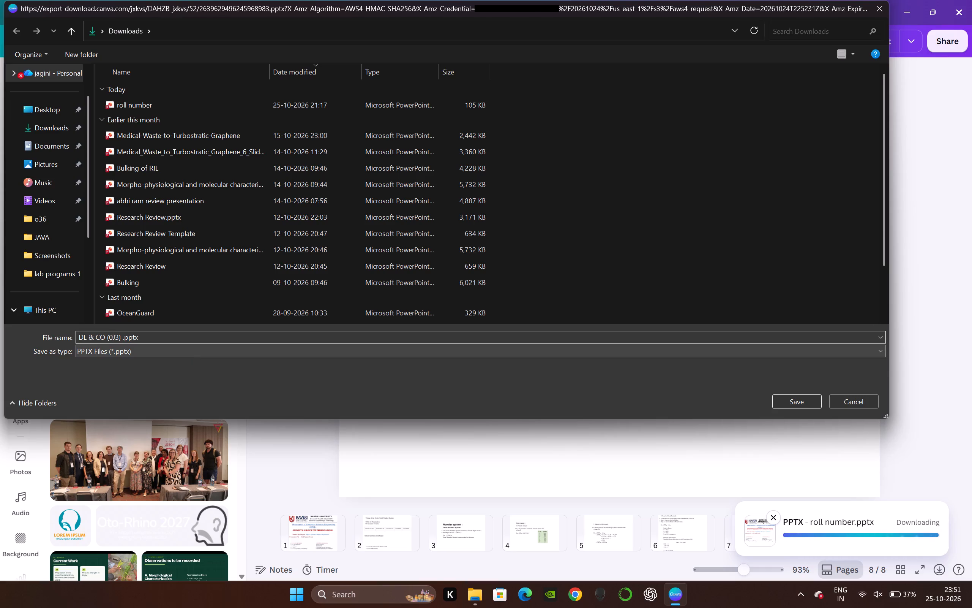
key(BackSpace)
key(Return)
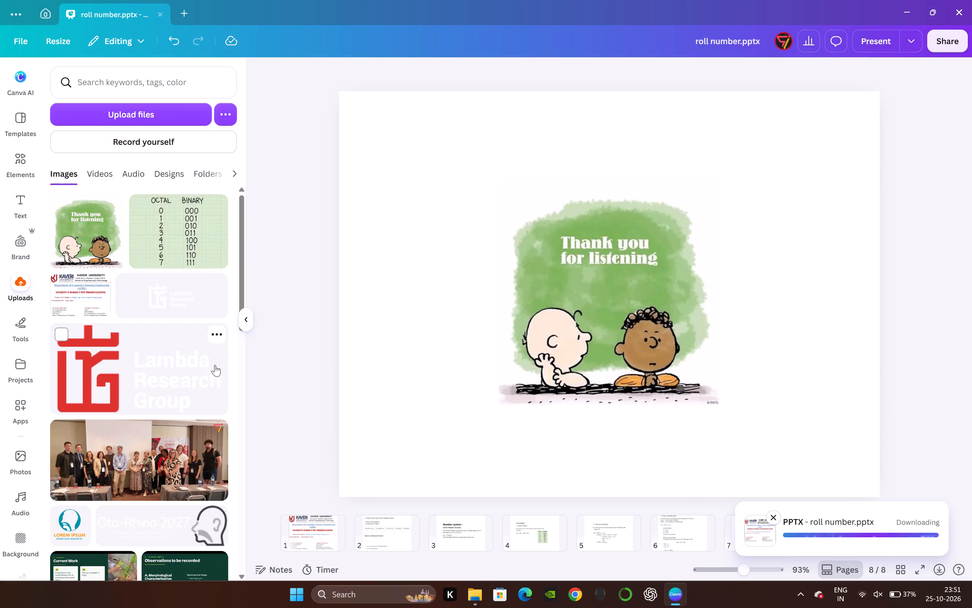
key(Escape)
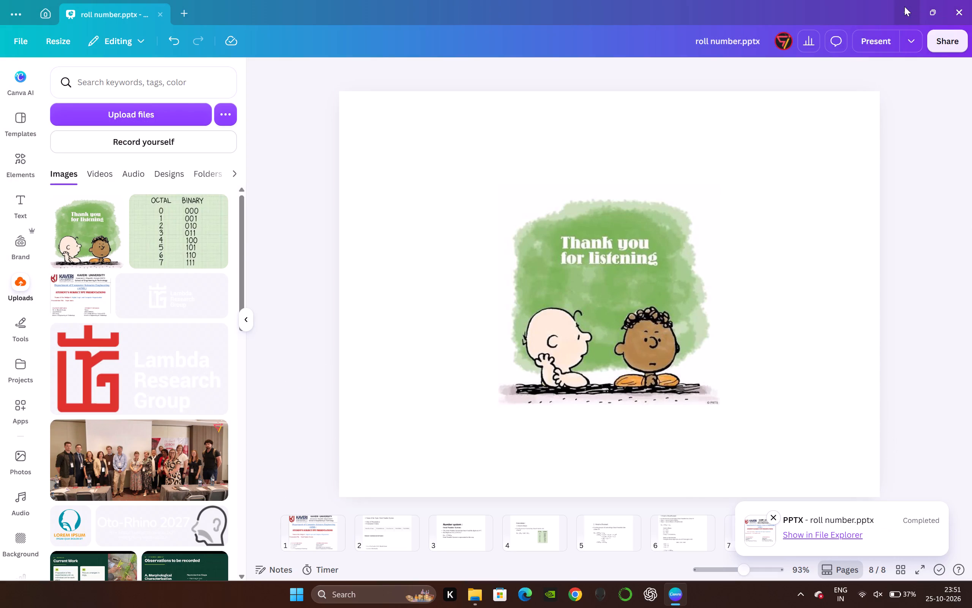
Minimise the Canva window to show the desktop.
click(904, 6)
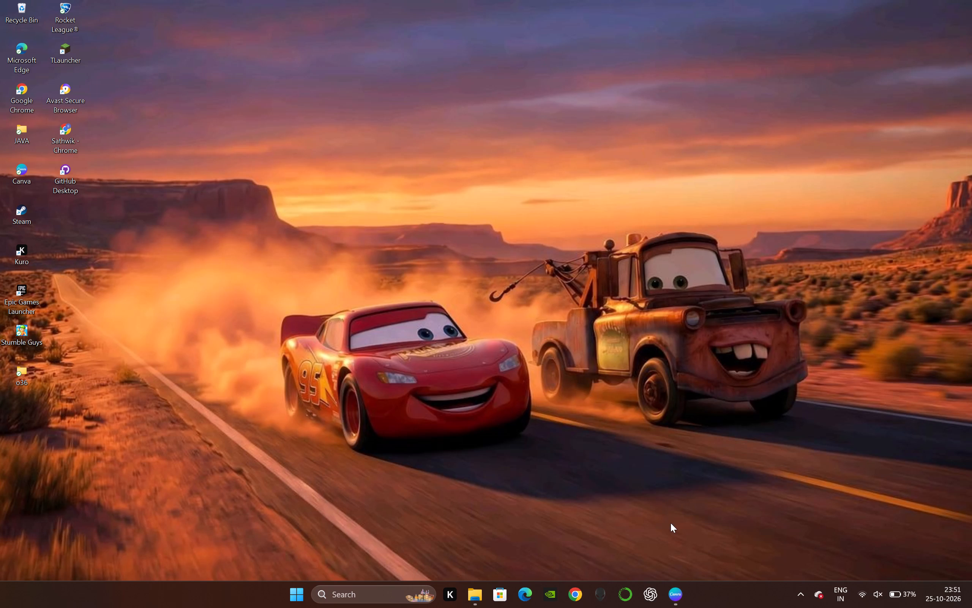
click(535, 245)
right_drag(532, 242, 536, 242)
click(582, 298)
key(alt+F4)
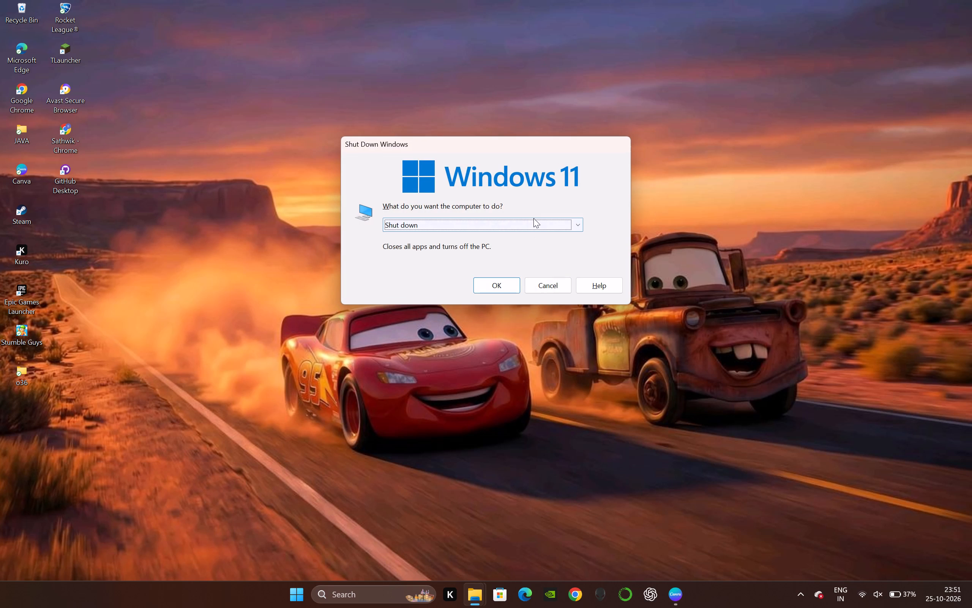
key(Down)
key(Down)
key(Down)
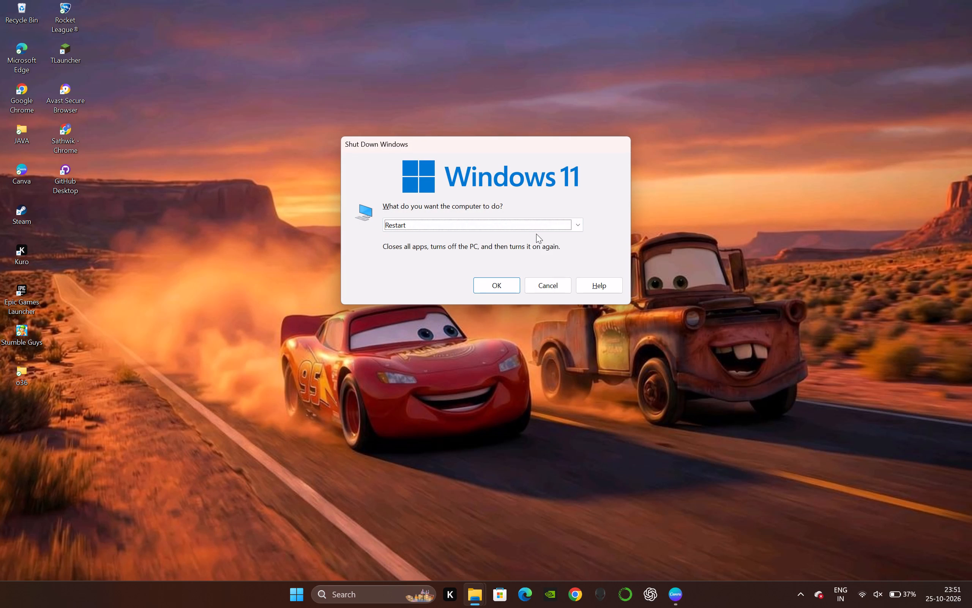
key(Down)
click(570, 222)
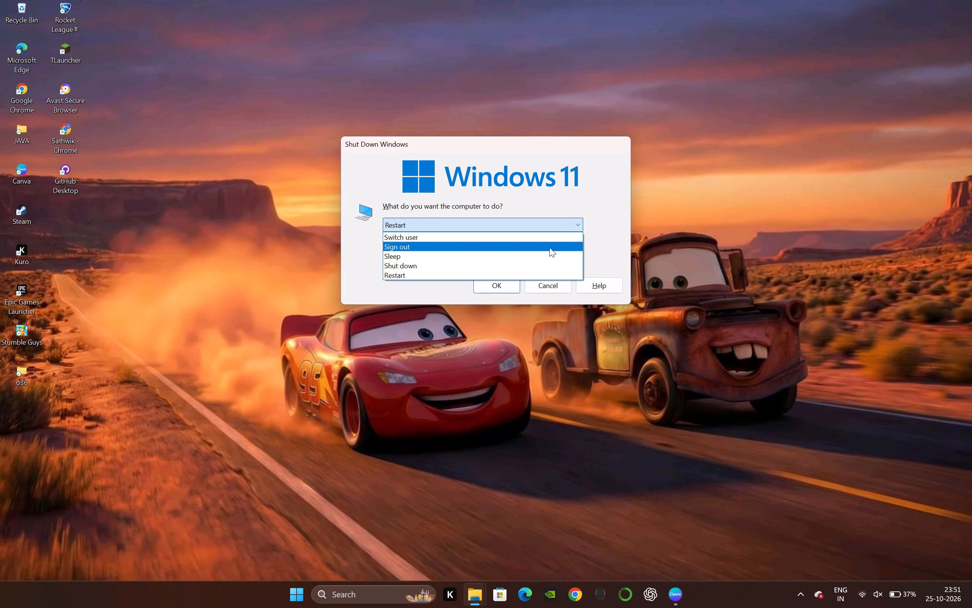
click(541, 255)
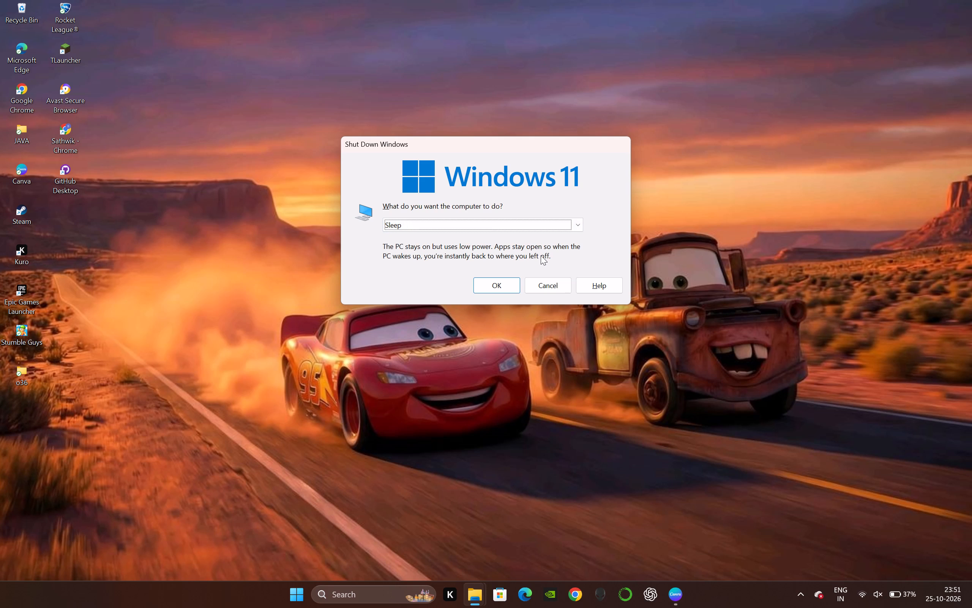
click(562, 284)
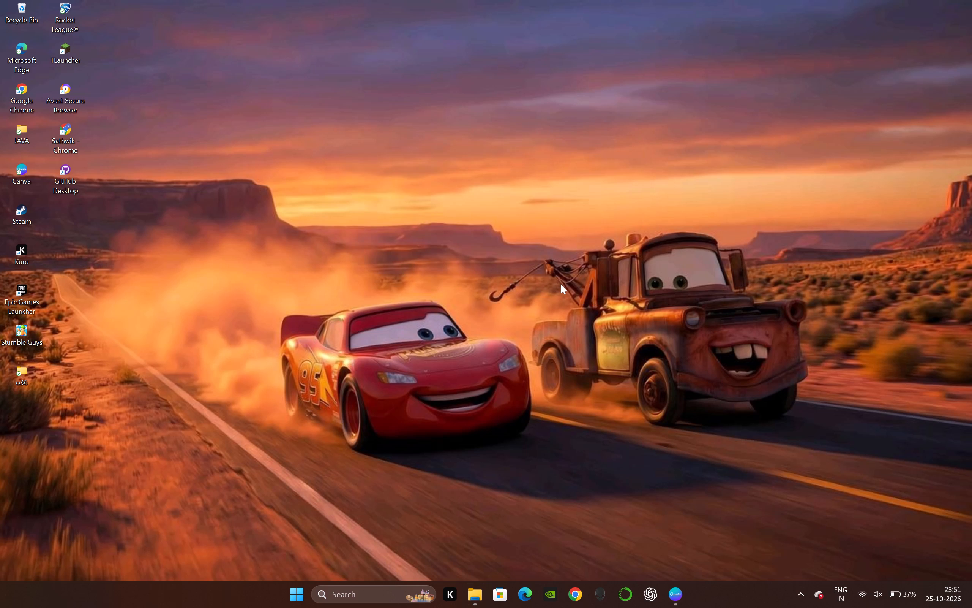